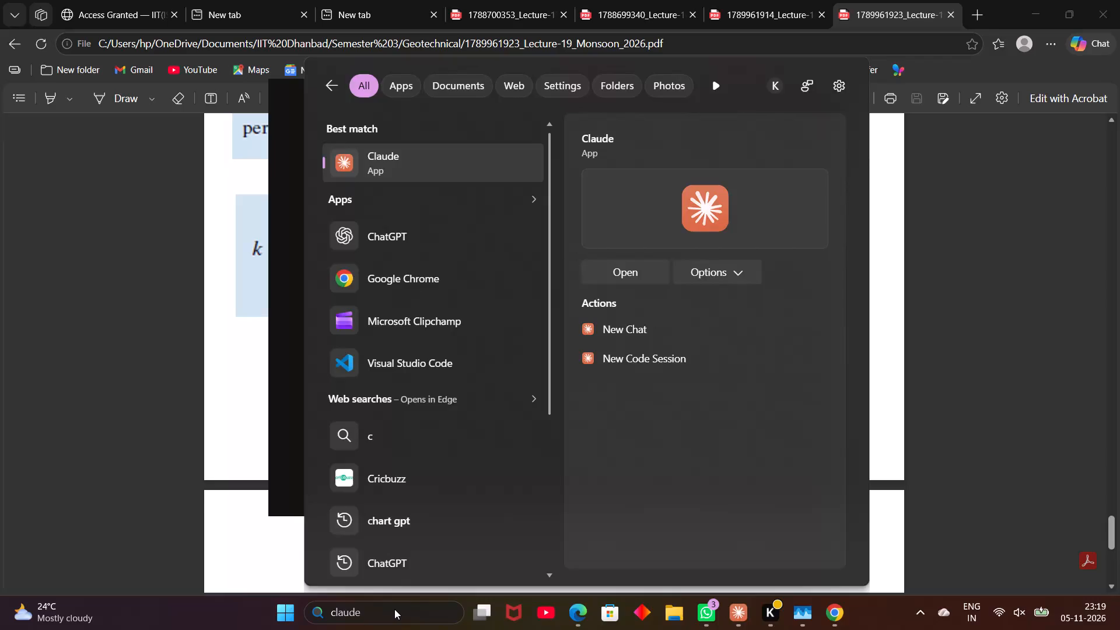
# Search the computer's installed apps for Canva.
pyautogui.press('n')
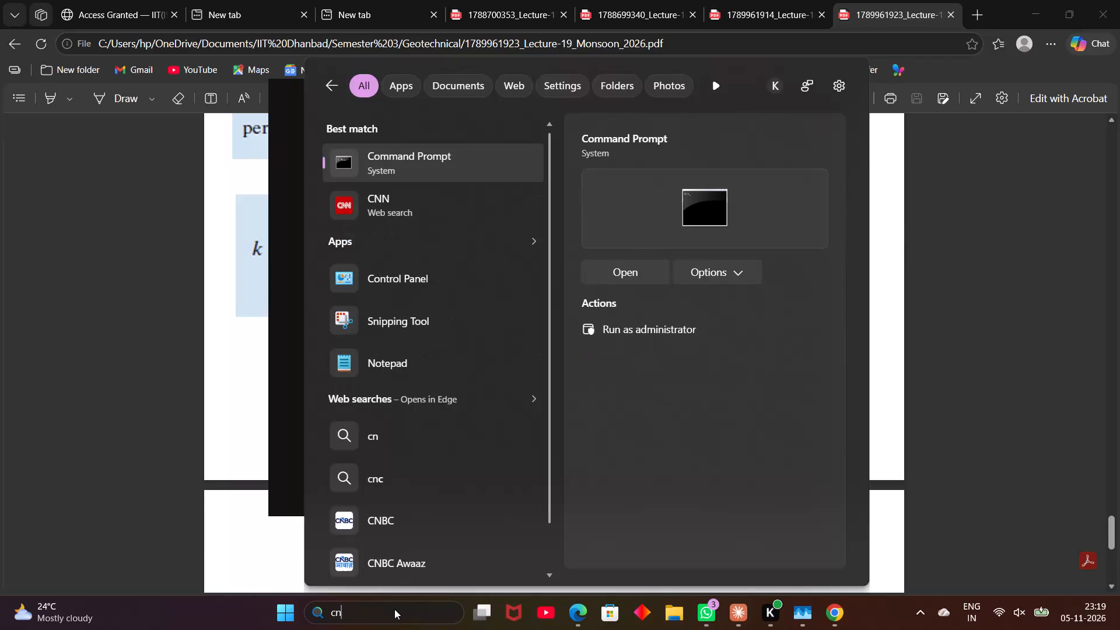
pyautogui.press('BackSpace')
pyautogui.write('an')
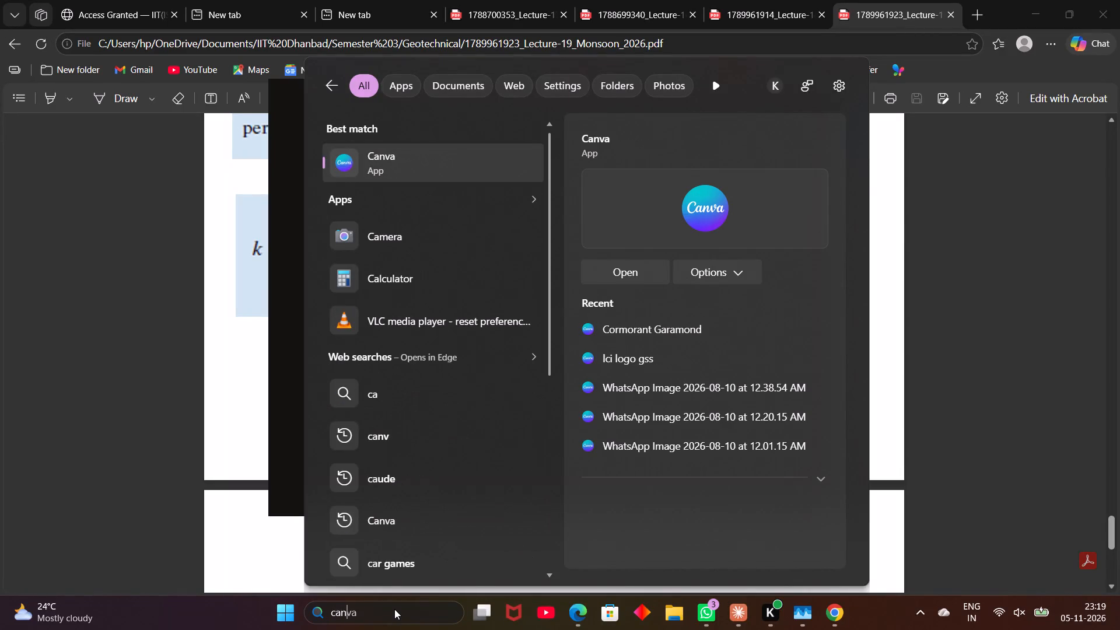
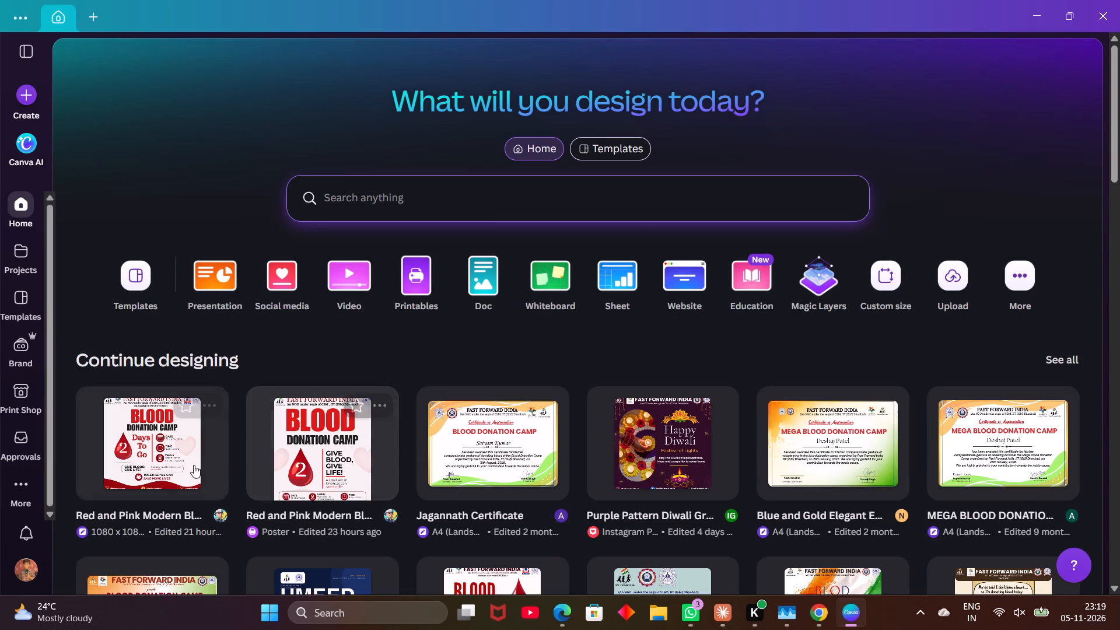
# Open the BDC Poster design from the recent designs.
pyautogui.scroll(-2, 525, 454)
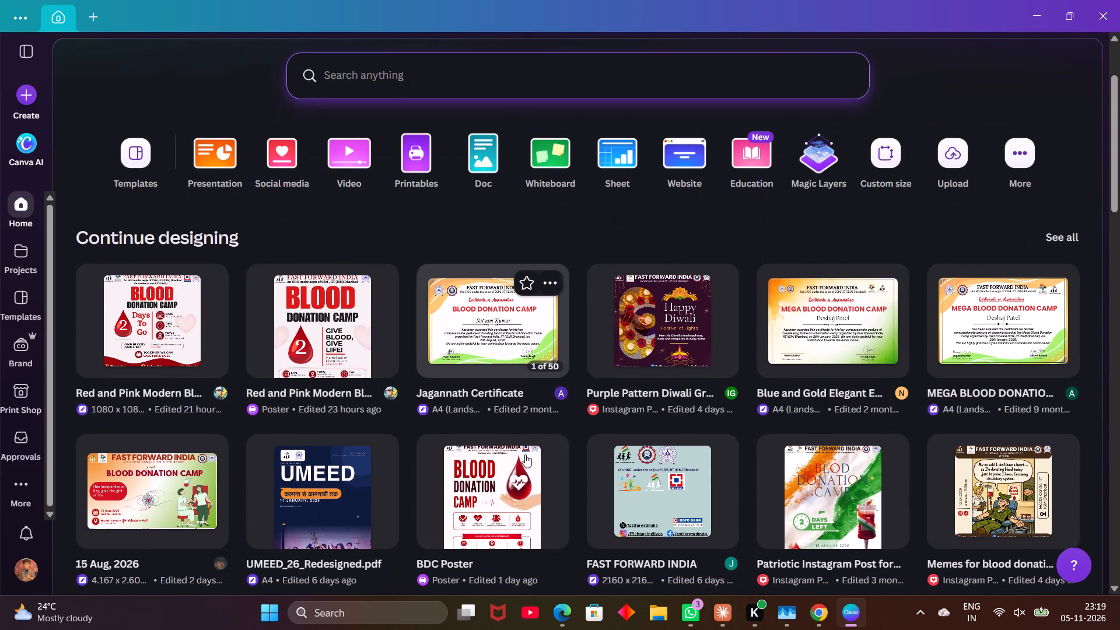
pyautogui.click(499, 482)
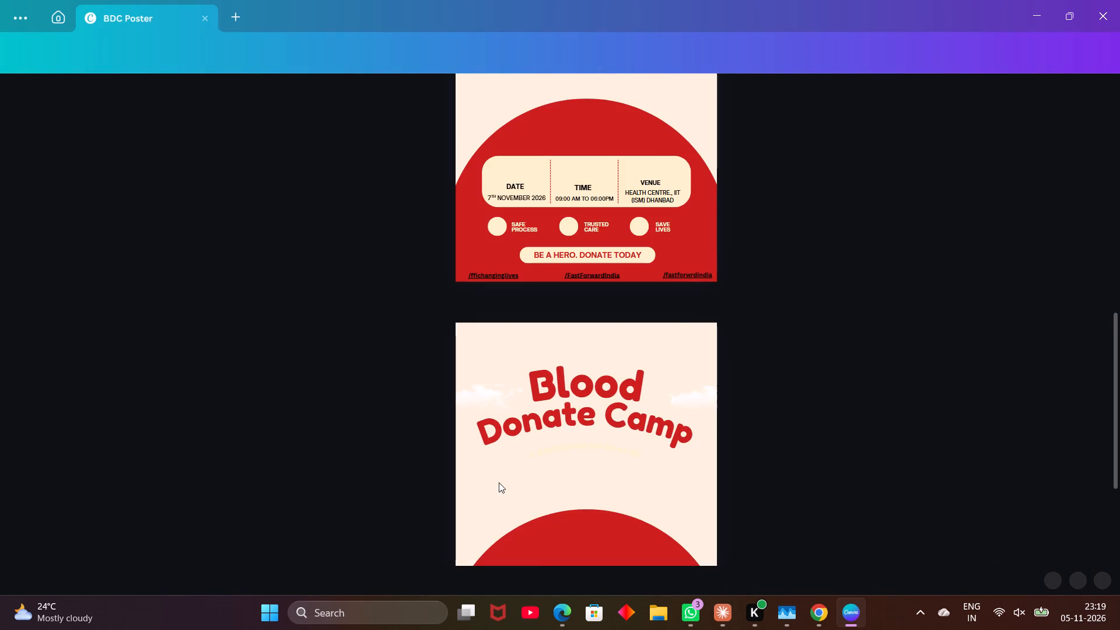
# Look through the pages of the blood donation camp poster, comparing the page 1 and page 2 designs.
pyautogui.scroll(8, 832, 420)
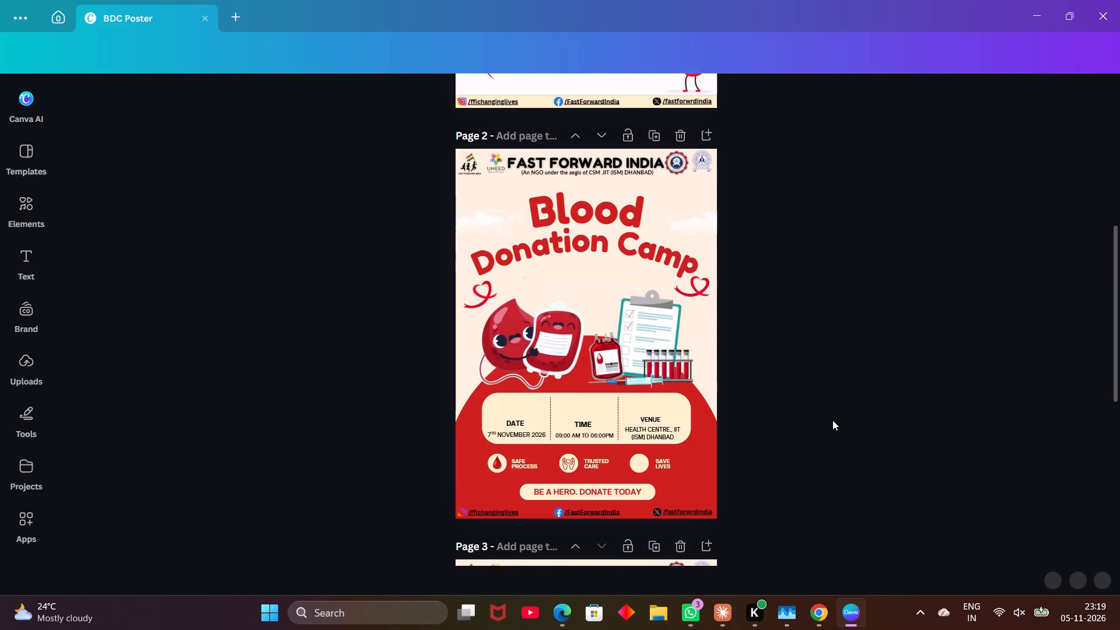
pyautogui.scroll(-1, 832, 420)
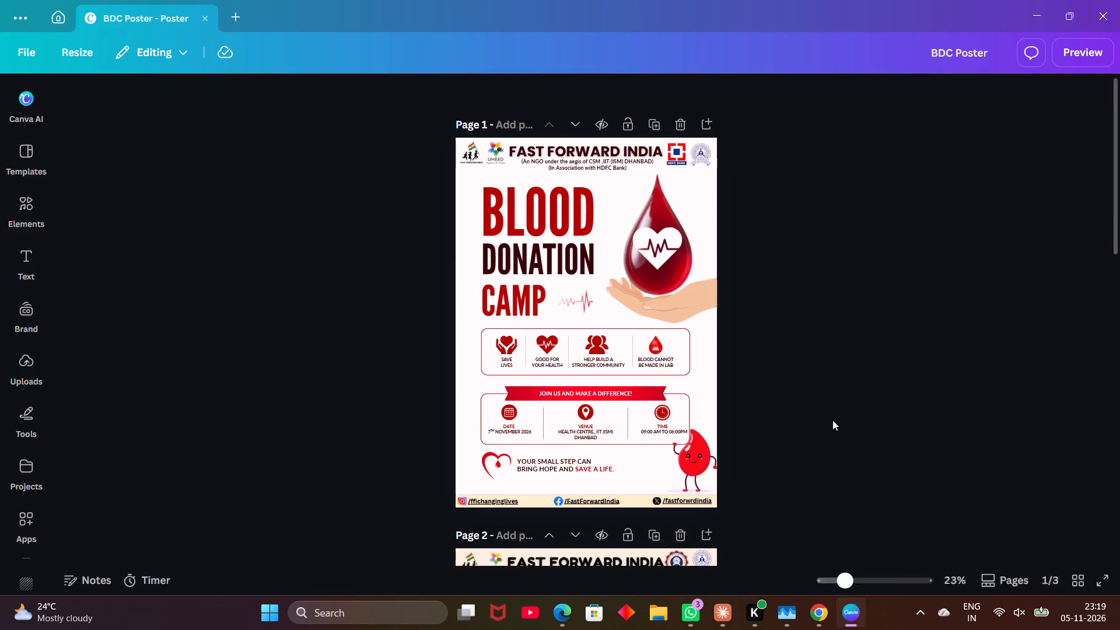
pyautogui.scroll(-2, 832, 420)
pyautogui.scroll(1, 832, 420)
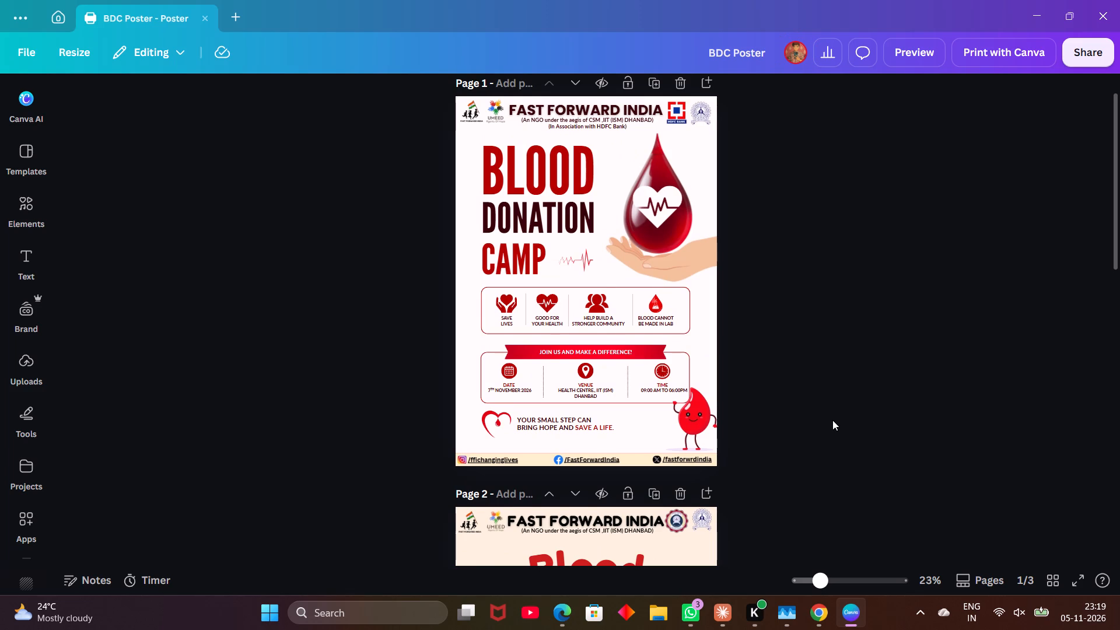
pyautogui.scroll(-3, 832, 420)
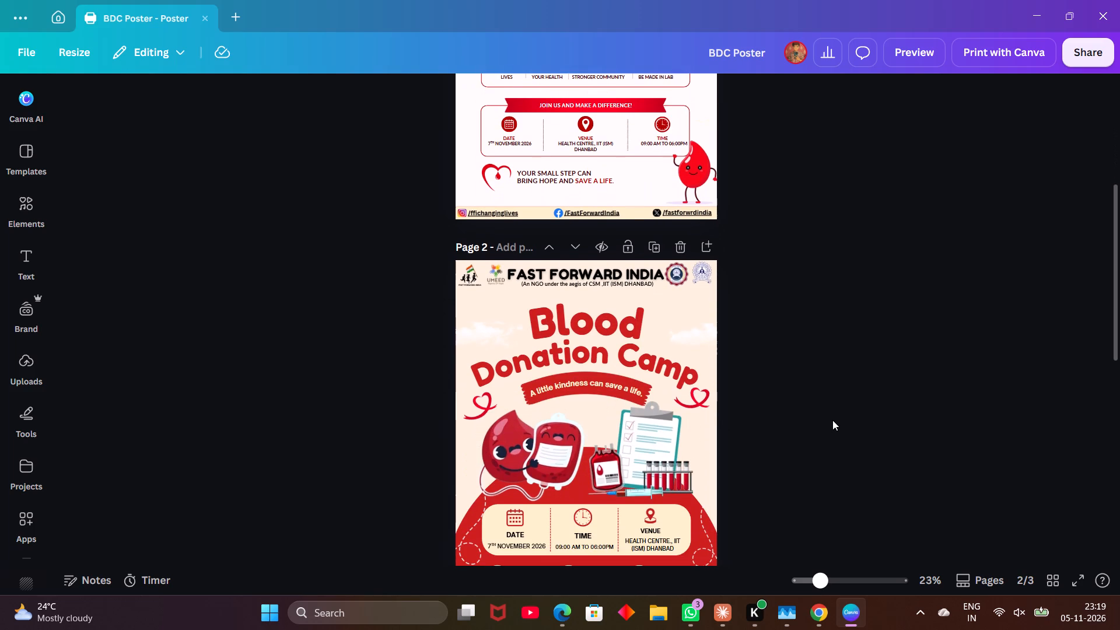
pyautogui.scroll(-1, 832, 420)
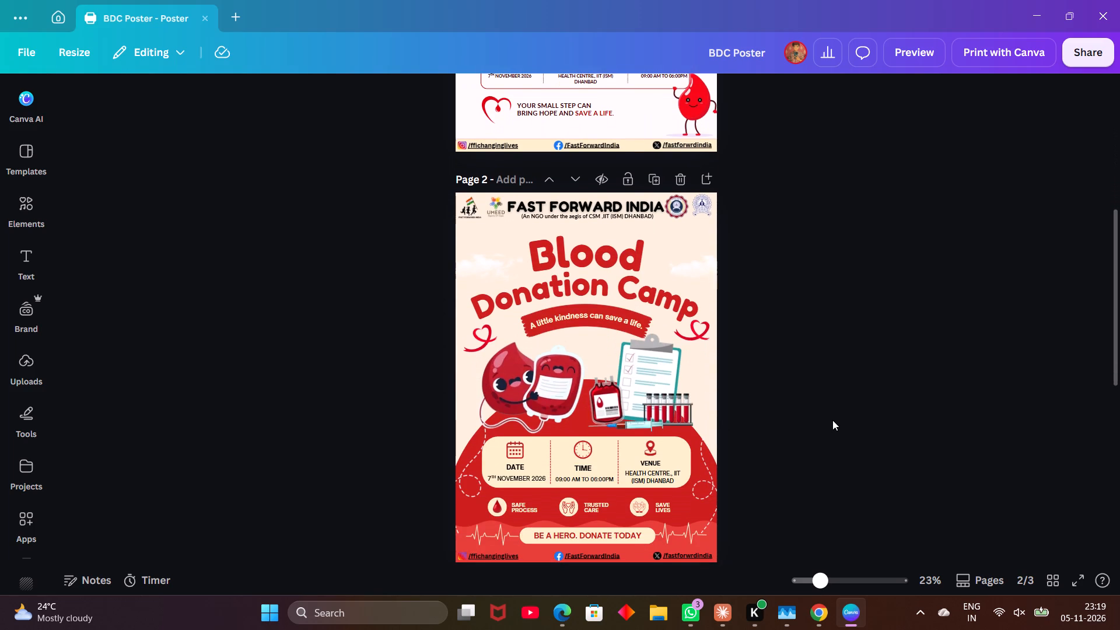
pyautogui.scroll(-1, 832, 420)
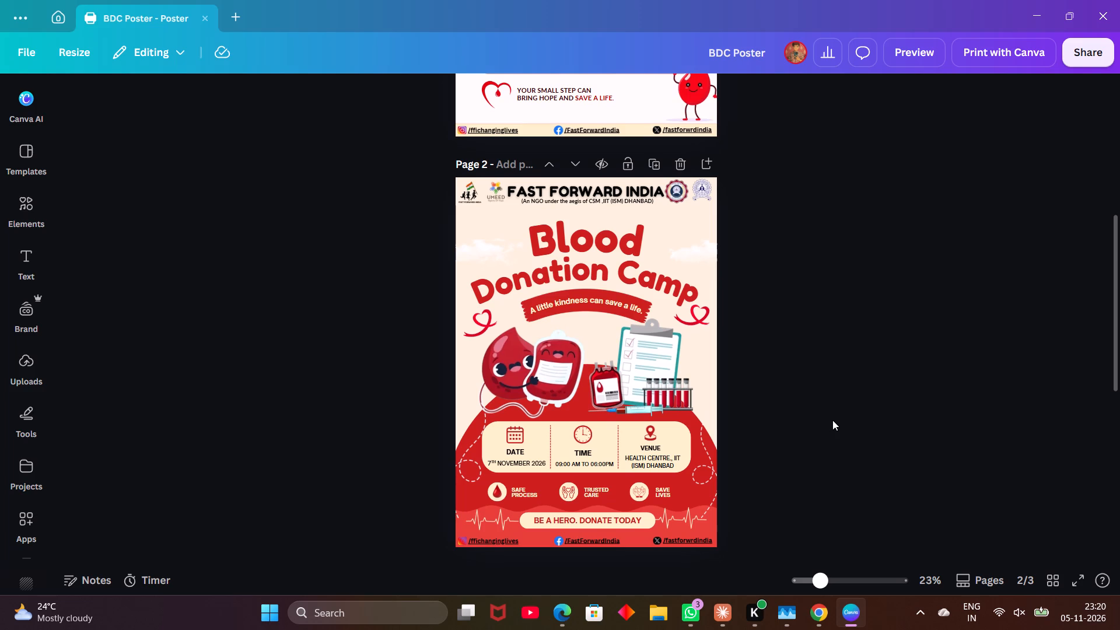
pyautogui.scroll(4, 752, 386)
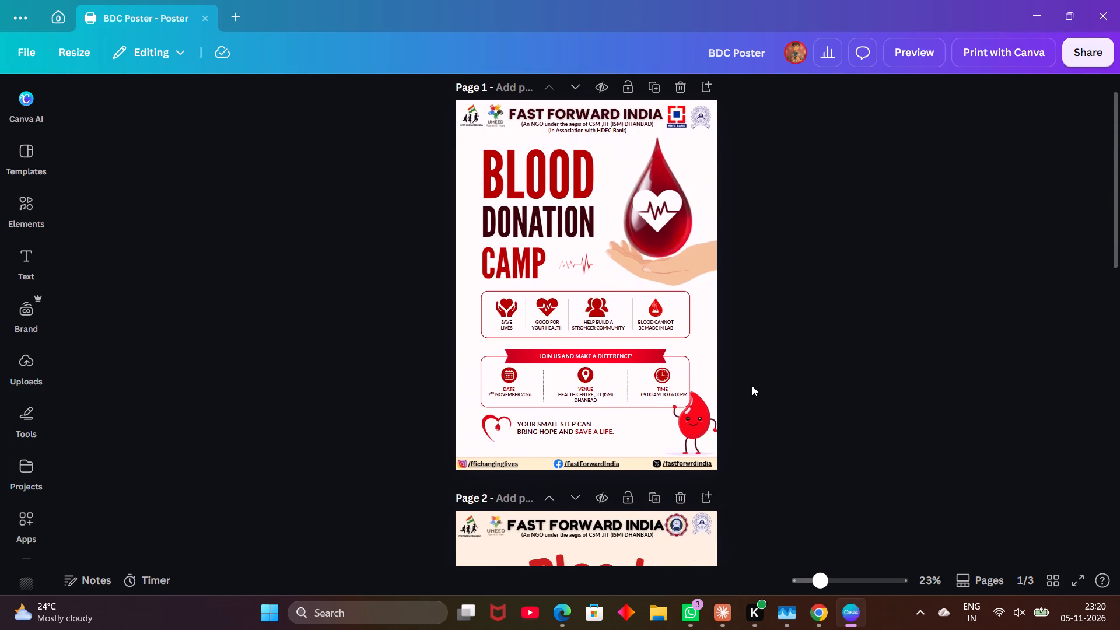
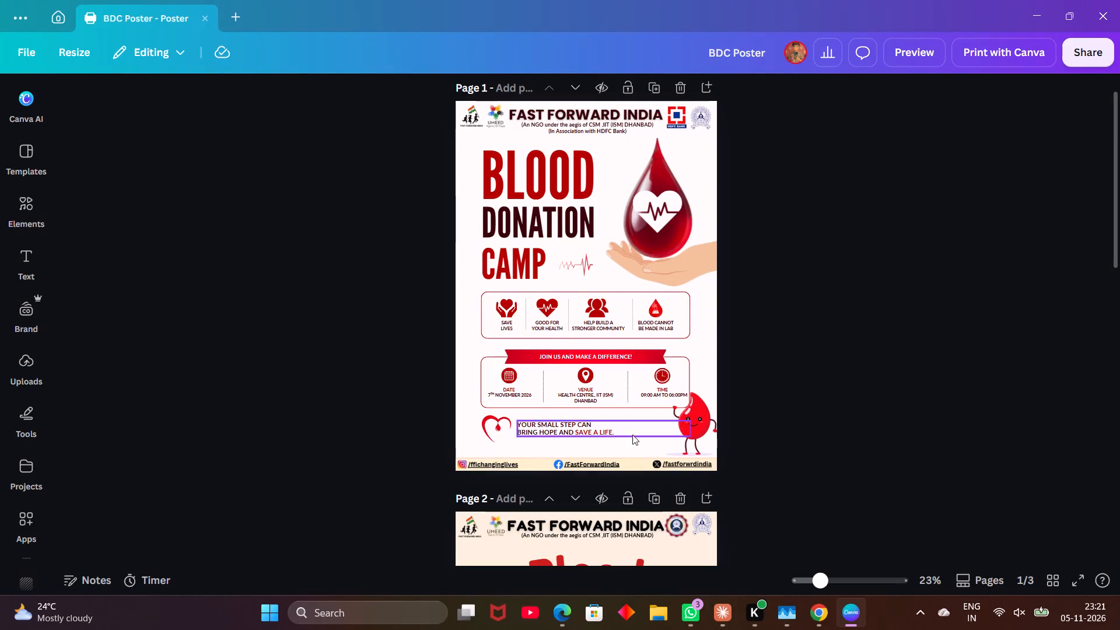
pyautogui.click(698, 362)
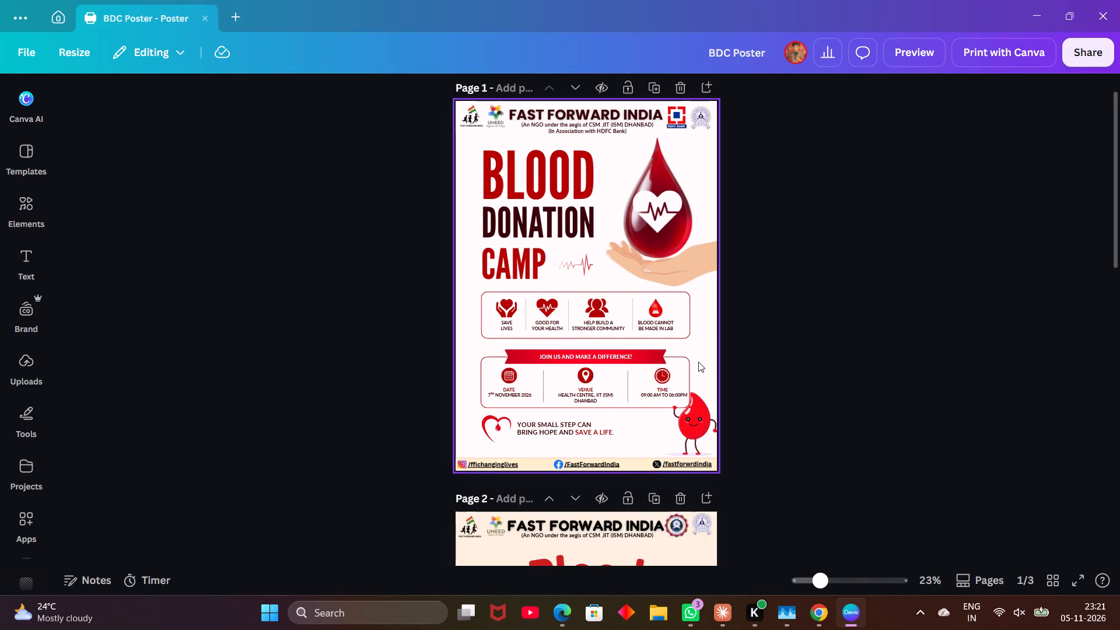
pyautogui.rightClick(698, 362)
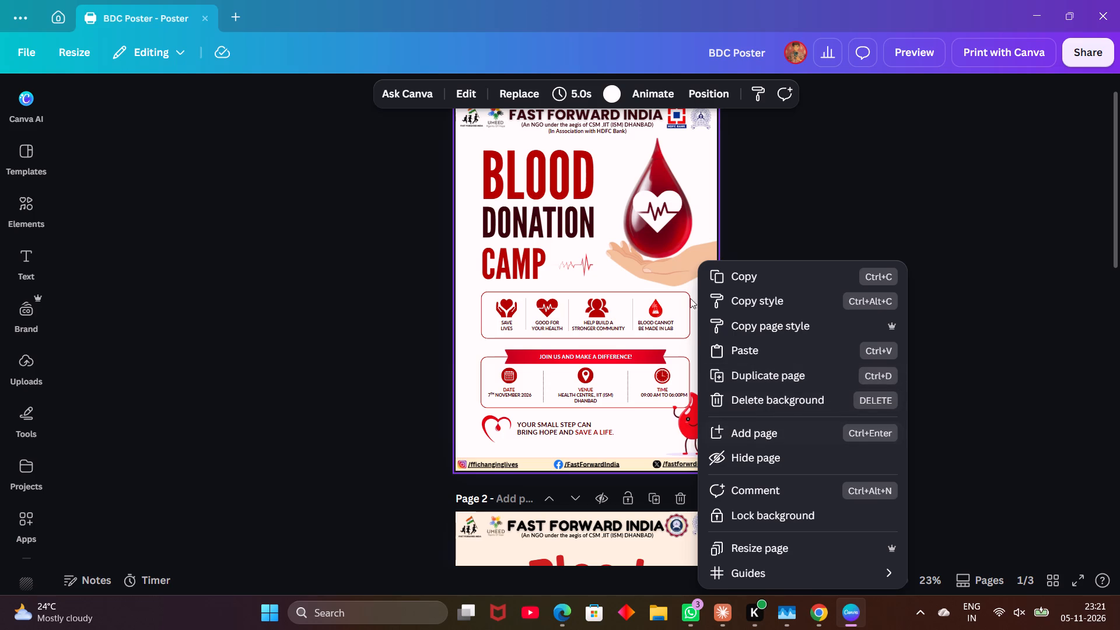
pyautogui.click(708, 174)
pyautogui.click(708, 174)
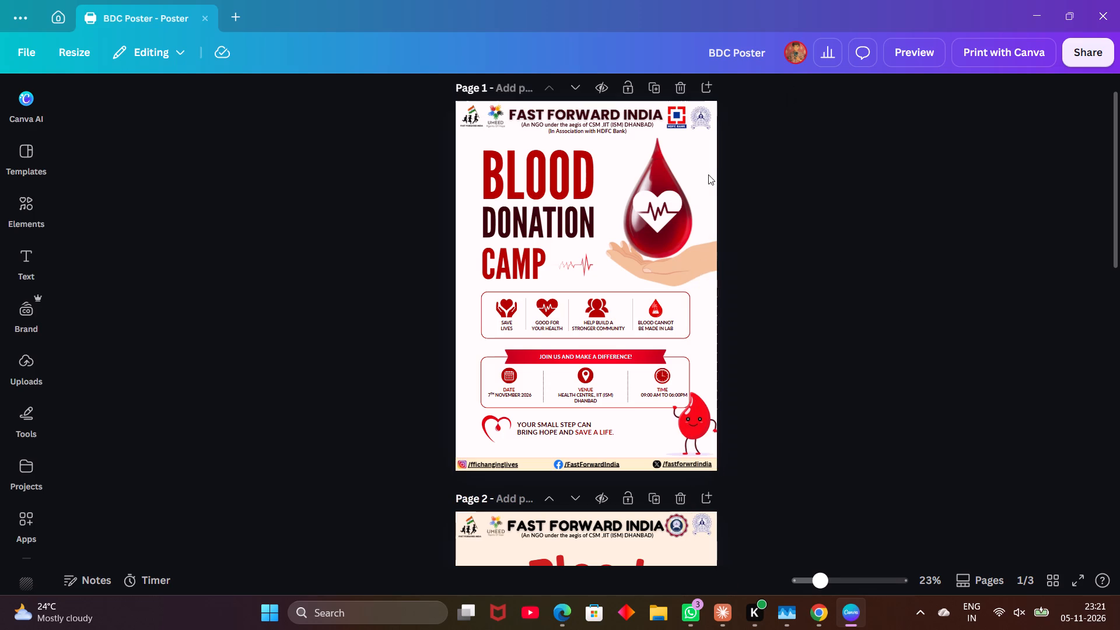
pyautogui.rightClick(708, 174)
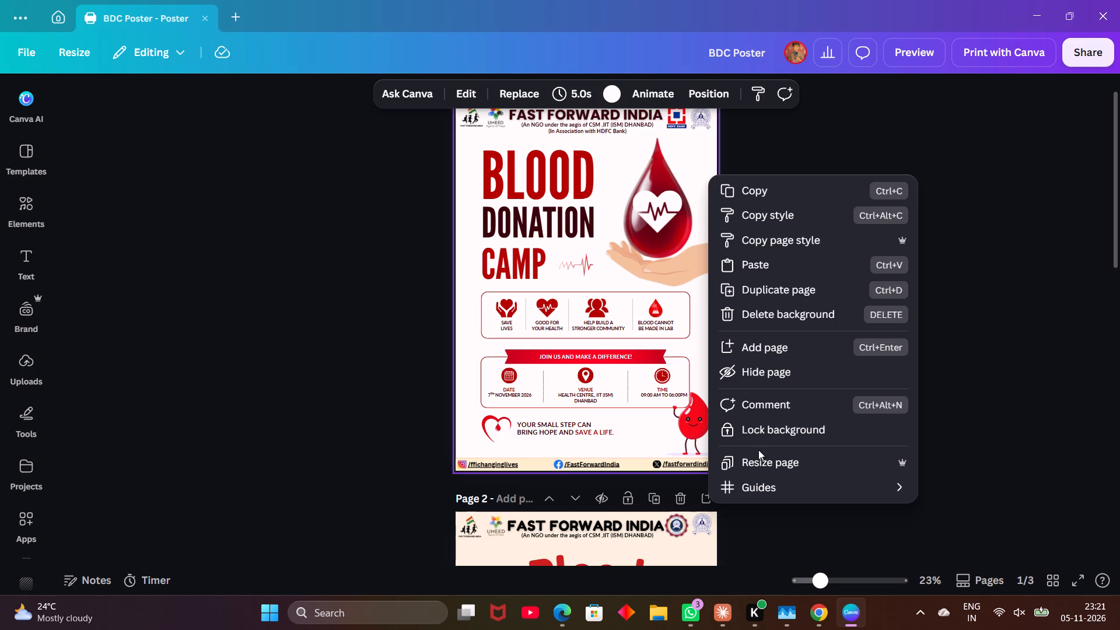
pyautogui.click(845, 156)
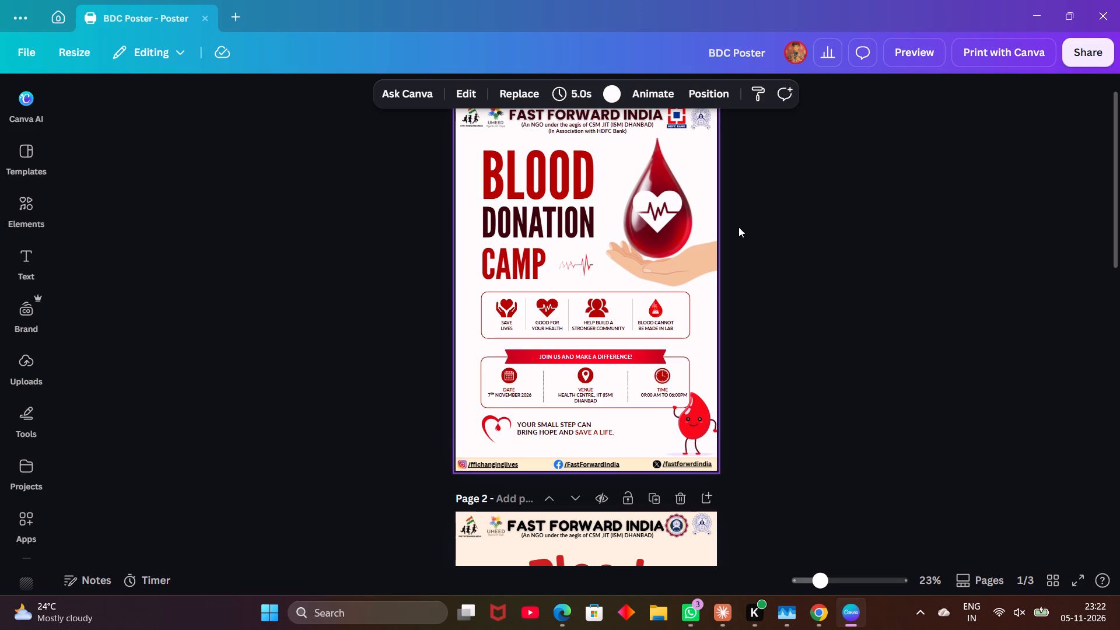
# Make a resized copy of page 1 in a square custom size 42 cm wide.
pyautogui.rightClick(710, 232)
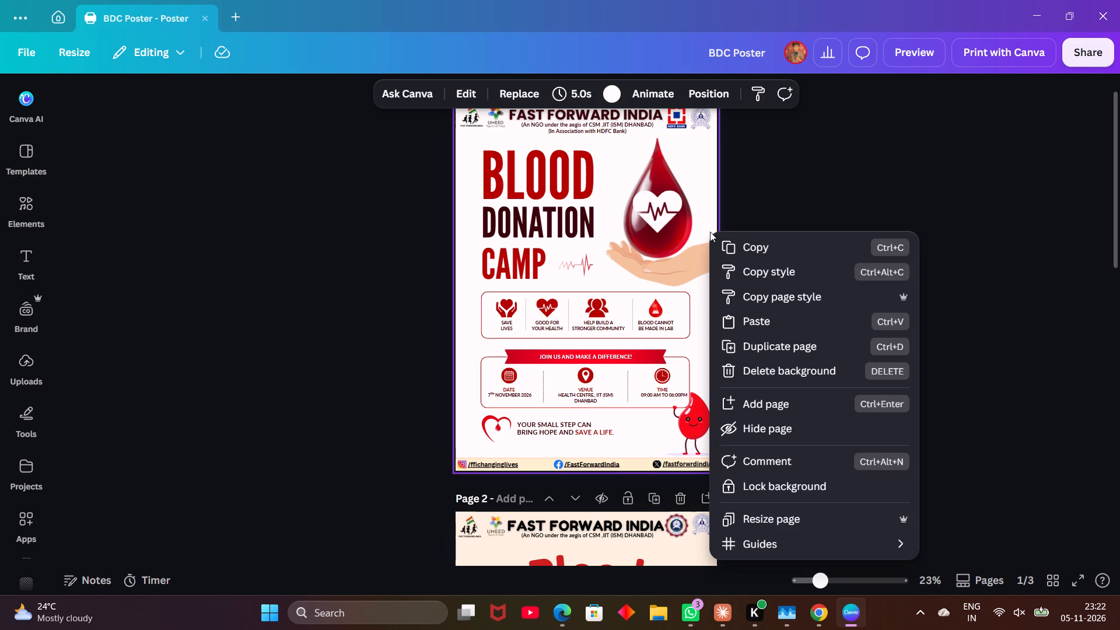
pyautogui.click(781, 519)
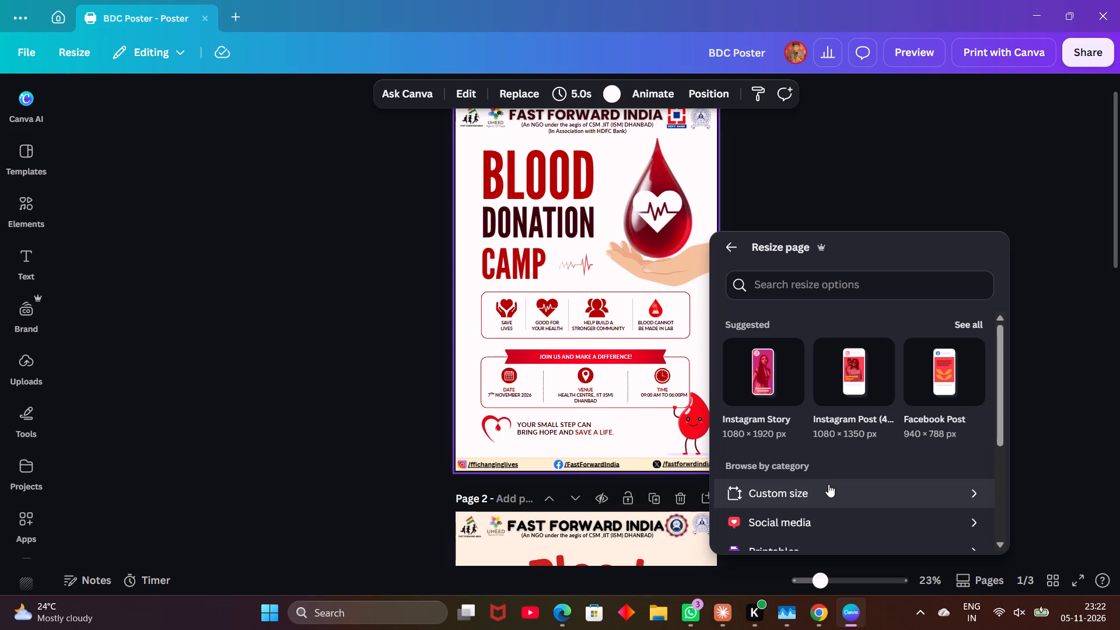
pyautogui.click(828, 484)
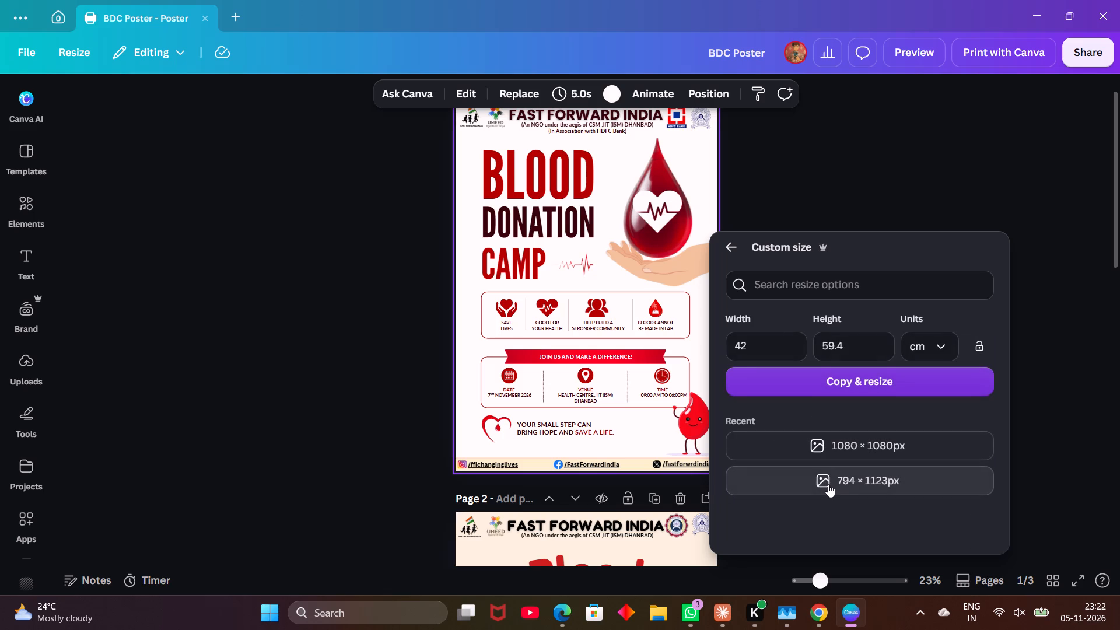
pyautogui.click(925, 342)
pyautogui.click(740, 381)
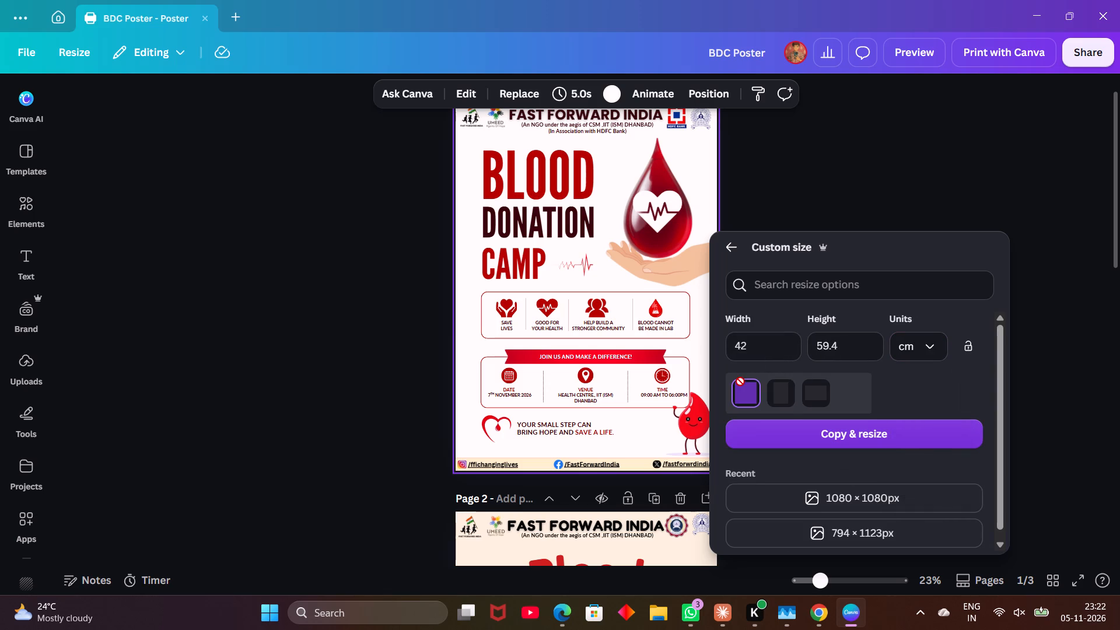
pyautogui.click(798, 443)
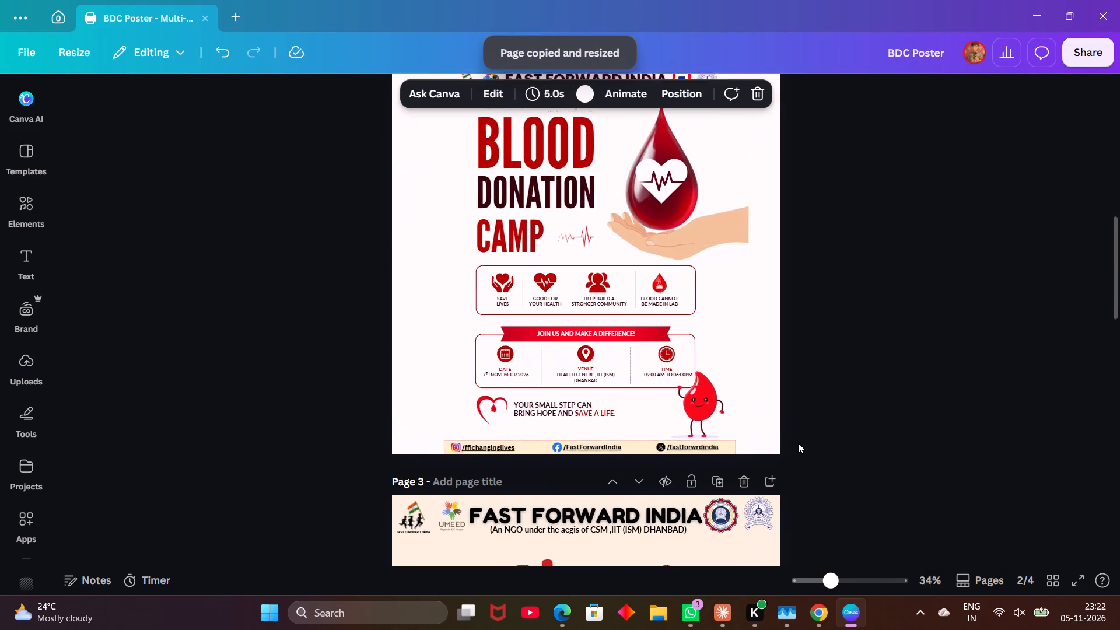
# Select all the poster elements on the square page 2 and scale them together to about 33.2 by 42.9 cm.
pyautogui.scroll(3, 798, 443)
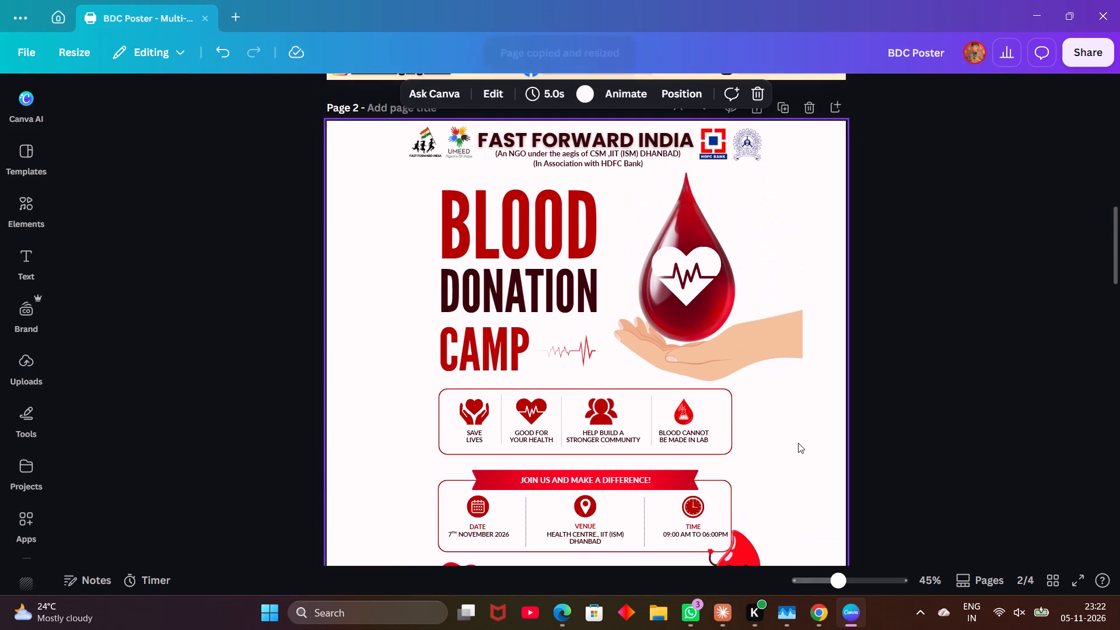
pyautogui.scroll(1, 798, 443)
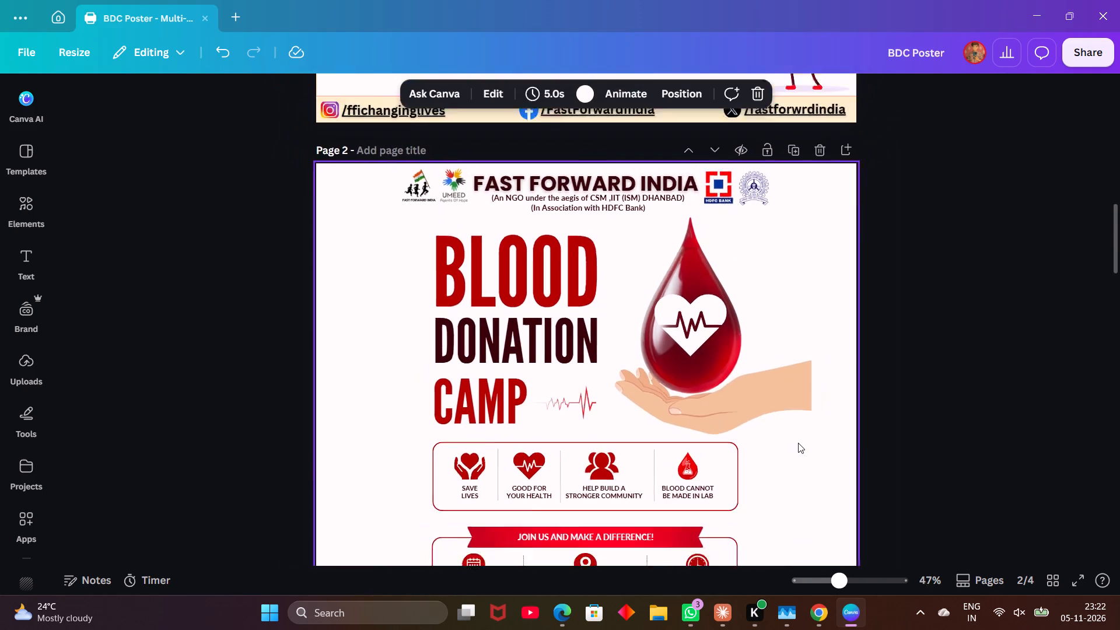
pyautogui.scroll(-2, 798, 443)
pyautogui.scroll(1, 798, 443)
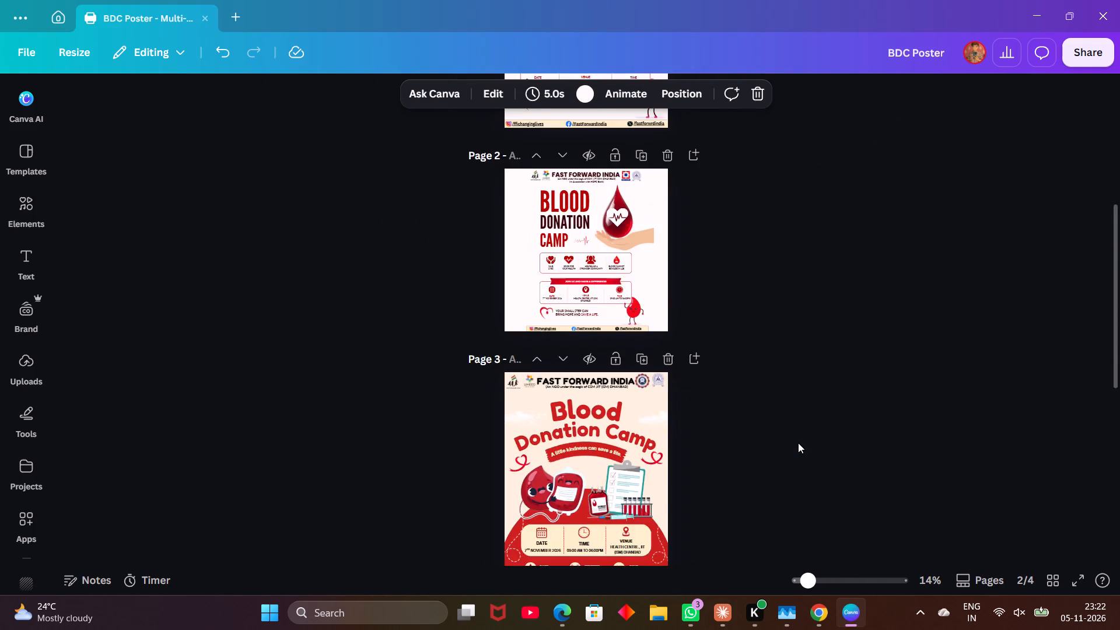
pyautogui.scroll(6, 798, 443)
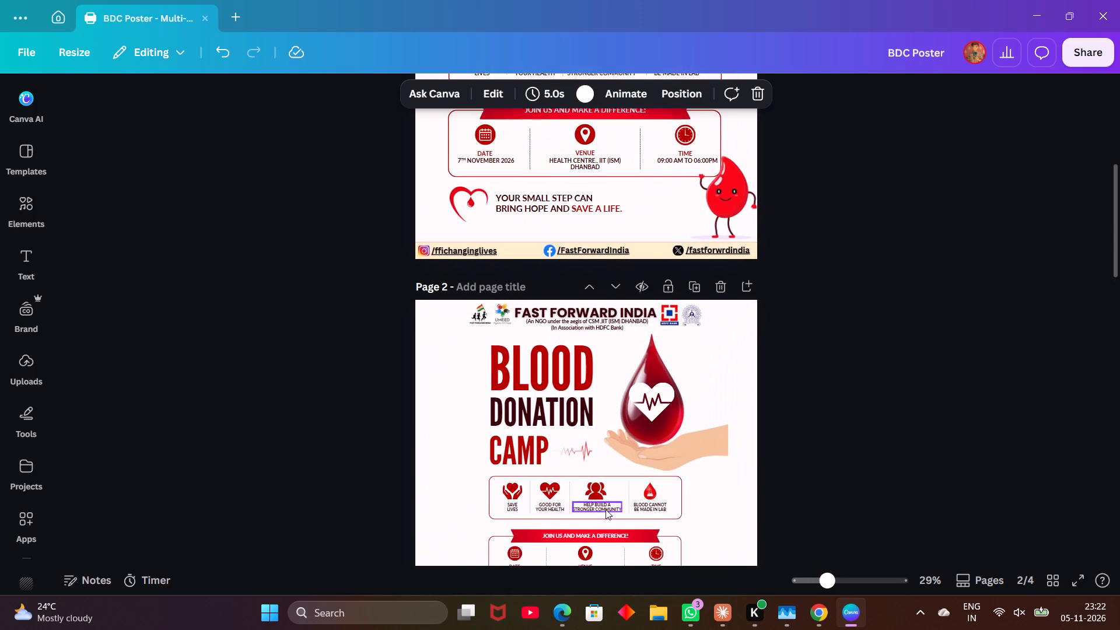
pyautogui.scroll(-1, 605, 509)
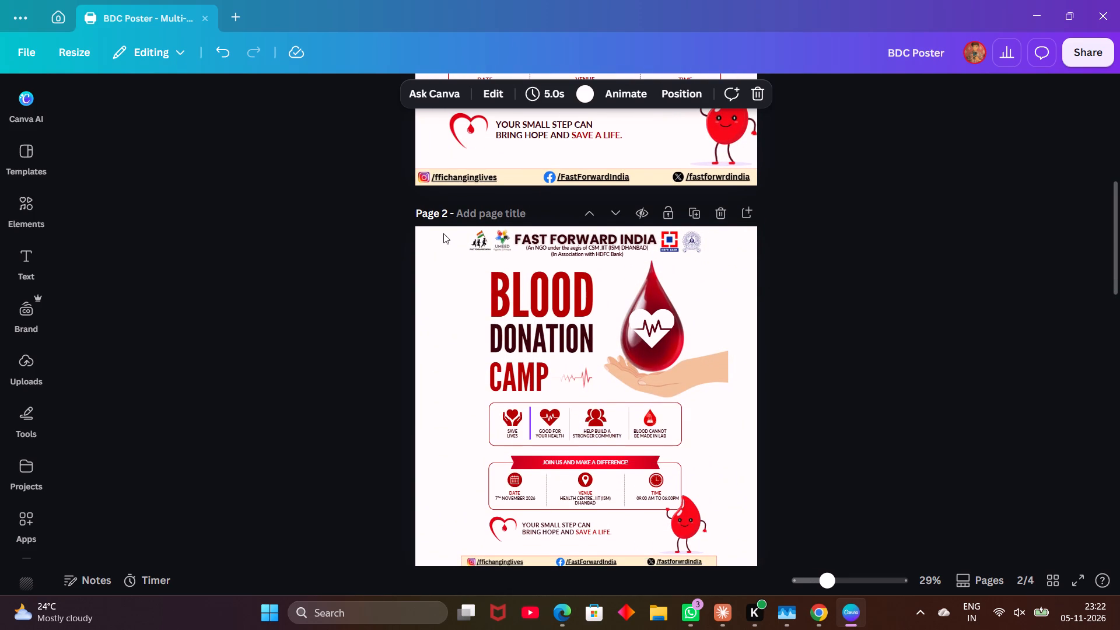
pyautogui.click(443, 233)
pyautogui.moveTo(443, 233); pyautogui.dragTo(721, 442)
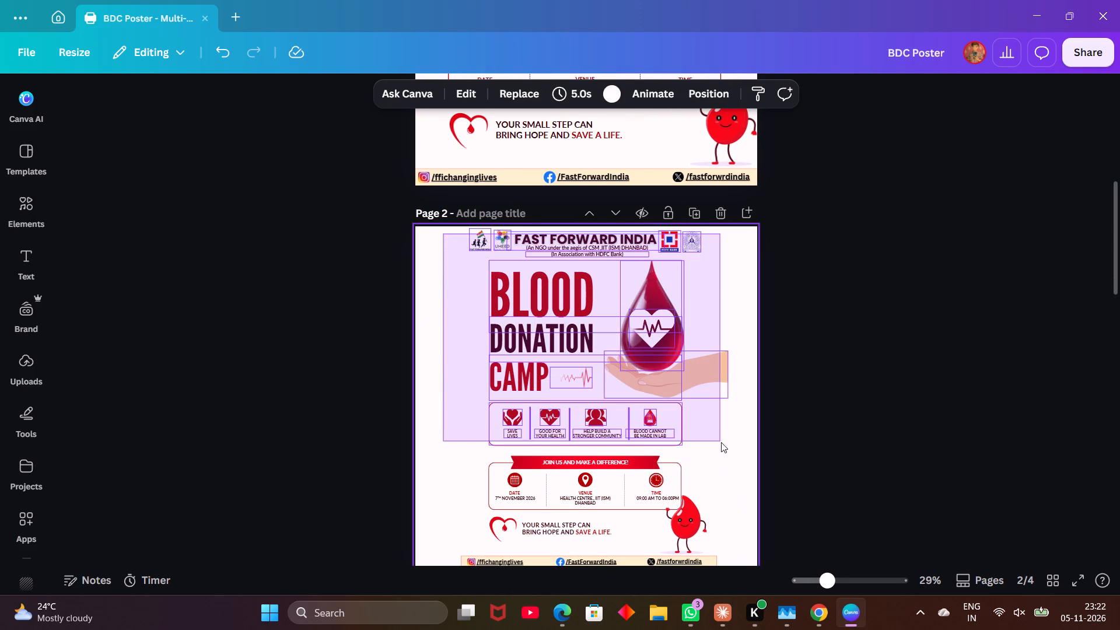
pyautogui.moveTo(721, 442); pyautogui.dragTo(720, 567)
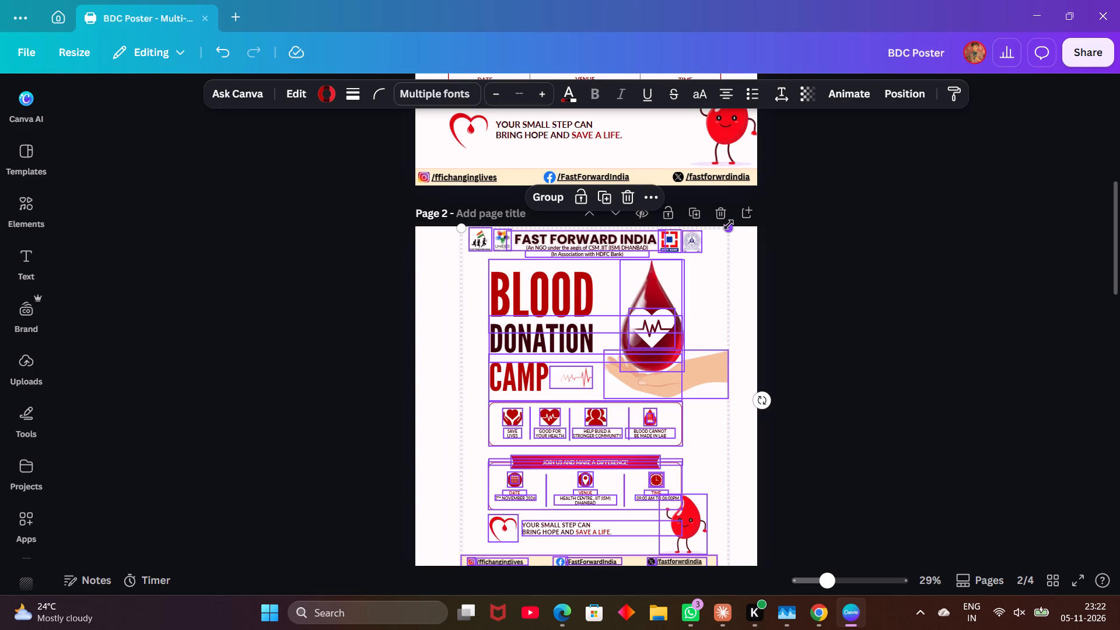
pyautogui.keyDown('alt'); pyautogui.moveTo(729, 225); pyautogui.dragTo(727, 236); pyautogui.keyUp('alt')
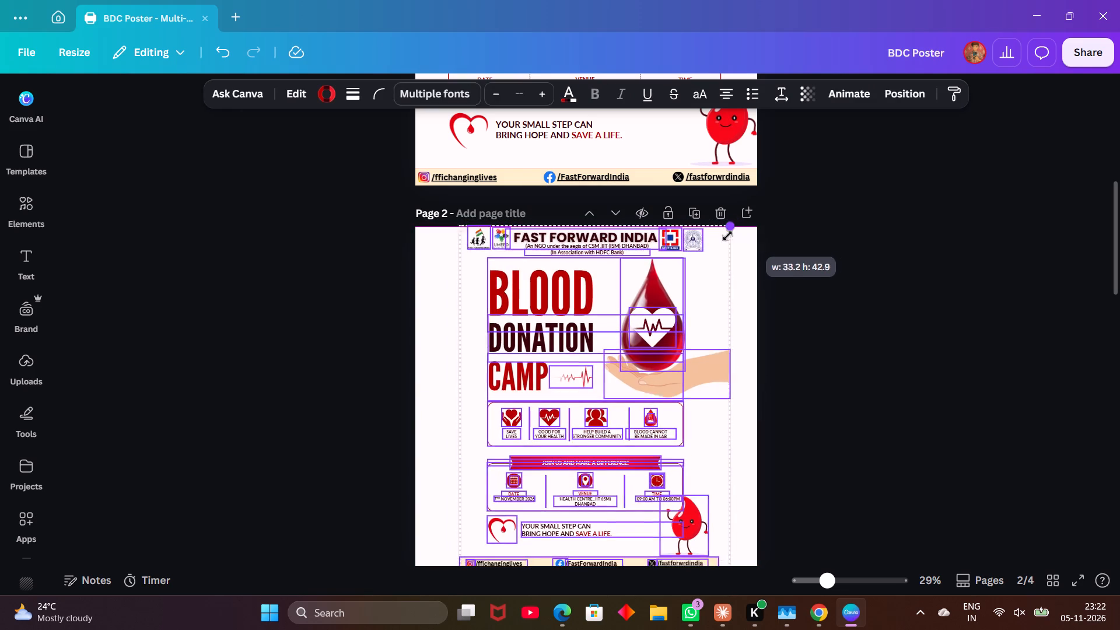
pyautogui.keyDown('alt'); pyautogui.moveTo(727, 236); pyautogui.dragTo(733, 233); pyautogui.keyUp('alt')
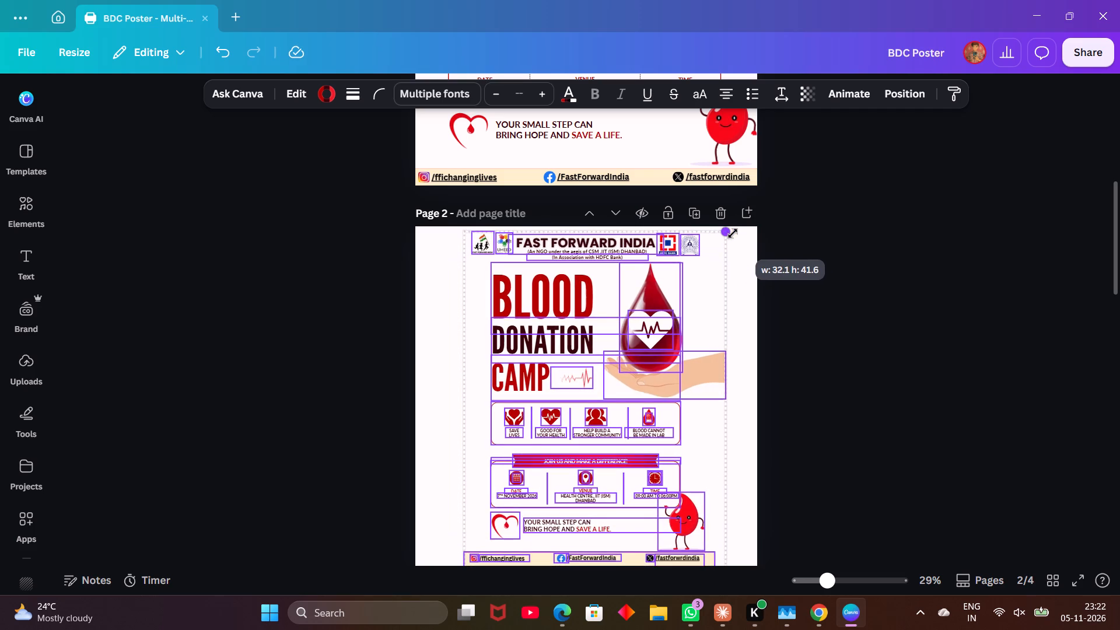
pyautogui.keyDown('alt'); pyautogui.moveTo(733, 233); pyautogui.dragTo(736, 233); pyautogui.keyUp('alt')
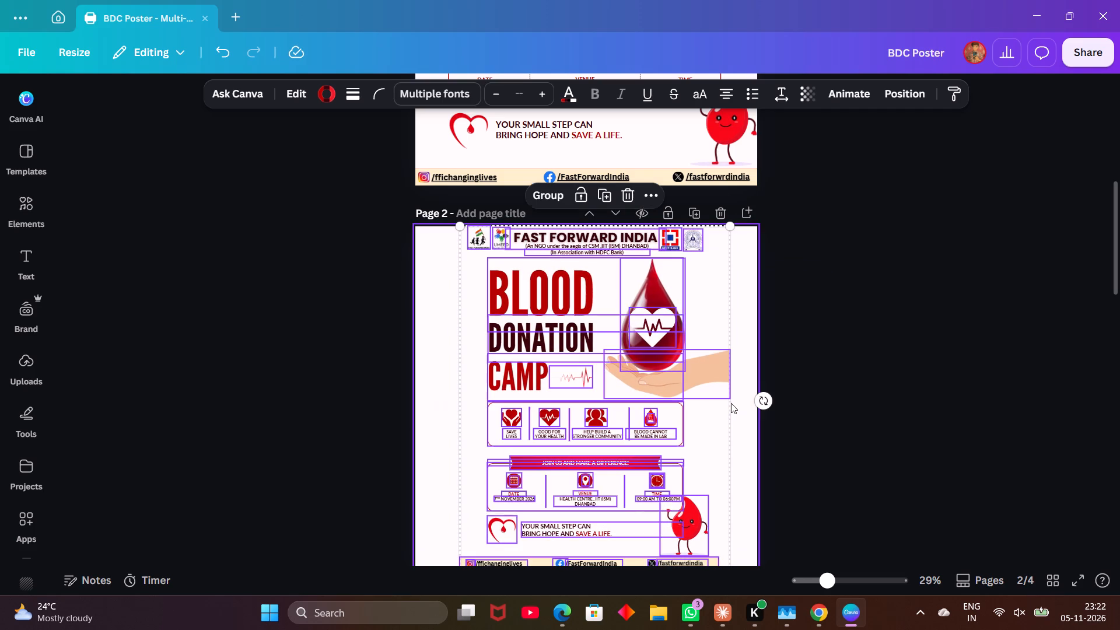
# Shift the selected poster elements slightly to the right on page 2 and deselect them.
pyautogui.moveTo(726, 409); pyautogui.dragTo(731, 409)
pyautogui.click(731, 409)
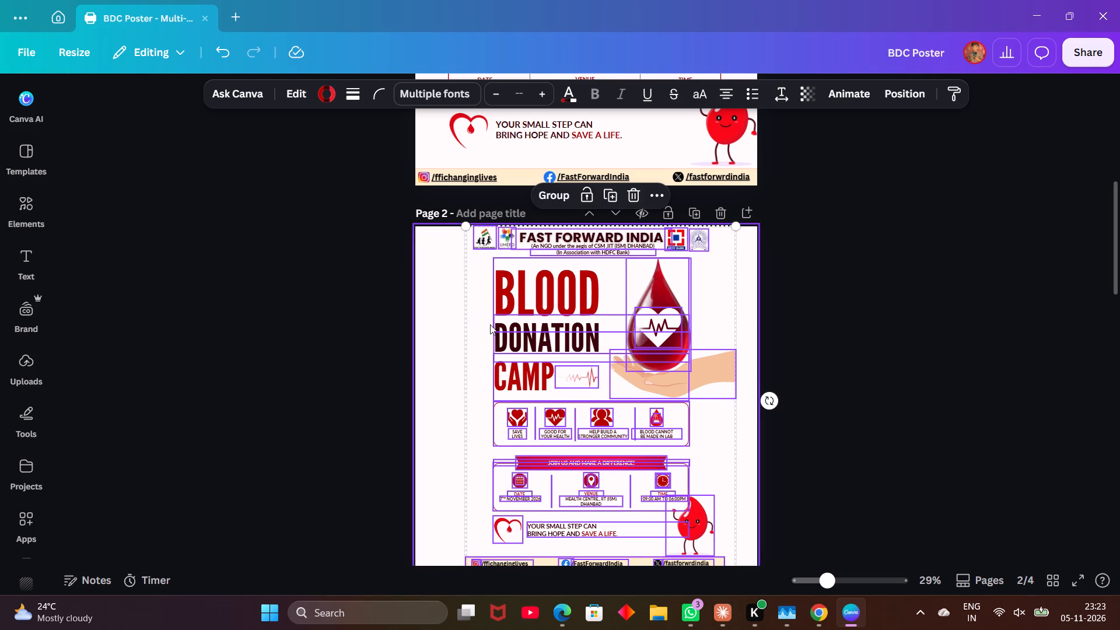
pyautogui.scroll(-1, 490, 324)
pyautogui.click(865, 334)
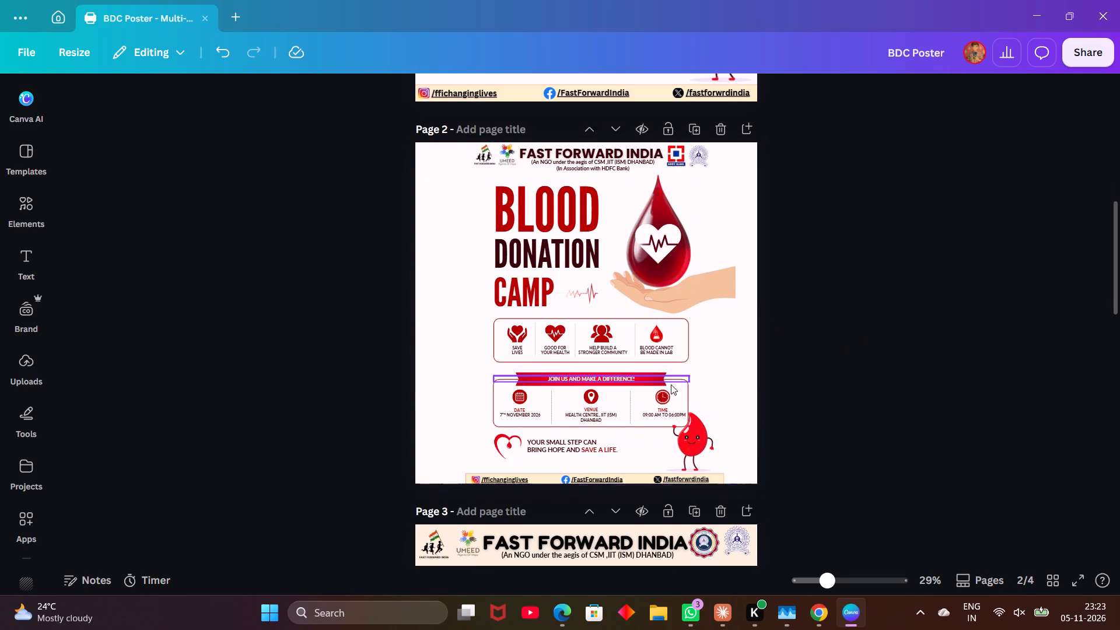
pyautogui.scroll(-2, 668, 385)
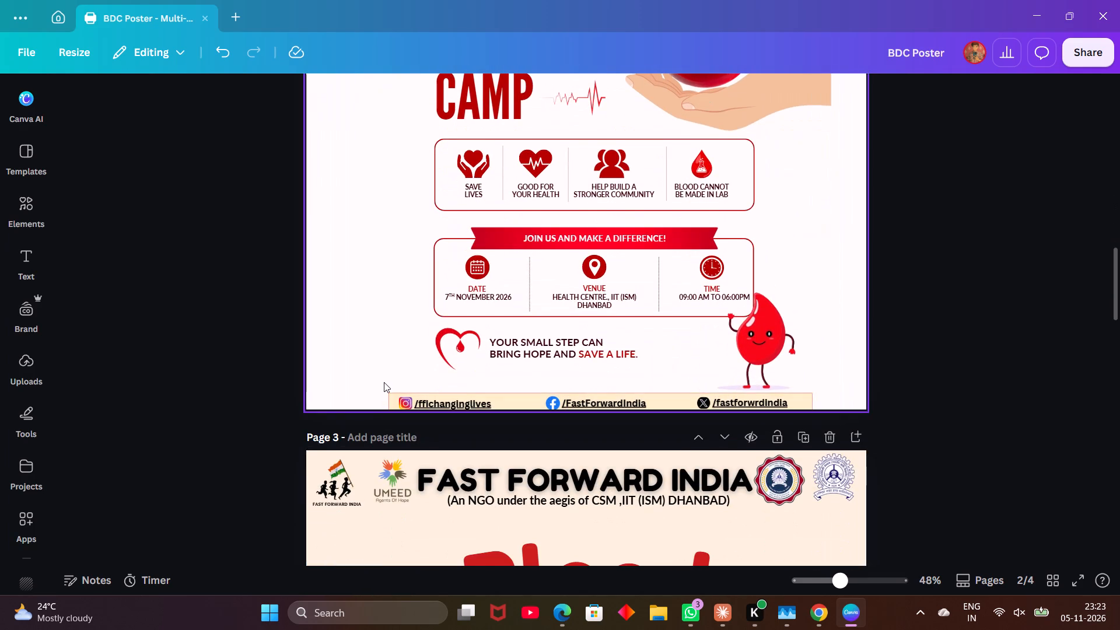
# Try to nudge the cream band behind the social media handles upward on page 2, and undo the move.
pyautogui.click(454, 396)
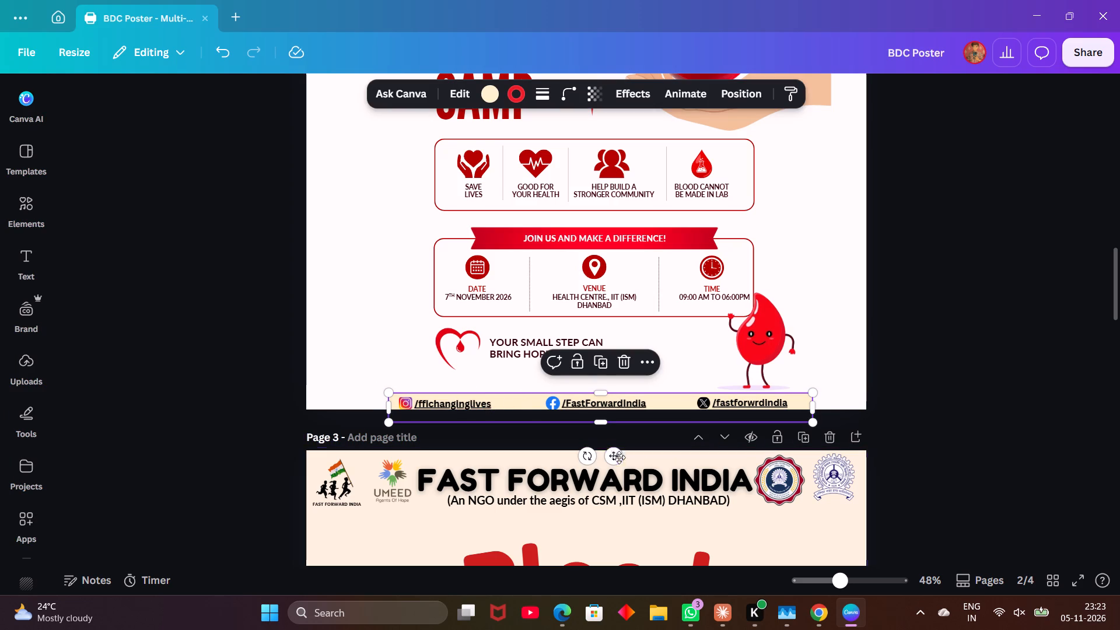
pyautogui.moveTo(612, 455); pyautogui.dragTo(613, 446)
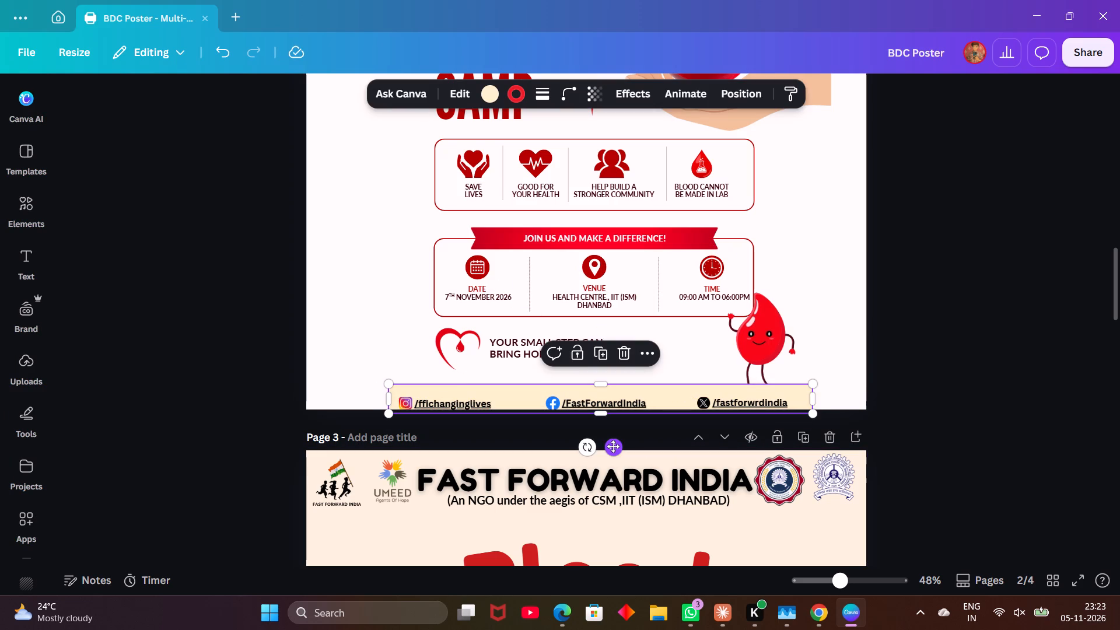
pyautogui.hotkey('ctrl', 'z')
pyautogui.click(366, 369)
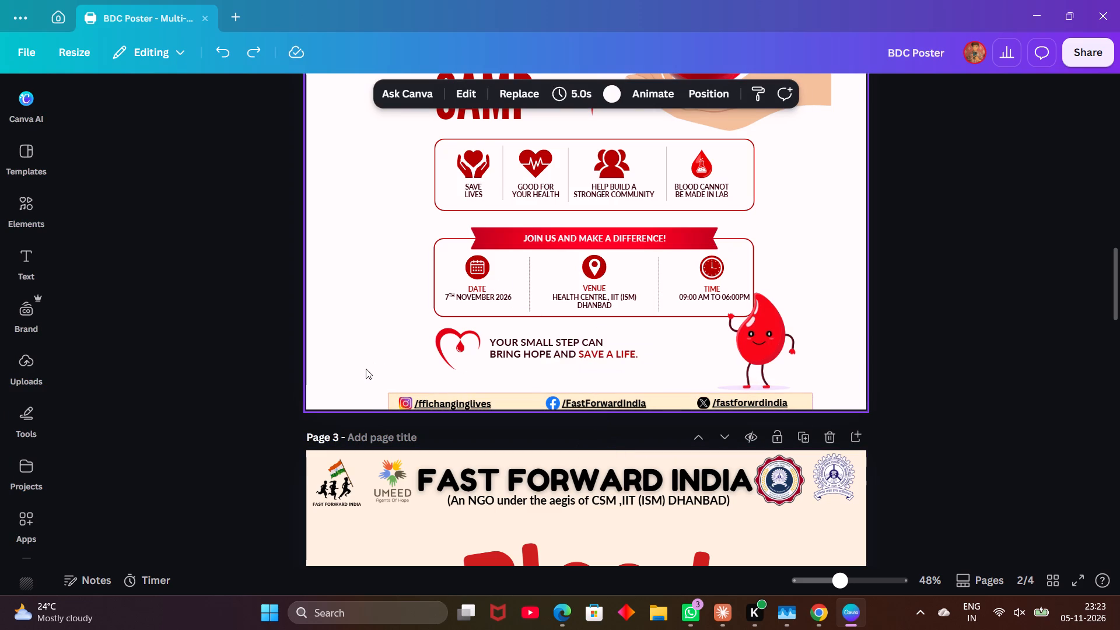
# Select the whole social media footer on page 2, including band, icons and handles, and stretch it across the full page width.
pyautogui.moveTo(363, 389); pyautogui.dragTo(809, 414)
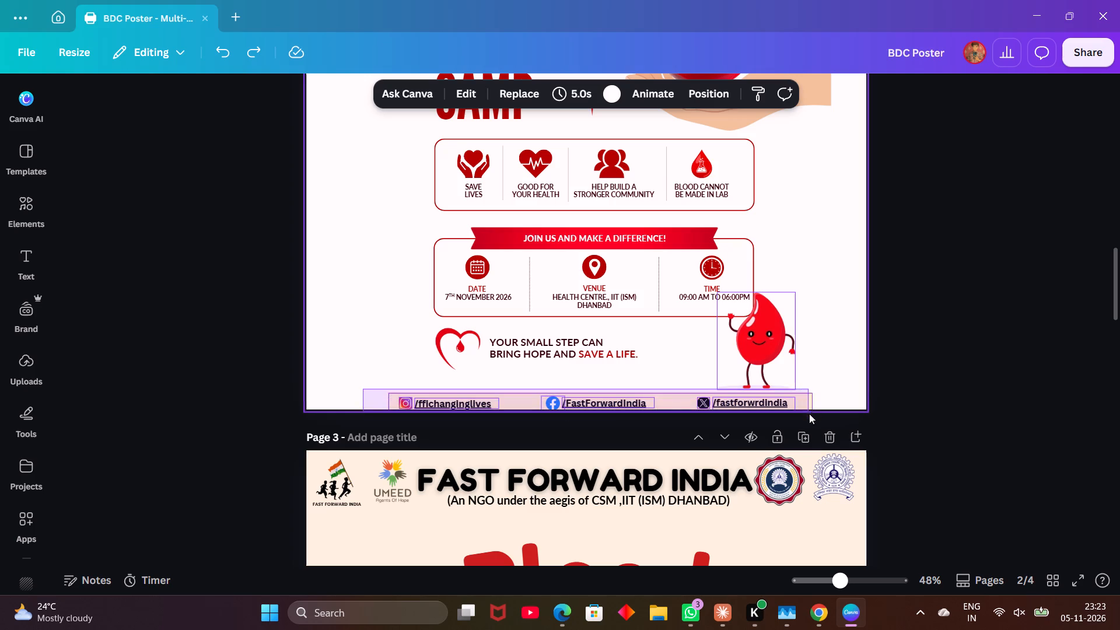
pyautogui.moveTo(809, 414); pyautogui.dragTo(493, 432)
pyautogui.click(379, 389)
pyautogui.moveTo(379, 389); pyautogui.dragTo(573, 398)
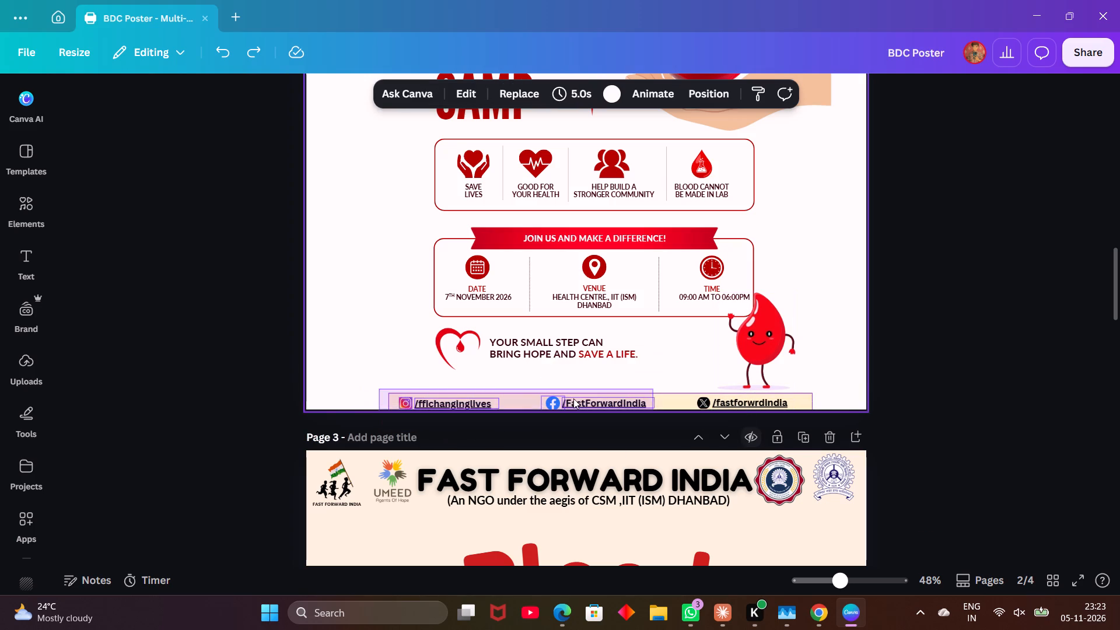
pyautogui.moveTo(573, 398); pyautogui.dragTo(478, 393)
pyautogui.moveTo(354, 404); pyautogui.dragTo(713, 422)
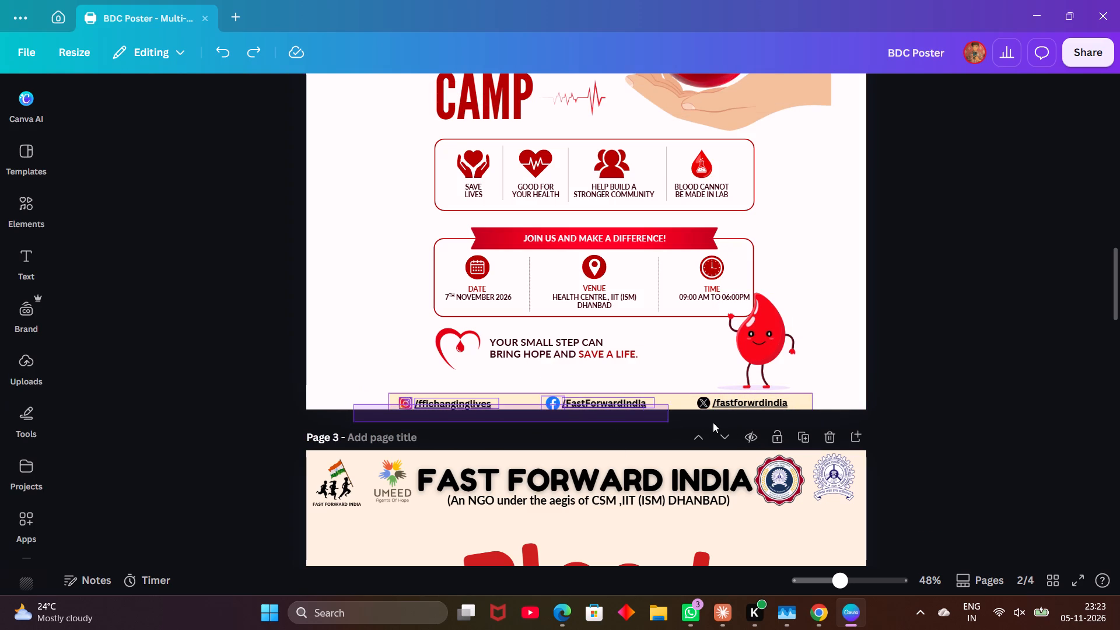
pyautogui.moveTo(713, 422); pyautogui.dragTo(821, 417)
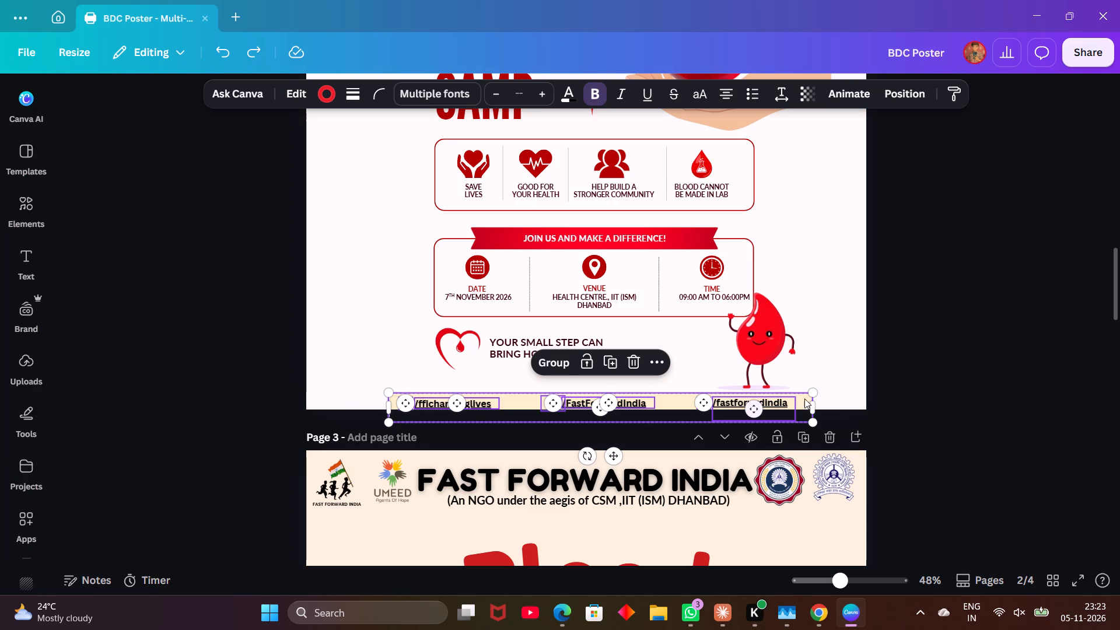
pyautogui.moveTo(814, 407); pyautogui.dragTo(868, 407)
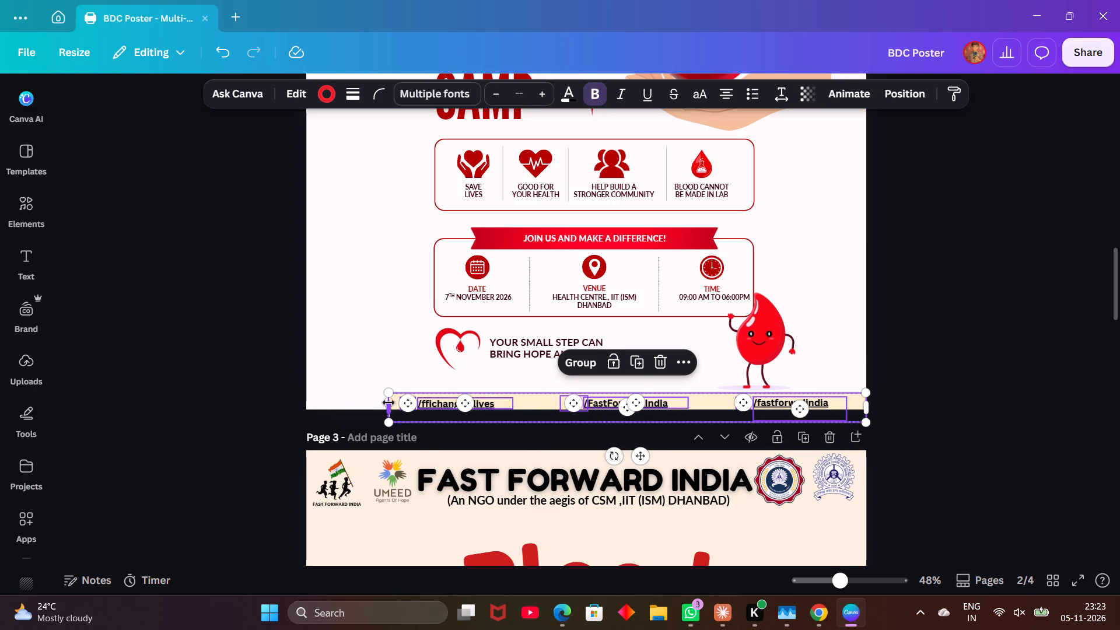
pyautogui.moveTo(388, 402); pyautogui.dragTo(310, 400)
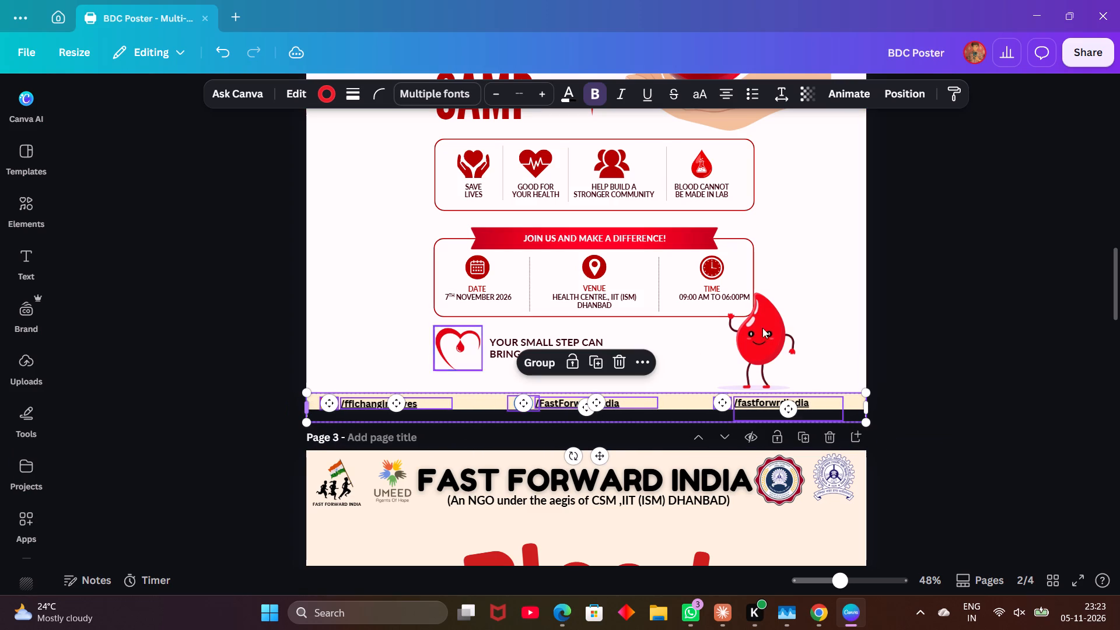
pyautogui.click(942, 322)
# Look through the poster designs on pages 3 and 4 and compare their social media footers with page 2.
pyautogui.scroll(-1, 942, 322)
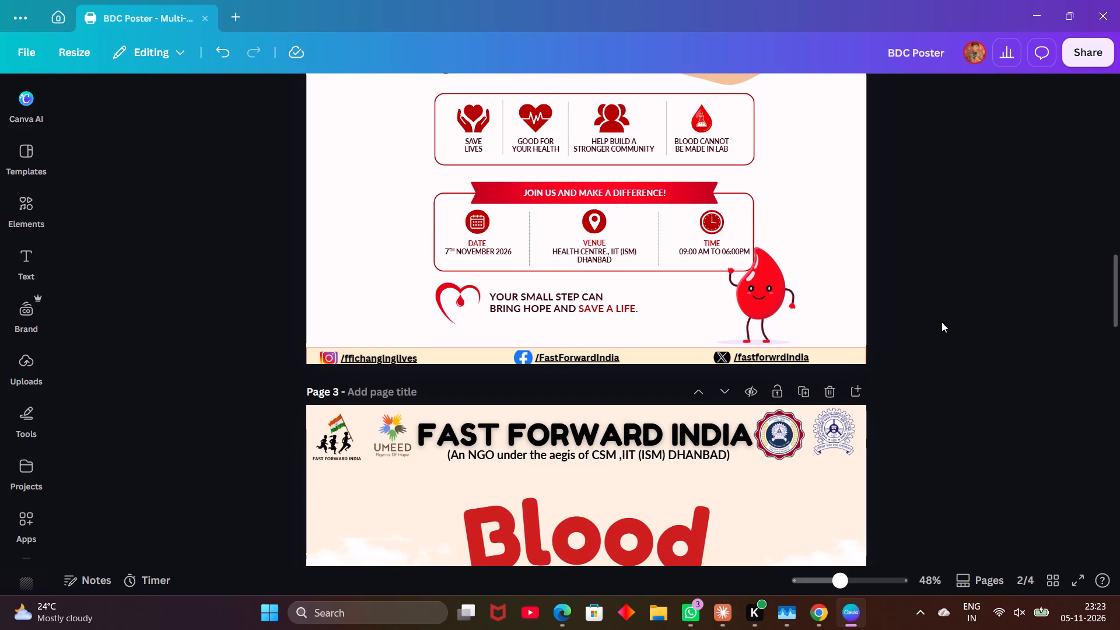
pyautogui.scroll(-5, 942, 322)
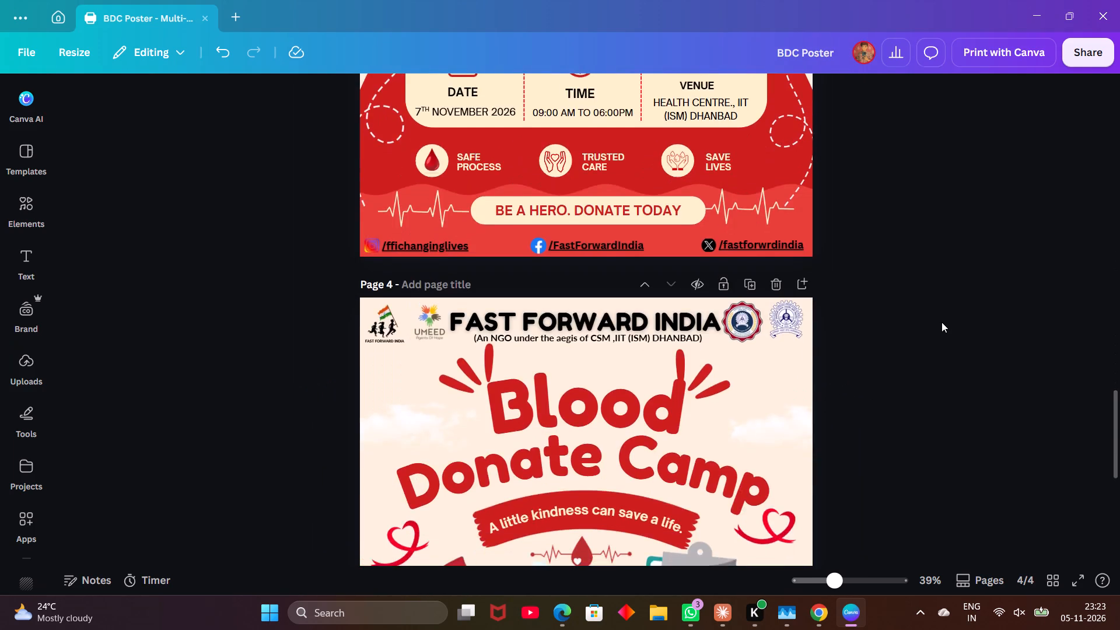
pyautogui.scroll(-5, 942, 322)
pyautogui.scroll(1, 942, 322)
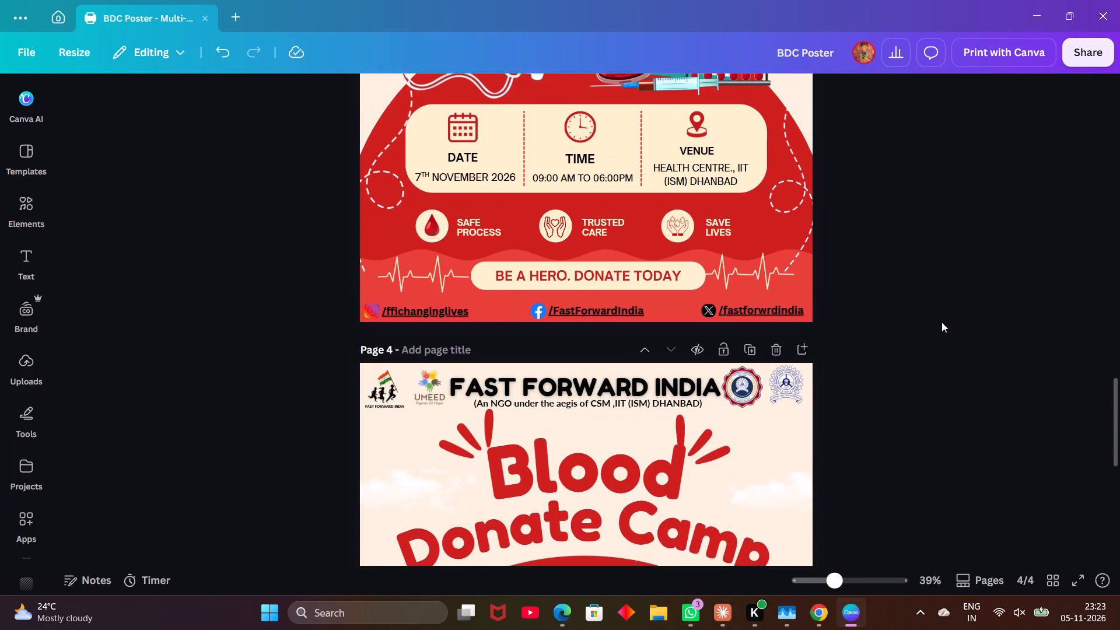
pyautogui.scroll(5, 942, 322)
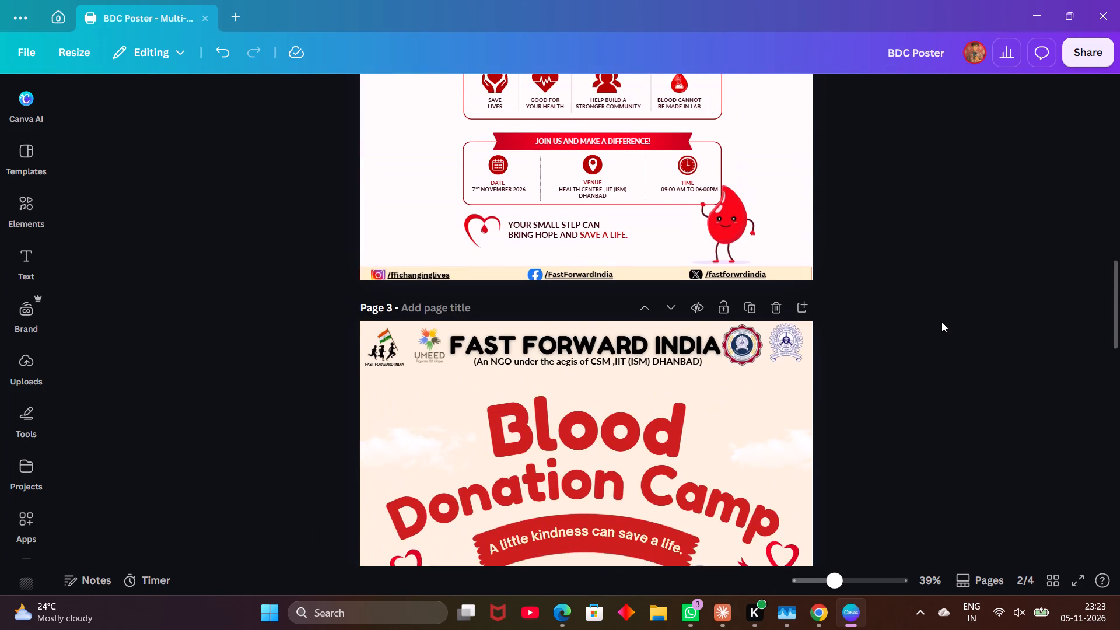
pyautogui.scroll(1, 942, 322)
pyautogui.scroll(-1, 942, 322)
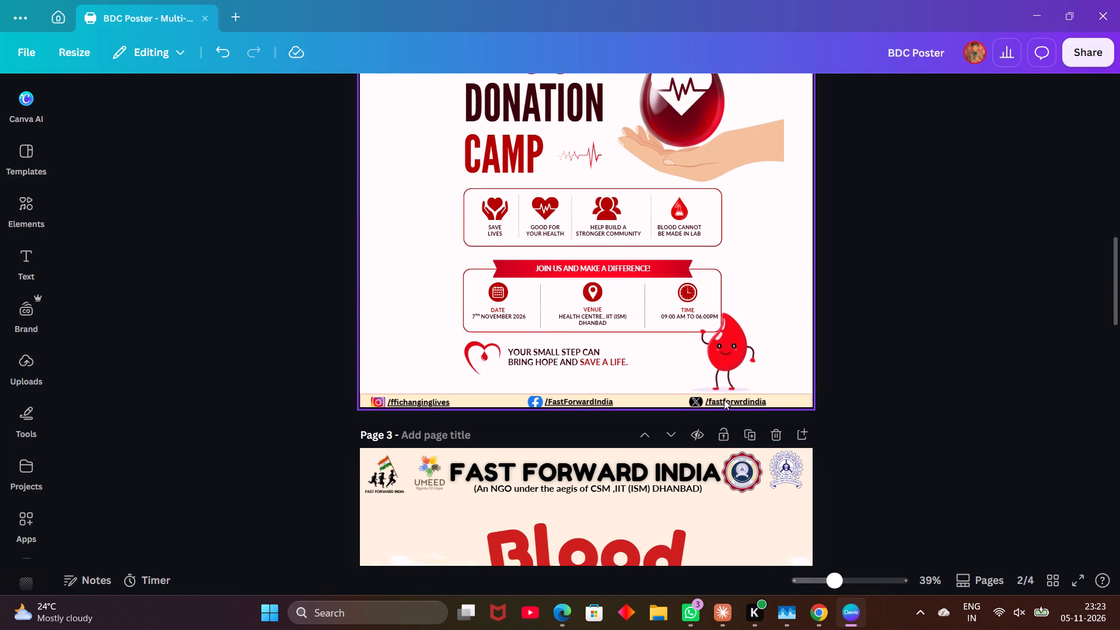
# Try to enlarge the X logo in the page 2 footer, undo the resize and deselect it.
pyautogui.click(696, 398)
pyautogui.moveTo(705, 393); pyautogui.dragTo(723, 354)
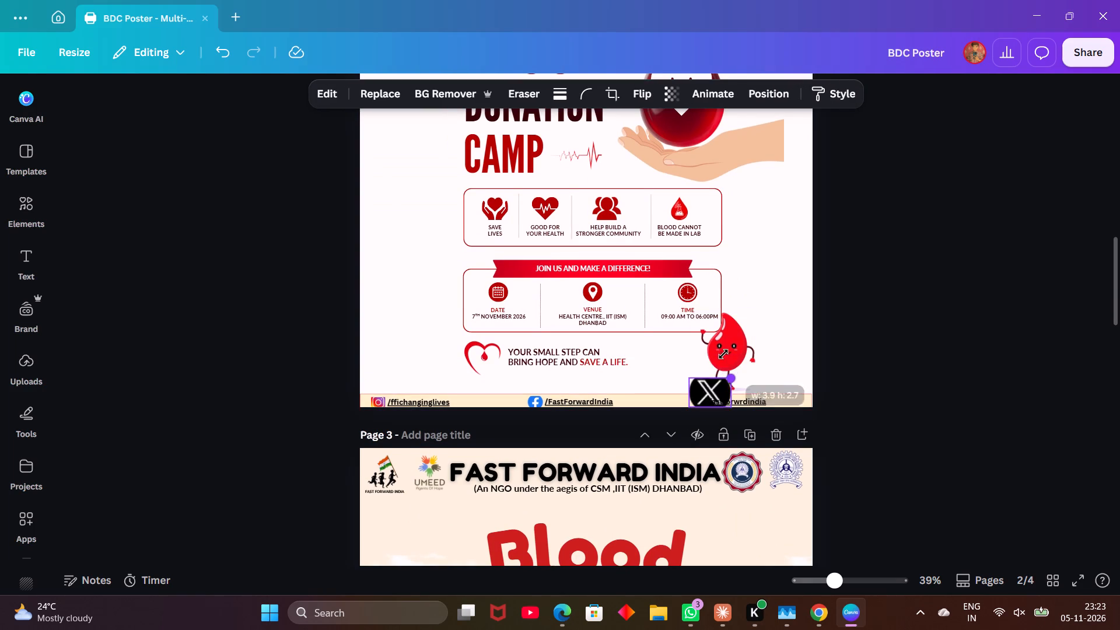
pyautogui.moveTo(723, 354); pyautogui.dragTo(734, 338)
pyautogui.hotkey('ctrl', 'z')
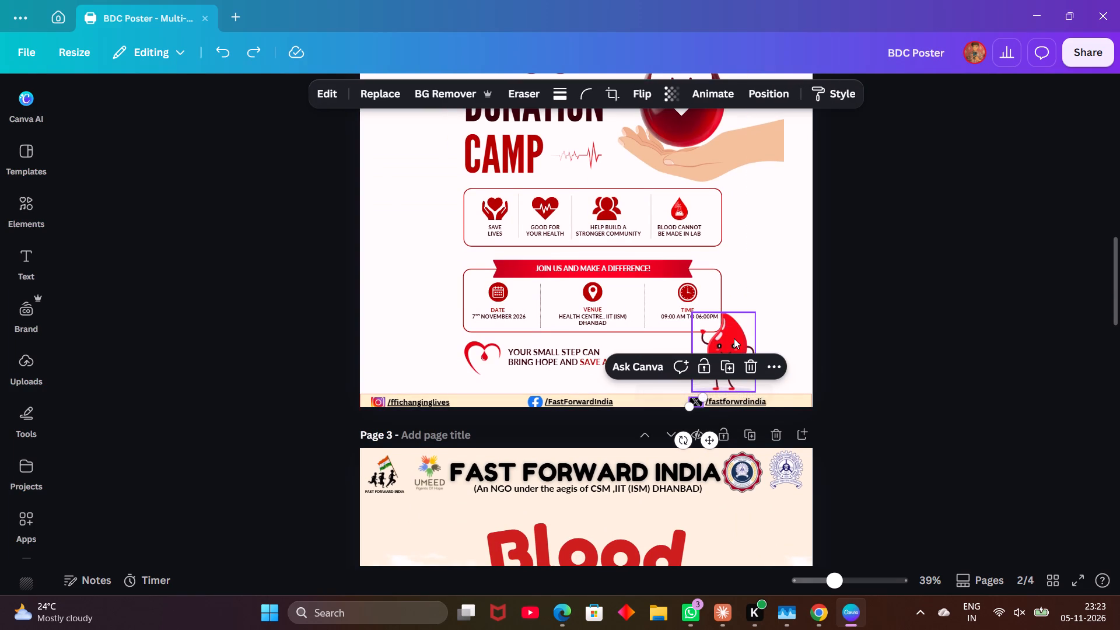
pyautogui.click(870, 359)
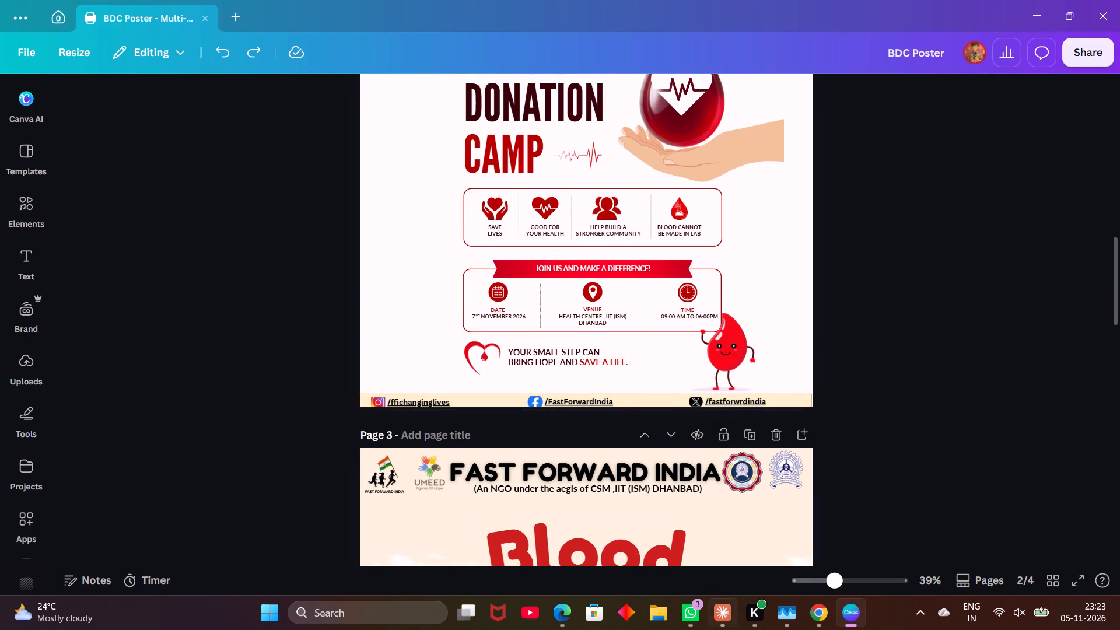
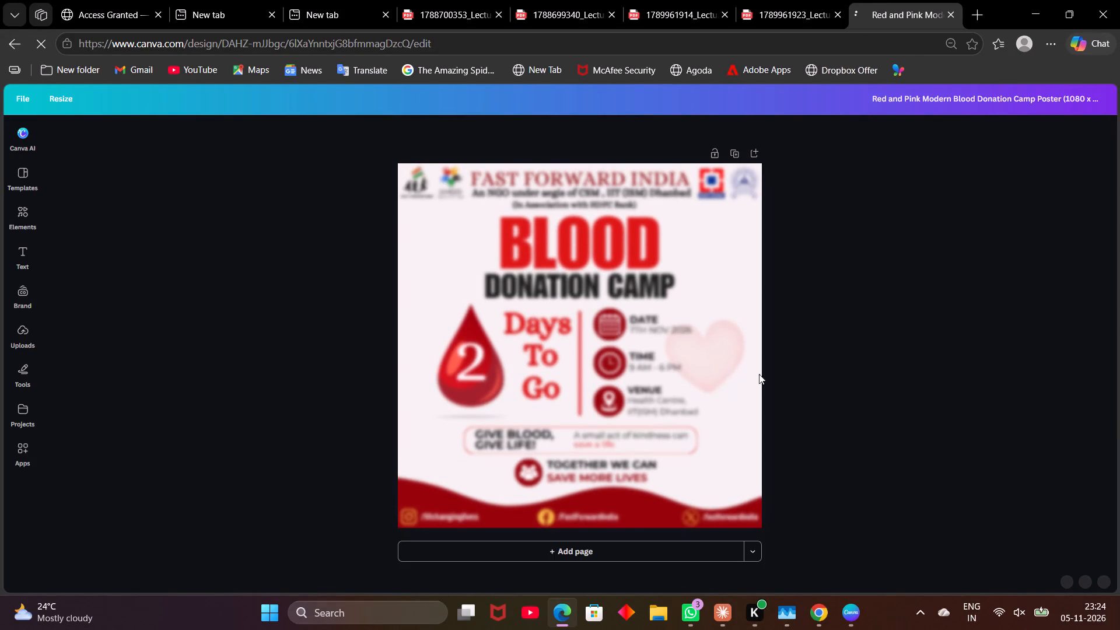
# Open the custom size resize options for the "2 Days To Go" blood donation poster page to check its dimensions.
pyautogui.click(821, 386)
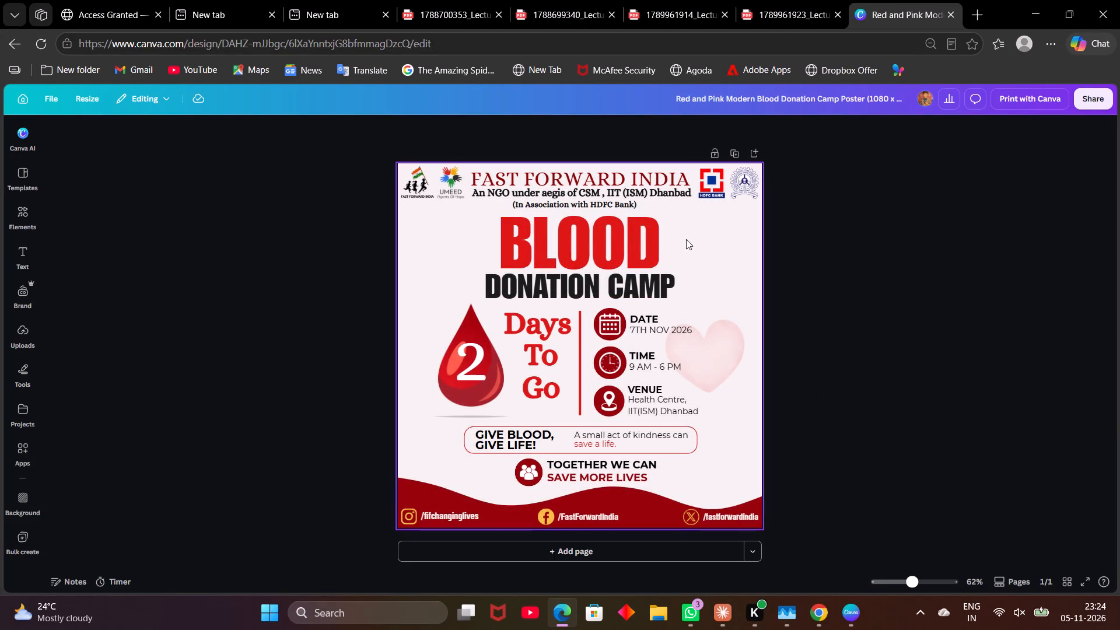
pyautogui.click(746, 271)
pyautogui.rightClick(746, 271)
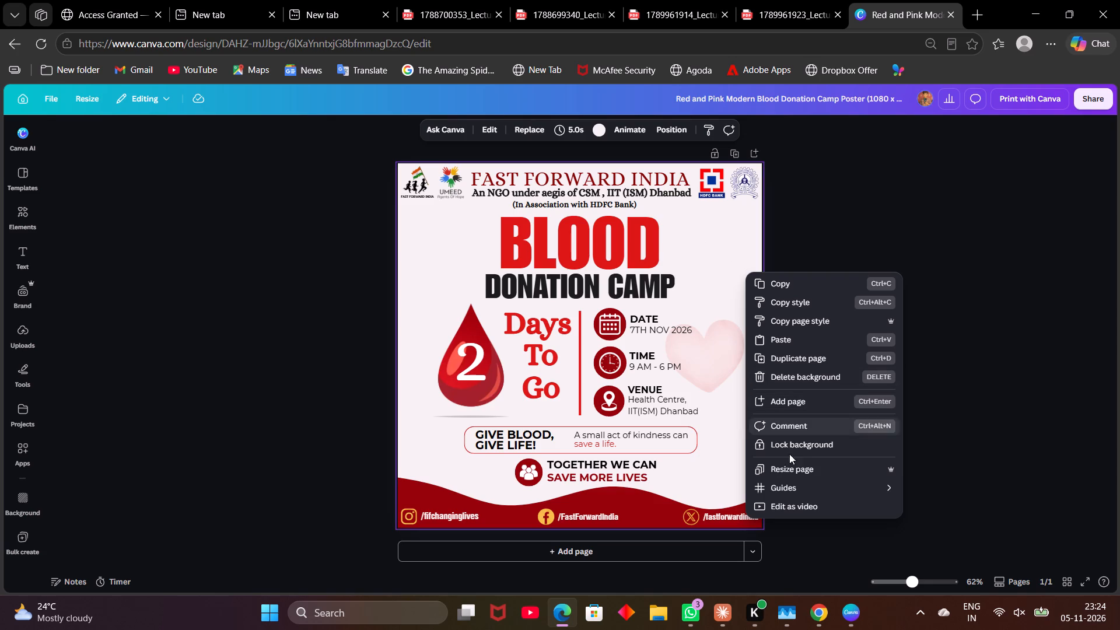
pyautogui.click(791, 467)
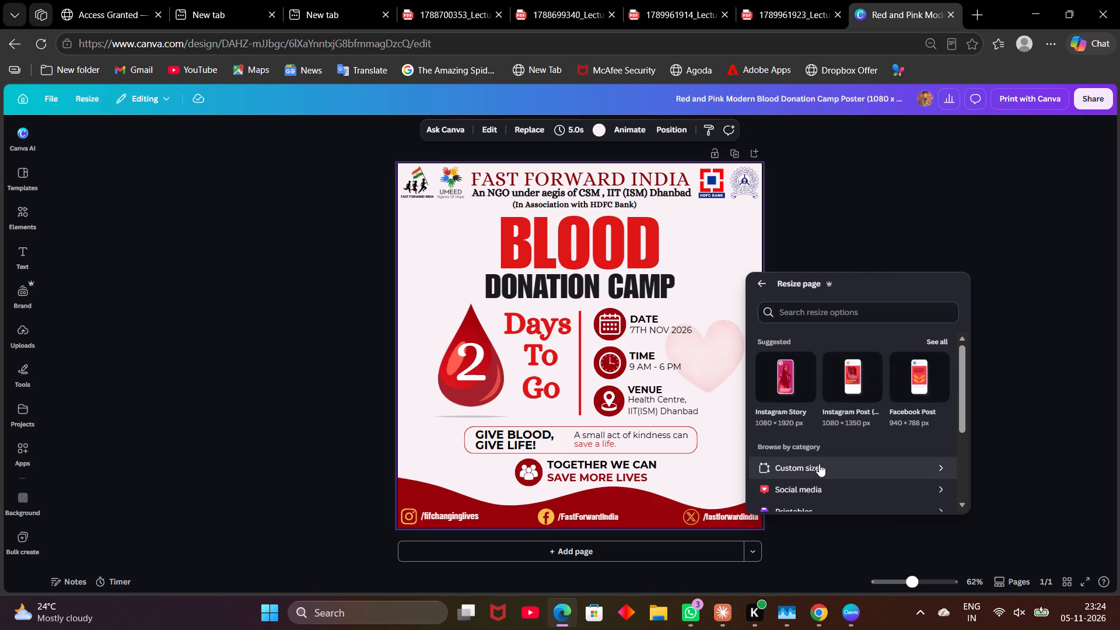
pyautogui.click(819, 464)
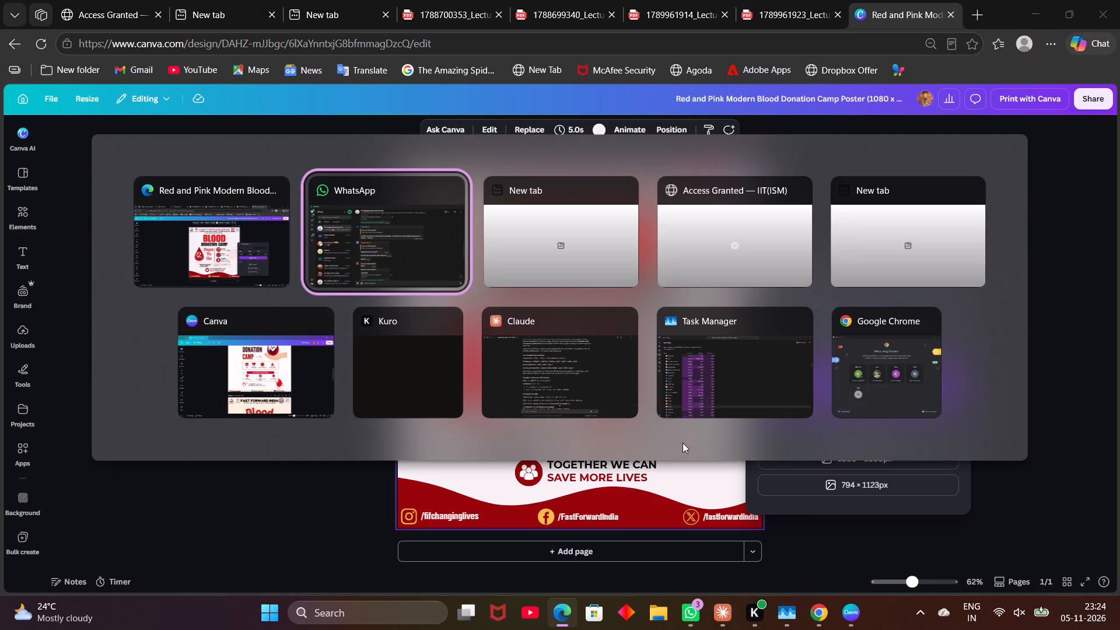
# Make a resized copy of page 1 of the BDC Poster at a custom size of 1080 by 1080 px.
pyautogui.scroll(6, 846, 282)
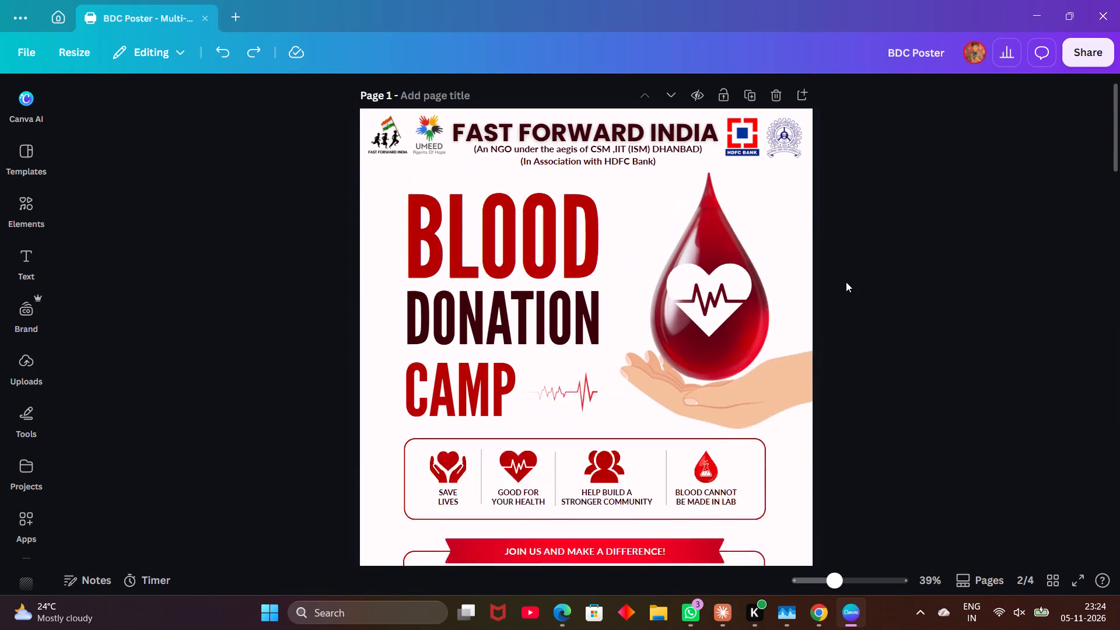
pyautogui.click(785, 276)
pyautogui.rightClick(785, 276)
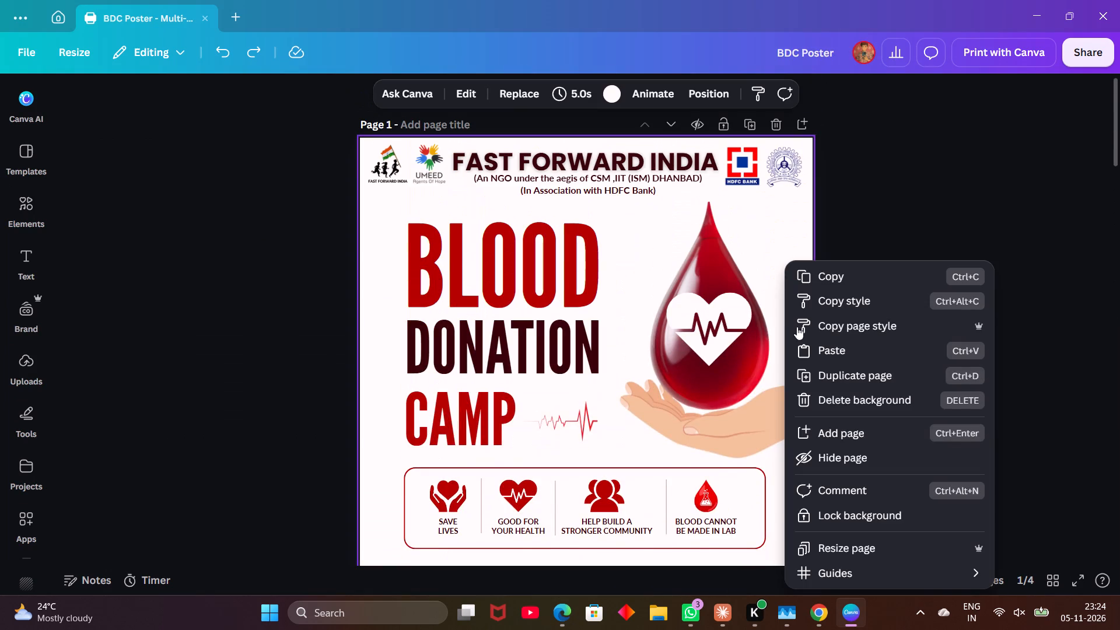
pyautogui.click(829, 548)
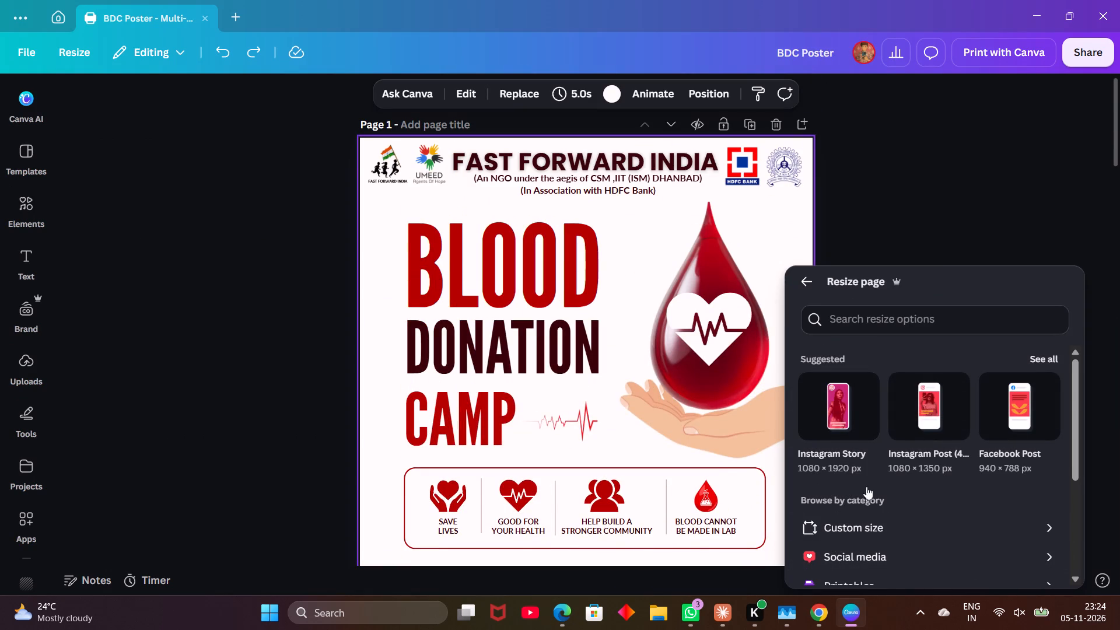
pyautogui.click(874, 523)
pyautogui.click(1013, 381)
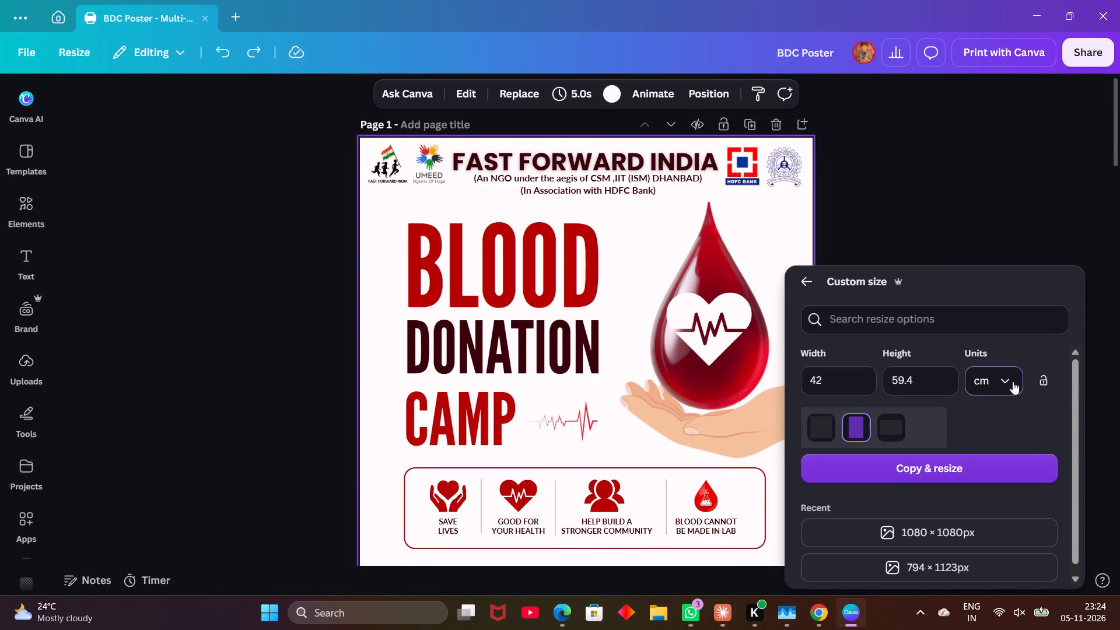
pyautogui.click(984, 418)
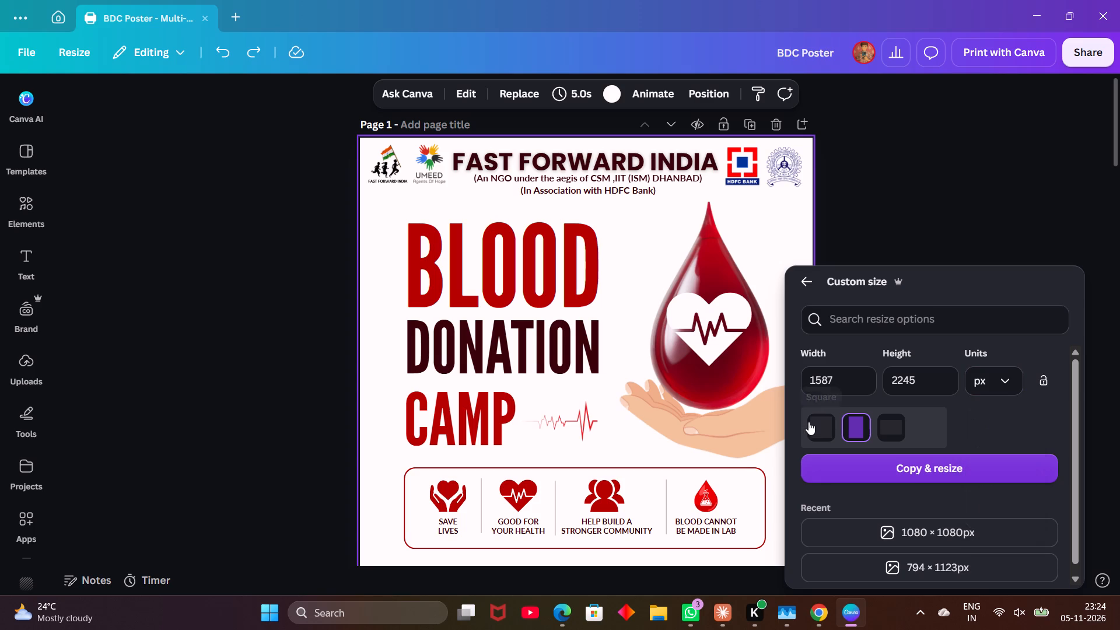
pyautogui.click(808, 422)
pyautogui.moveTo(931, 379); pyautogui.dragTo(786, 380)
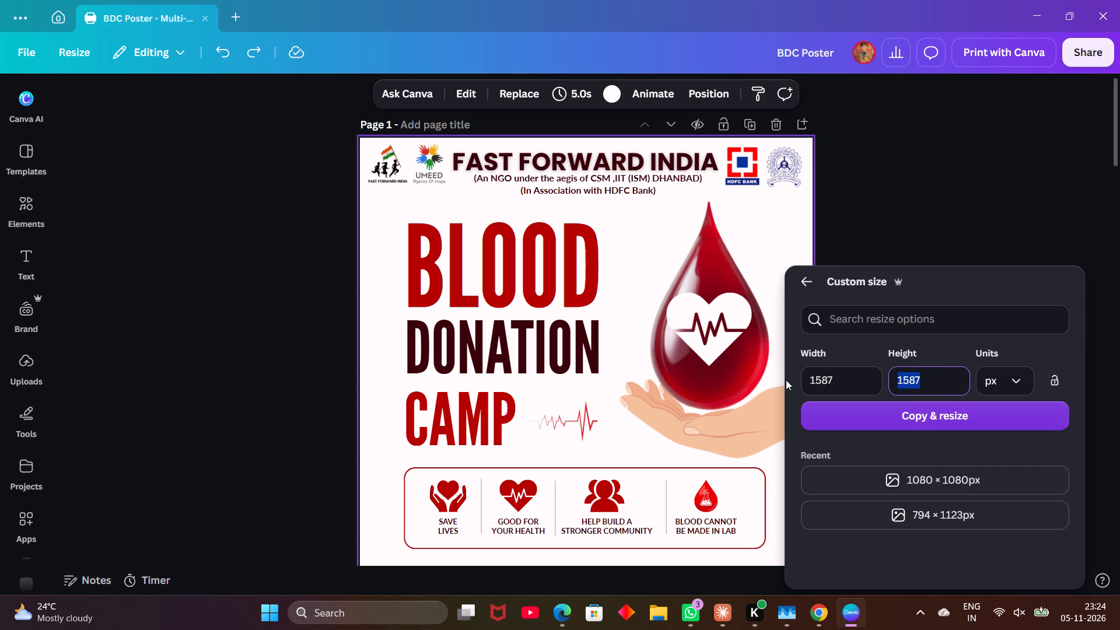
pyautogui.moveTo(853, 380); pyautogui.dragTo(799, 372)
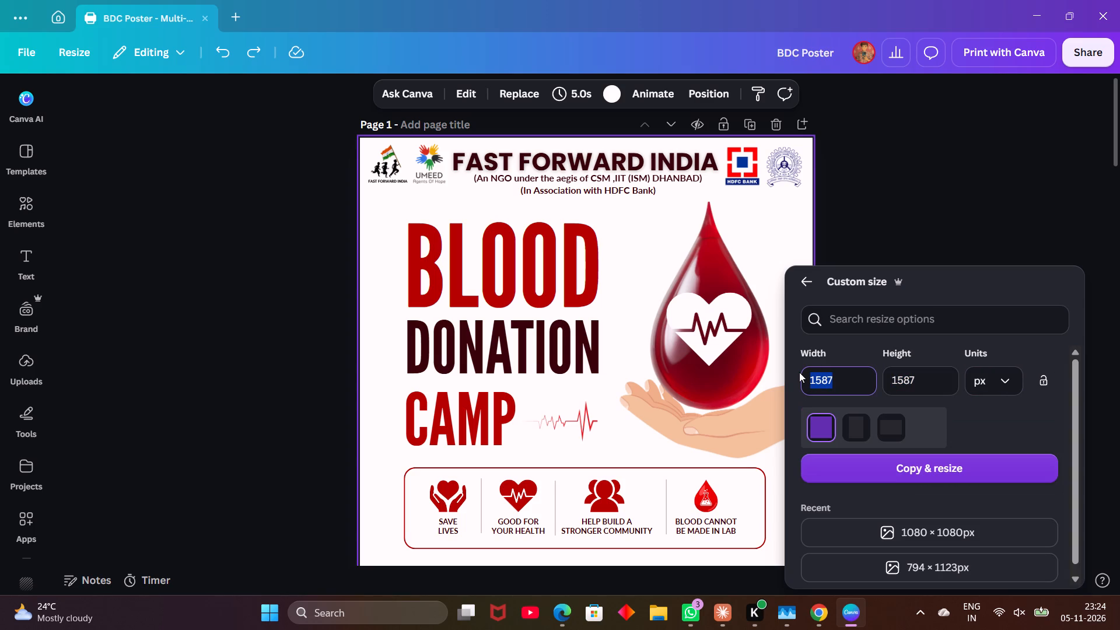
pyautogui.write('1080')
pyautogui.moveTo(920, 371); pyautogui.dragTo(845, 384)
pyautogui.write('1080')
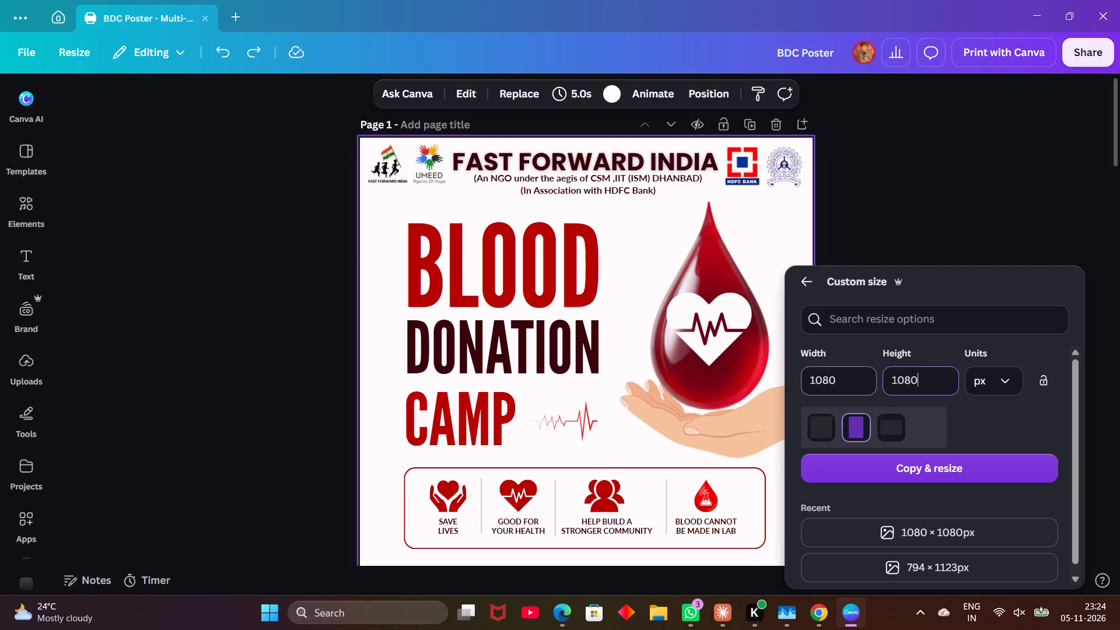
# Generate the resized copy of page 1 at the custom size of 1080 by 1080 px.
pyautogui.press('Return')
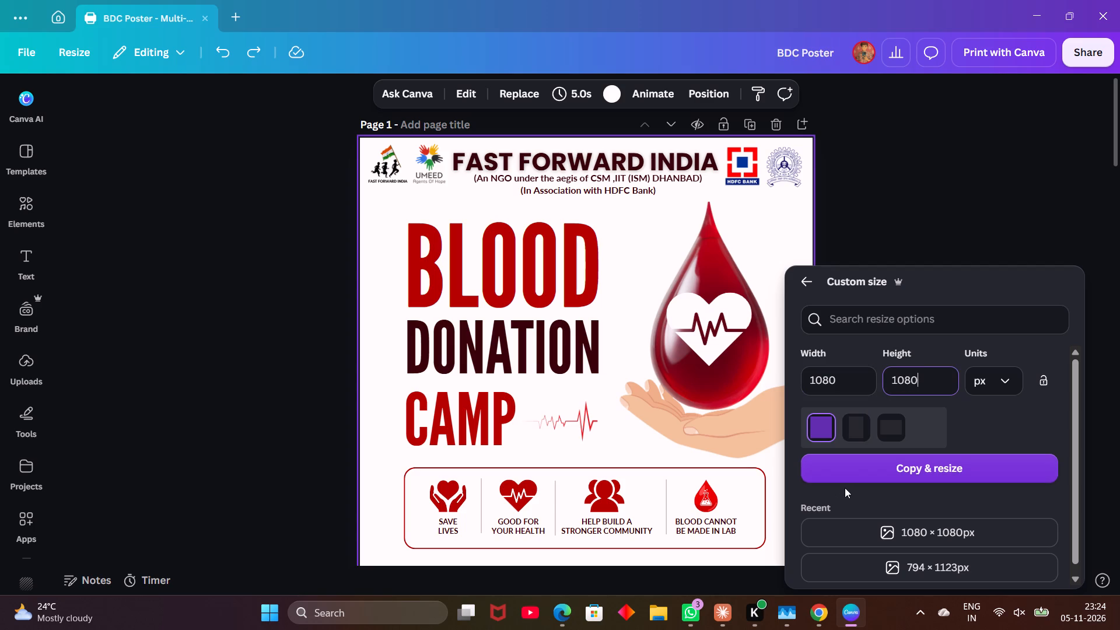
pyautogui.click(852, 477)
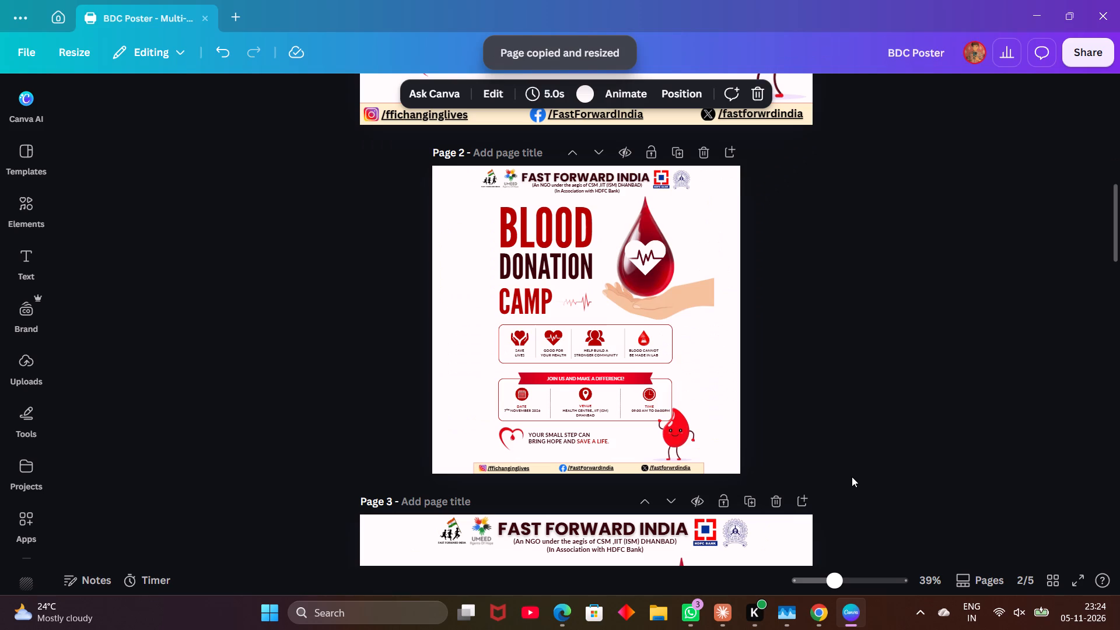
# Delete page 3, the earlier 42 cm square version of the blood donation poster.
pyautogui.scroll(-2, 852, 477)
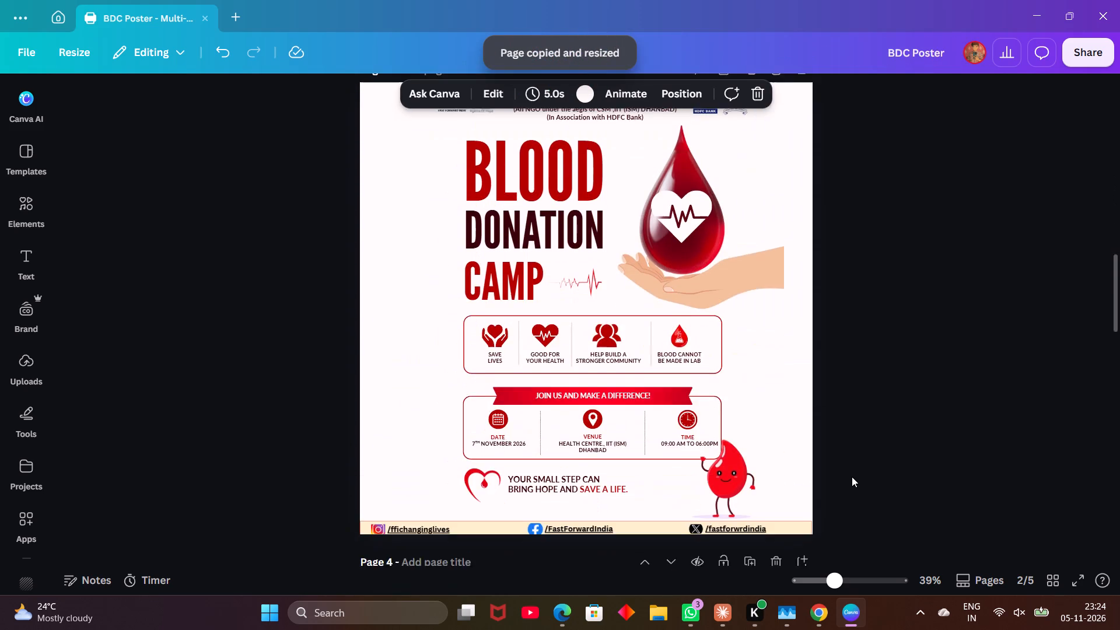
pyautogui.scroll(-1, 852, 477)
pyautogui.click(794, 242)
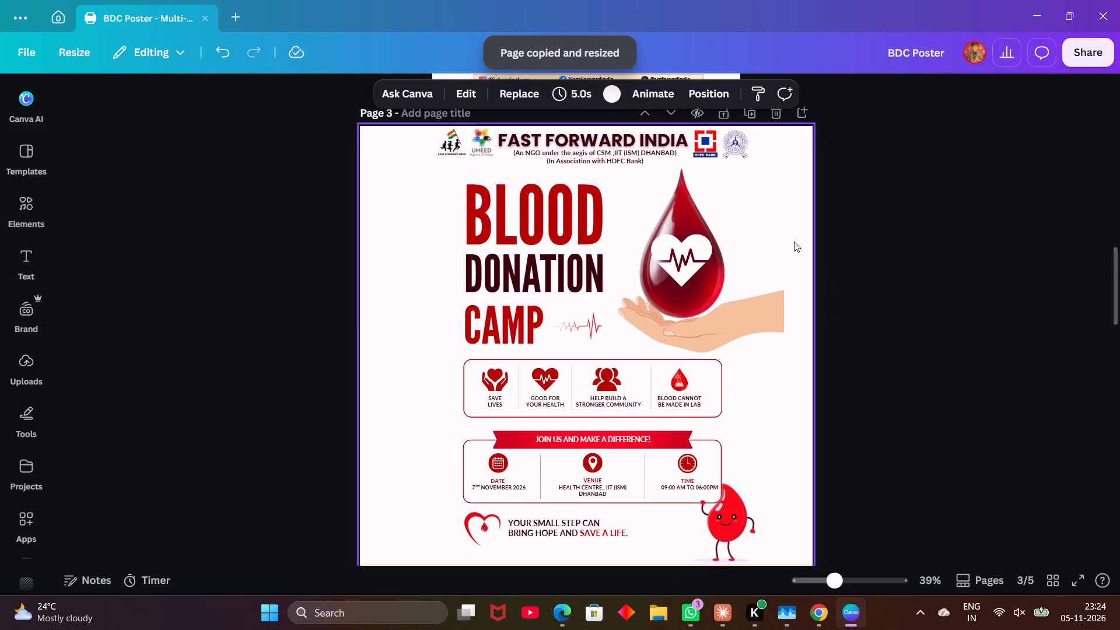
pyautogui.click(779, 117)
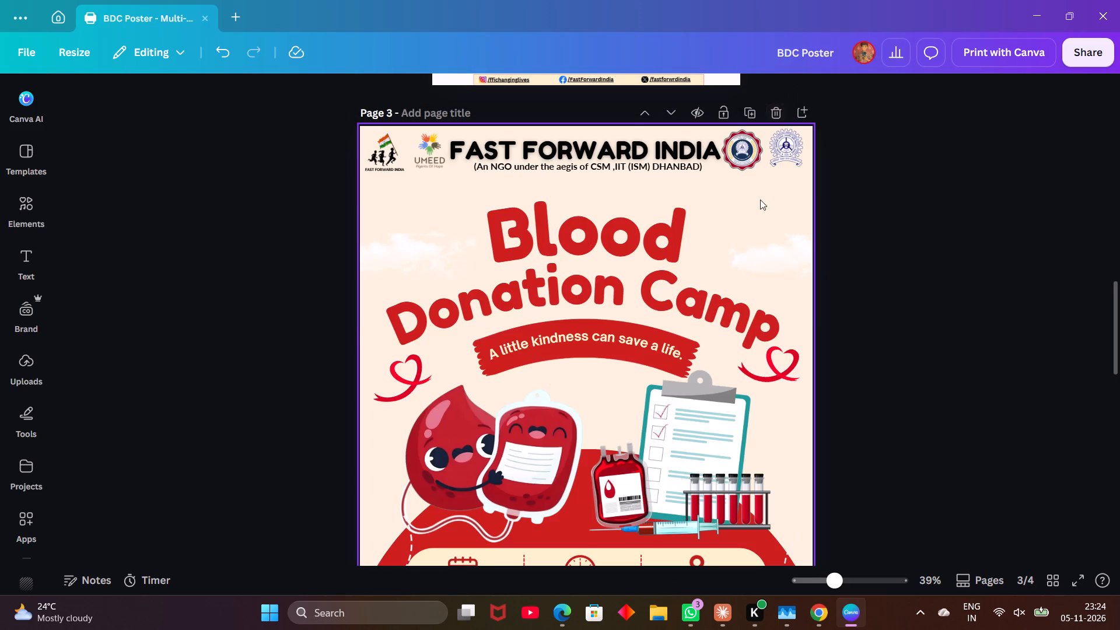
# Select all the social media footer elements on page 2 and stretch them sideways towards both page edges, to about 1,056 px wide.
pyautogui.scroll(3, 760, 199)
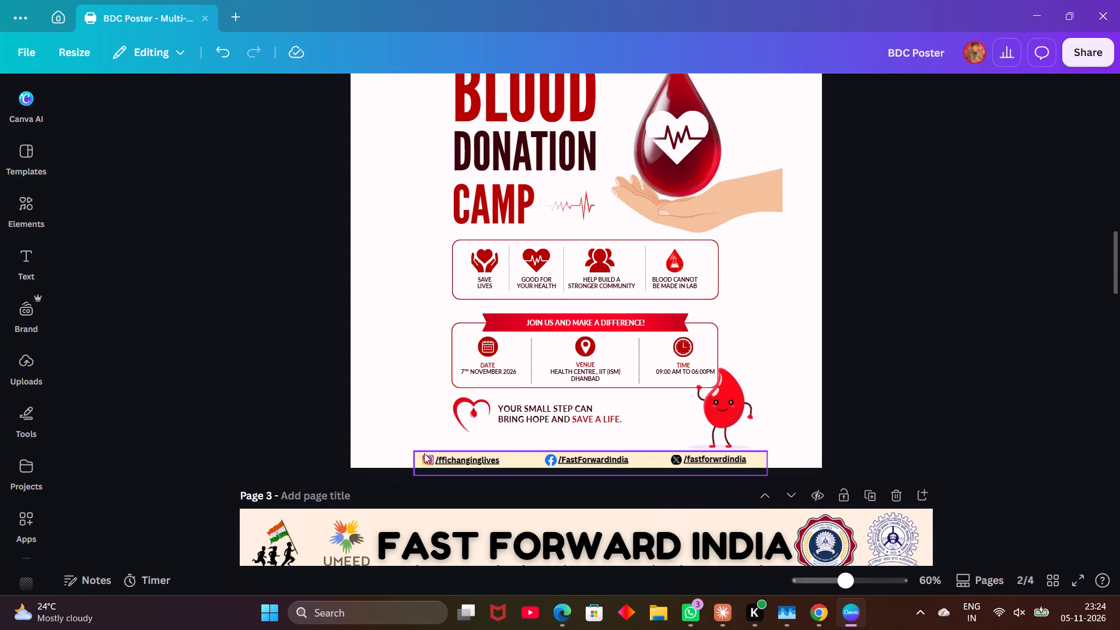
pyautogui.click(401, 439)
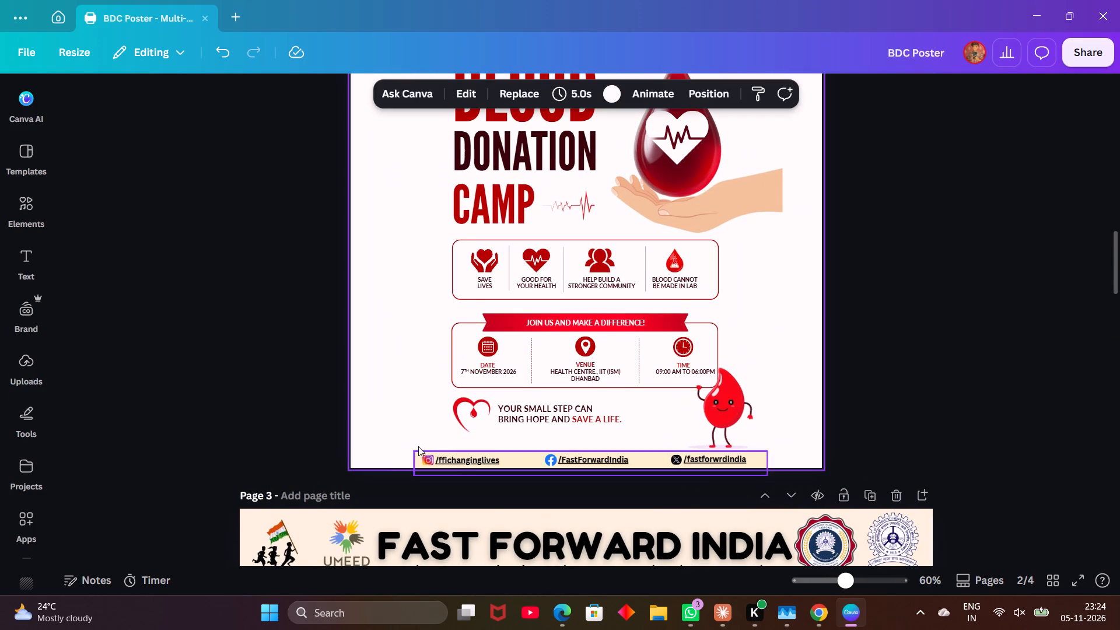
pyautogui.moveTo(386, 444); pyautogui.dragTo(403, 449)
pyautogui.moveTo(409, 464); pyautogui.dragTo(785, 459)
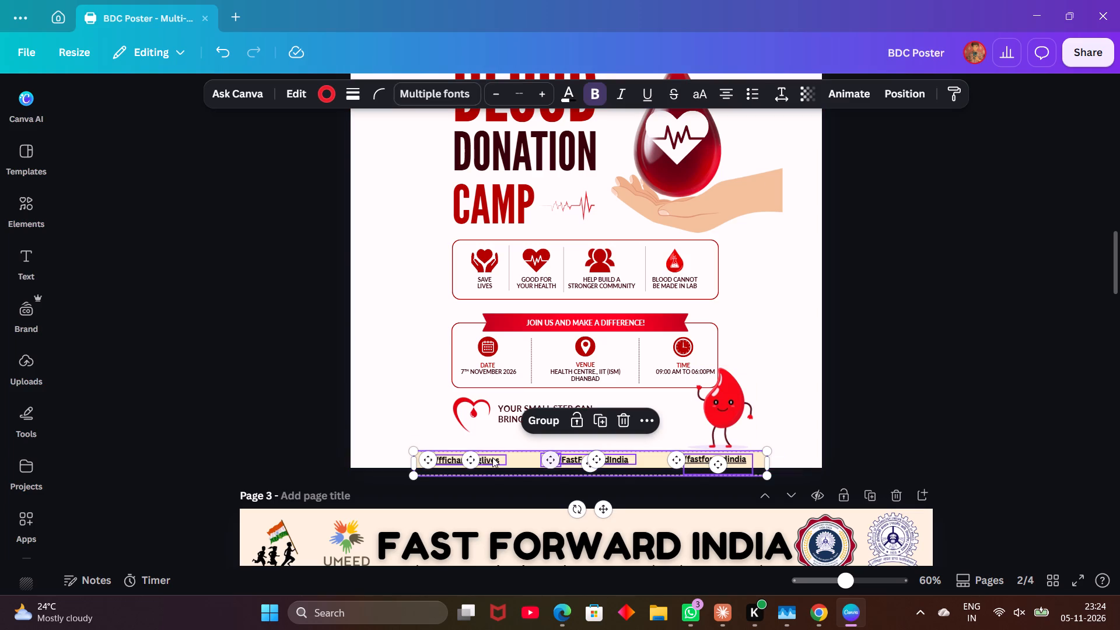
pyautogui.moveTo(412, 462); pyautogui.dragTo(397, 461)
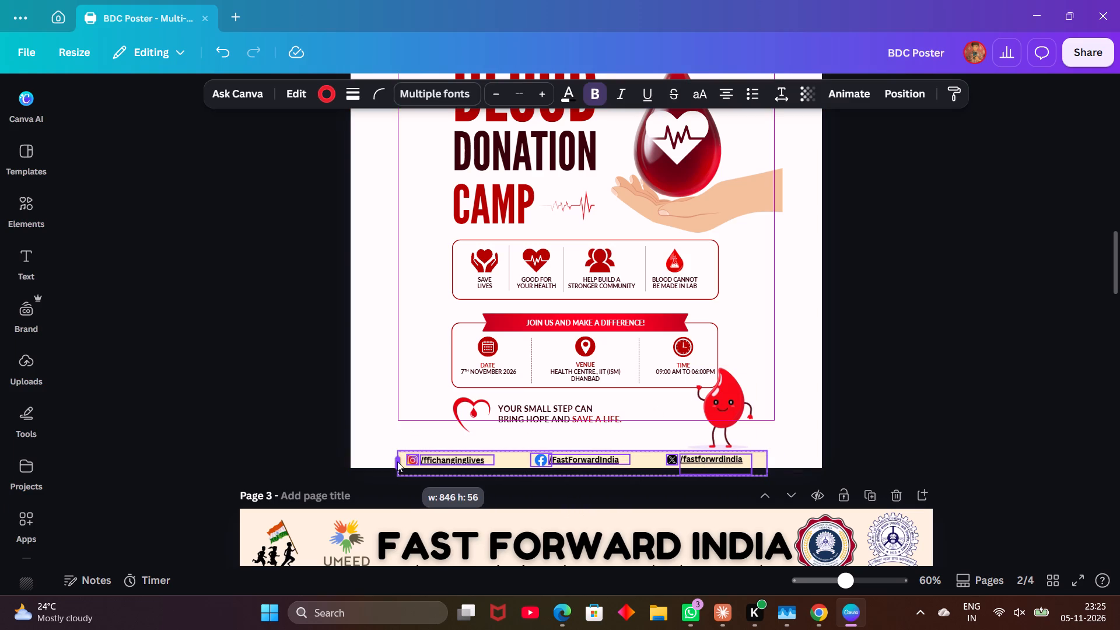
pyautogui.moveTo(397, 461); pyautogui.dragTo(347, 461)
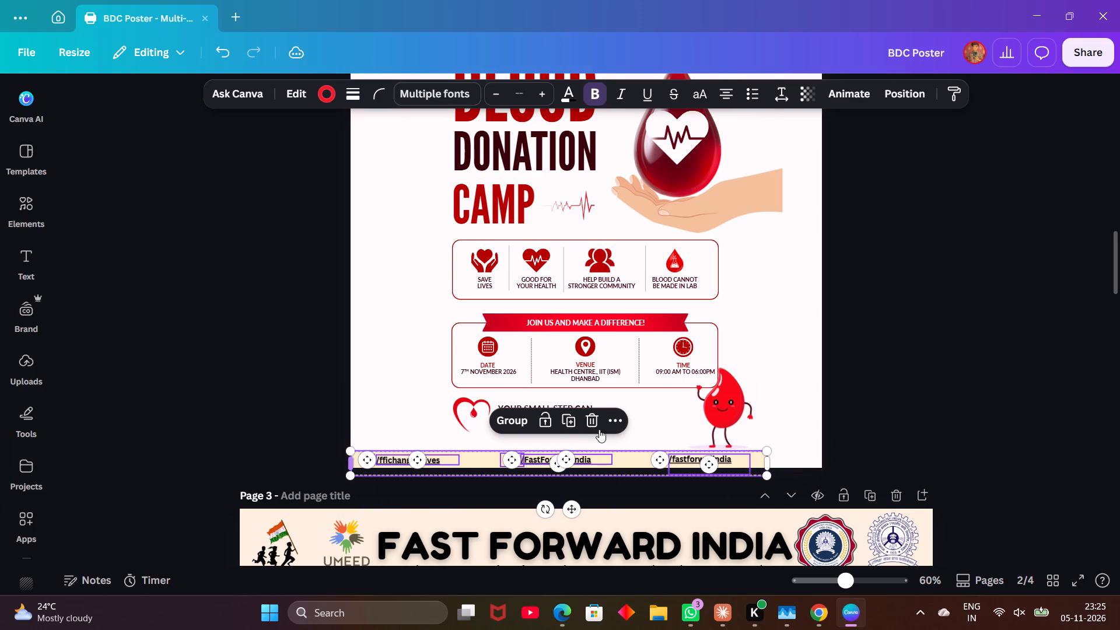
pyautogui.moveTo(768, 457); pyautogui.dragTo(814, 454)
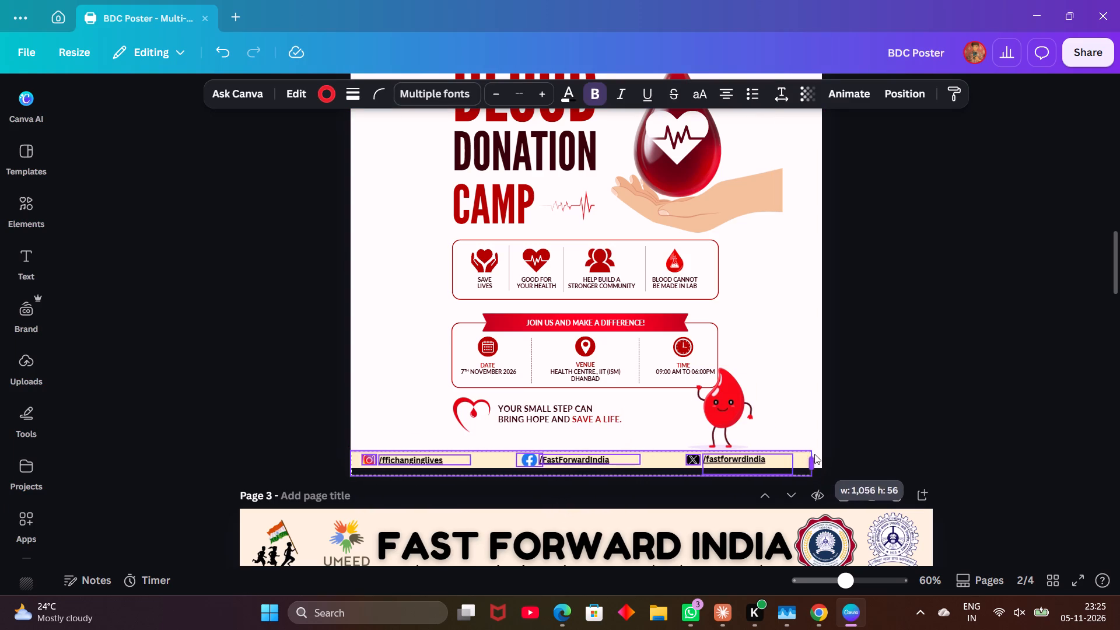
# Stretch the selected social media footer strip on page 2 to the full page width and deselect it.
pyautogui.moveTo(814, 454); pyautogui.dragTo(821, 452)
pyautogui.click(987, 406)
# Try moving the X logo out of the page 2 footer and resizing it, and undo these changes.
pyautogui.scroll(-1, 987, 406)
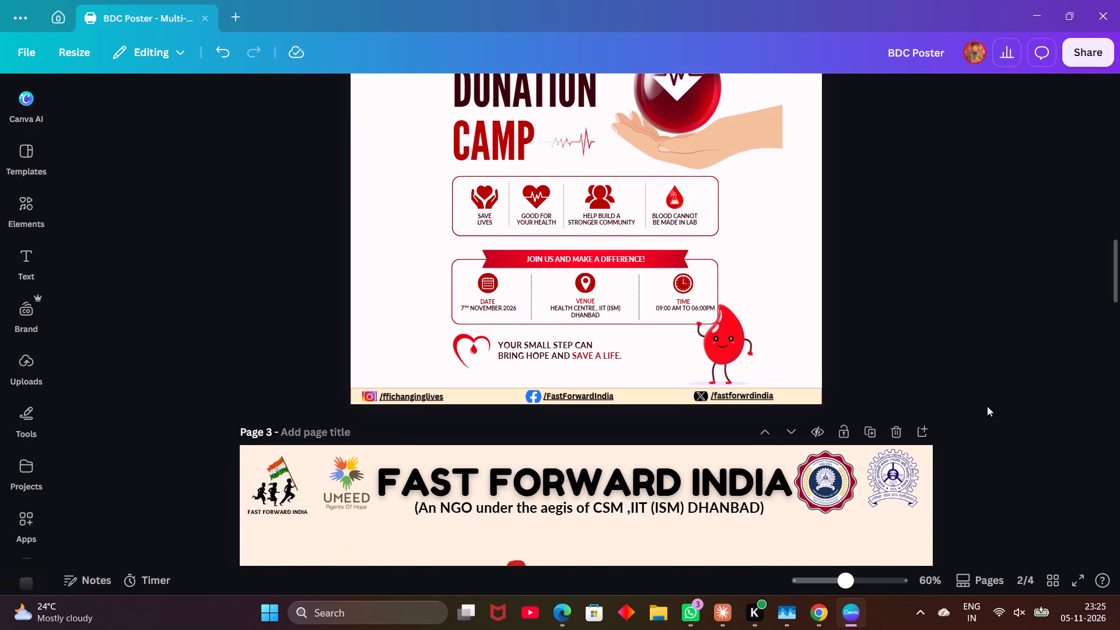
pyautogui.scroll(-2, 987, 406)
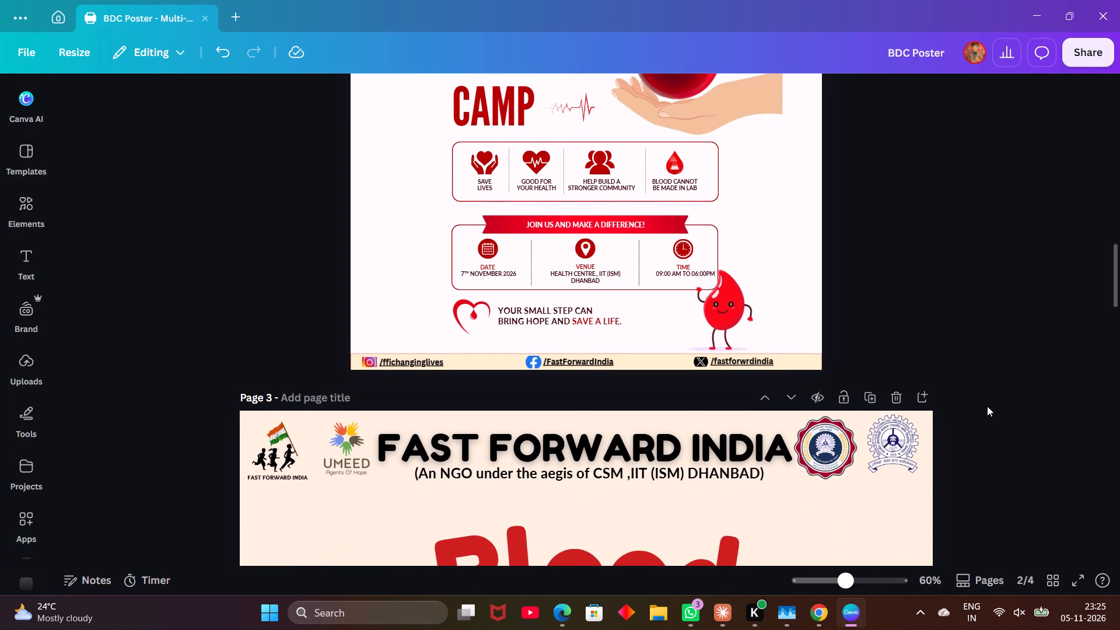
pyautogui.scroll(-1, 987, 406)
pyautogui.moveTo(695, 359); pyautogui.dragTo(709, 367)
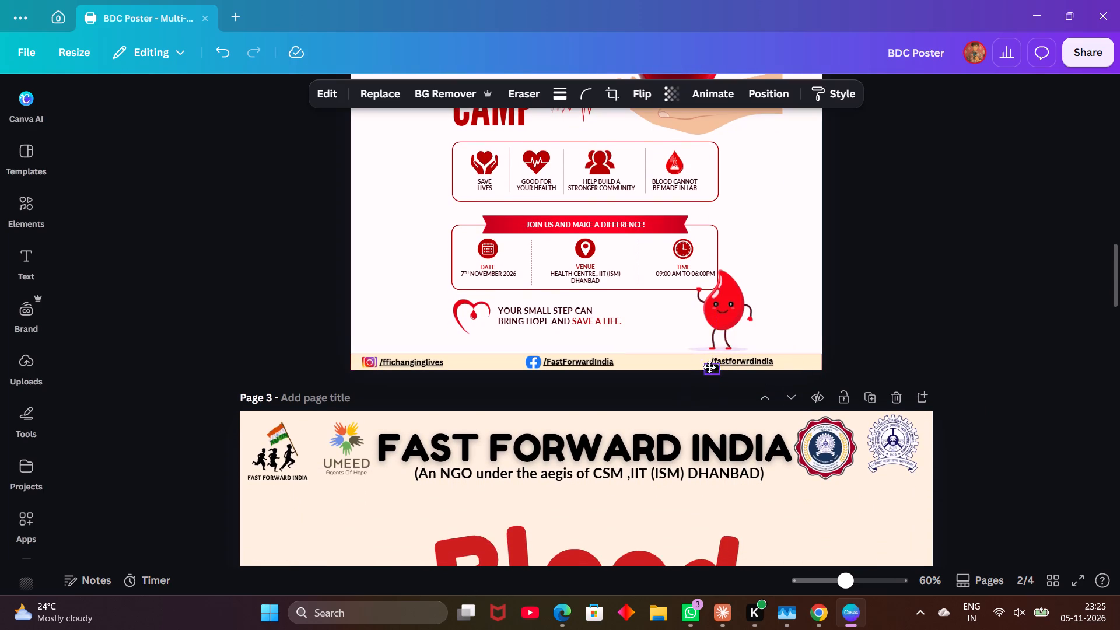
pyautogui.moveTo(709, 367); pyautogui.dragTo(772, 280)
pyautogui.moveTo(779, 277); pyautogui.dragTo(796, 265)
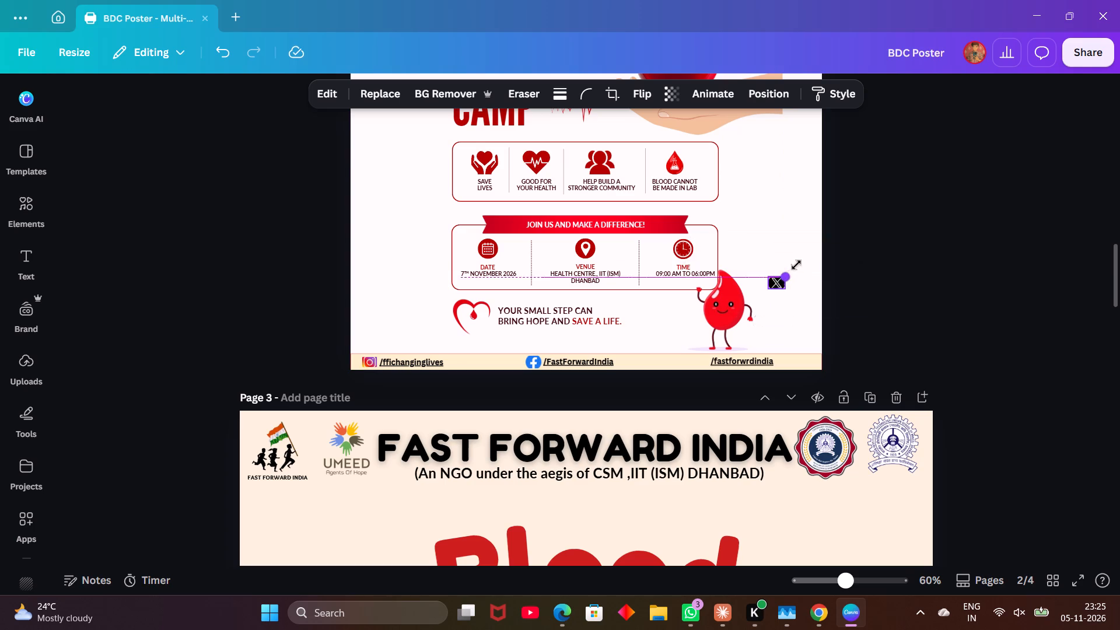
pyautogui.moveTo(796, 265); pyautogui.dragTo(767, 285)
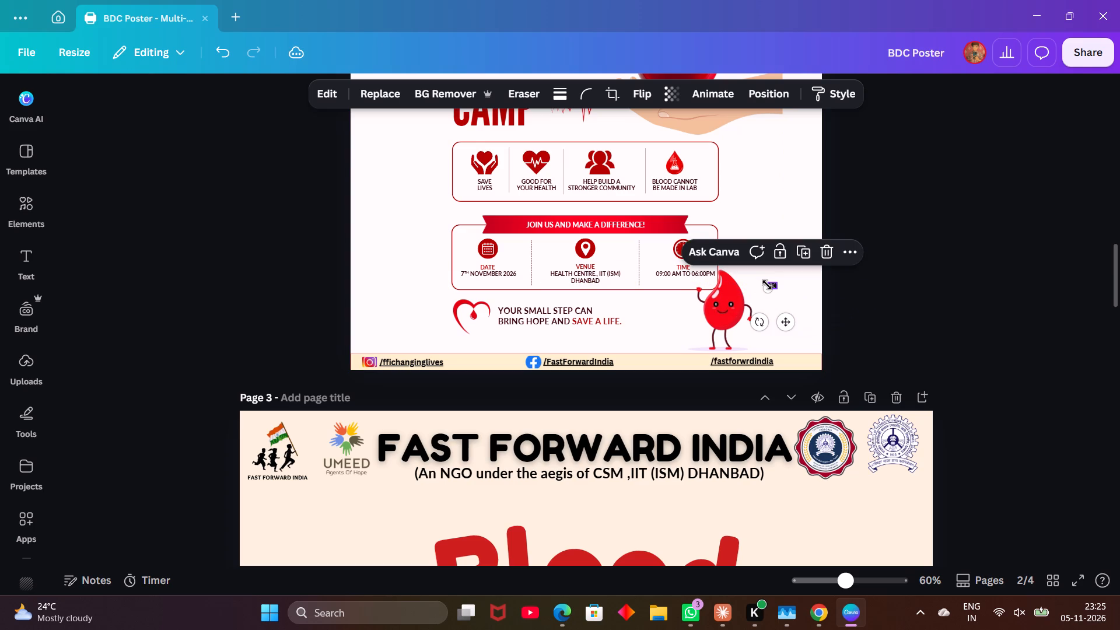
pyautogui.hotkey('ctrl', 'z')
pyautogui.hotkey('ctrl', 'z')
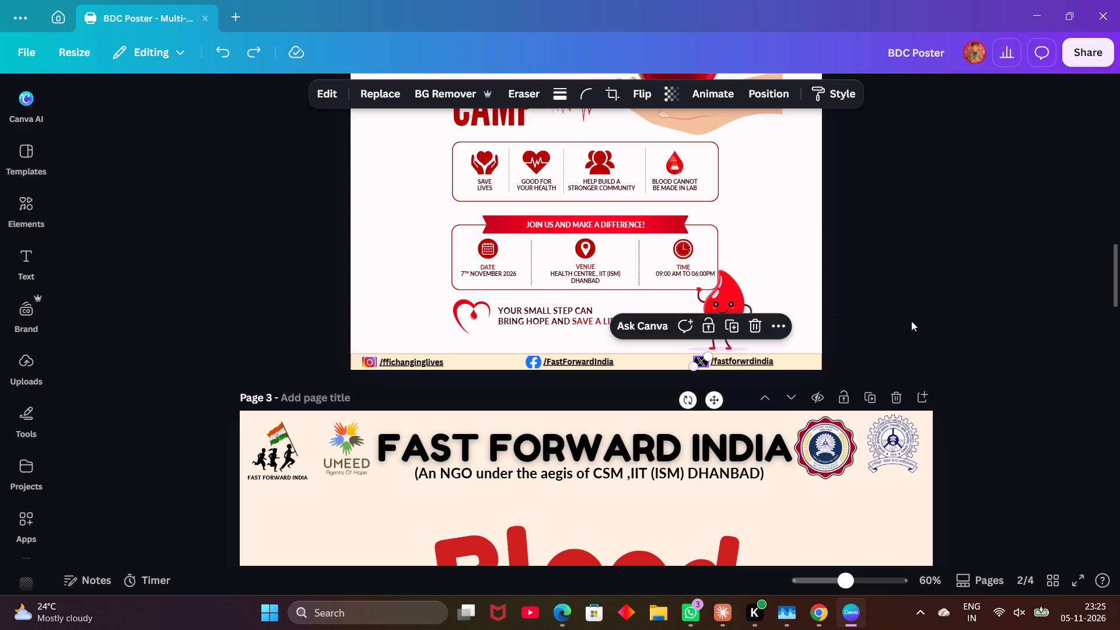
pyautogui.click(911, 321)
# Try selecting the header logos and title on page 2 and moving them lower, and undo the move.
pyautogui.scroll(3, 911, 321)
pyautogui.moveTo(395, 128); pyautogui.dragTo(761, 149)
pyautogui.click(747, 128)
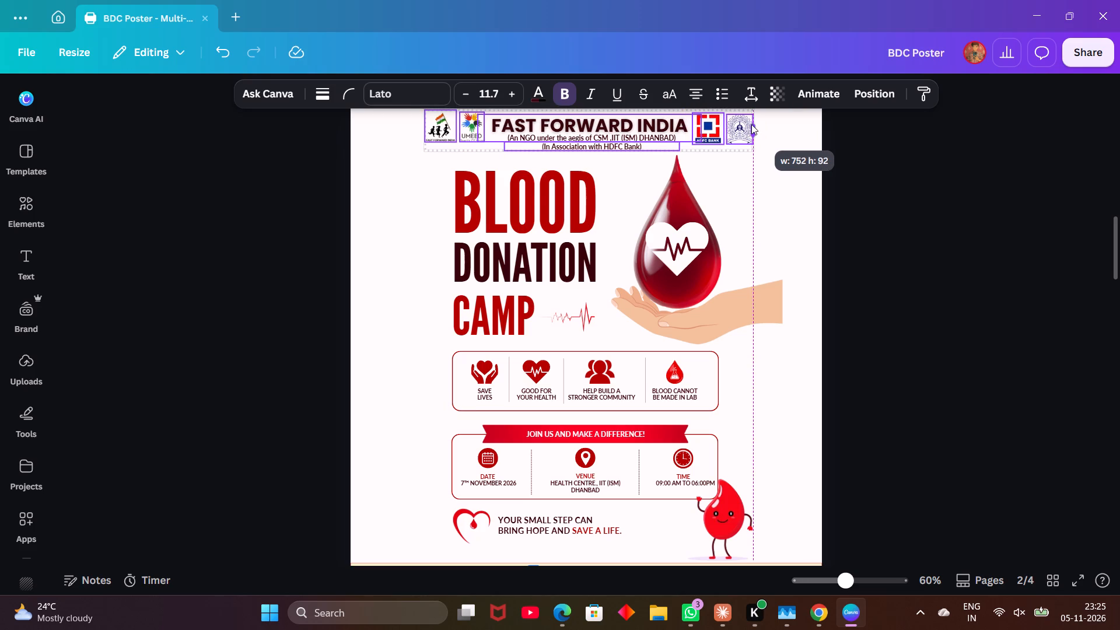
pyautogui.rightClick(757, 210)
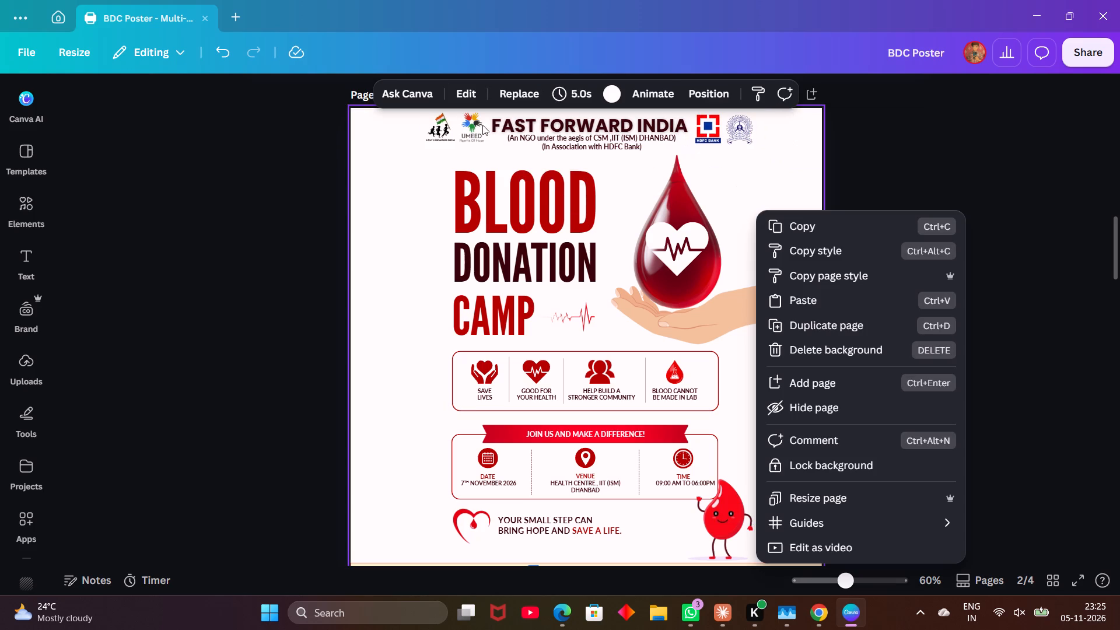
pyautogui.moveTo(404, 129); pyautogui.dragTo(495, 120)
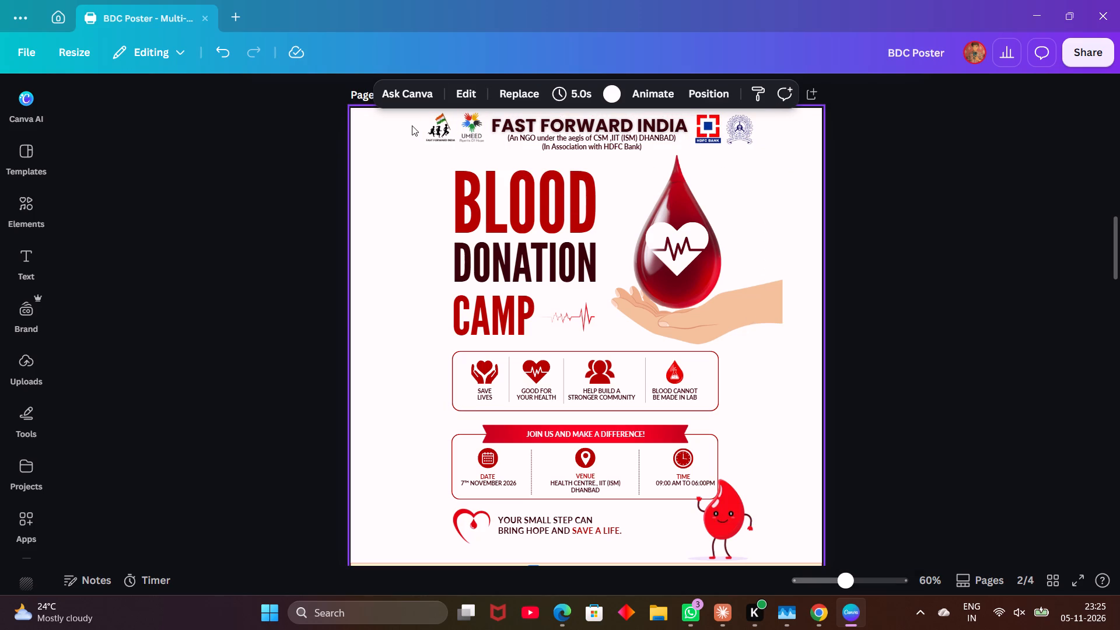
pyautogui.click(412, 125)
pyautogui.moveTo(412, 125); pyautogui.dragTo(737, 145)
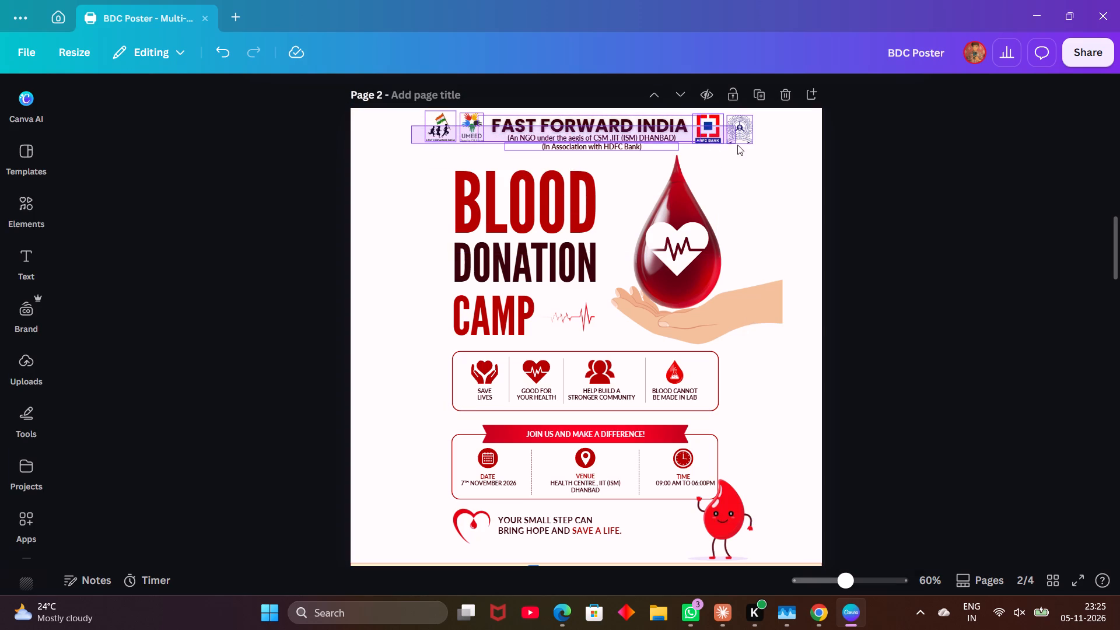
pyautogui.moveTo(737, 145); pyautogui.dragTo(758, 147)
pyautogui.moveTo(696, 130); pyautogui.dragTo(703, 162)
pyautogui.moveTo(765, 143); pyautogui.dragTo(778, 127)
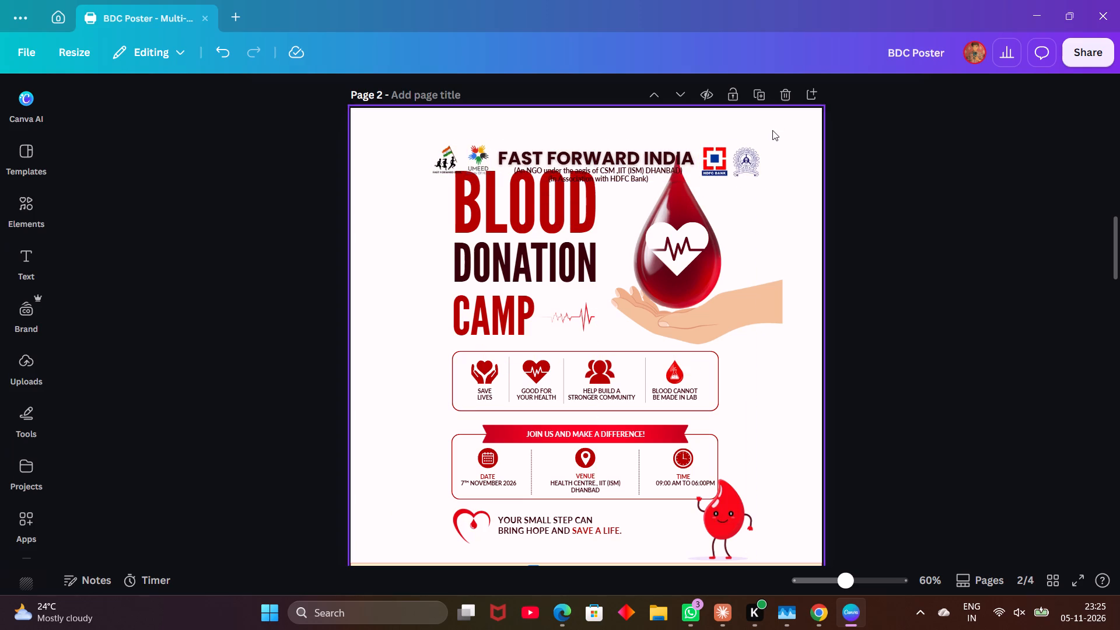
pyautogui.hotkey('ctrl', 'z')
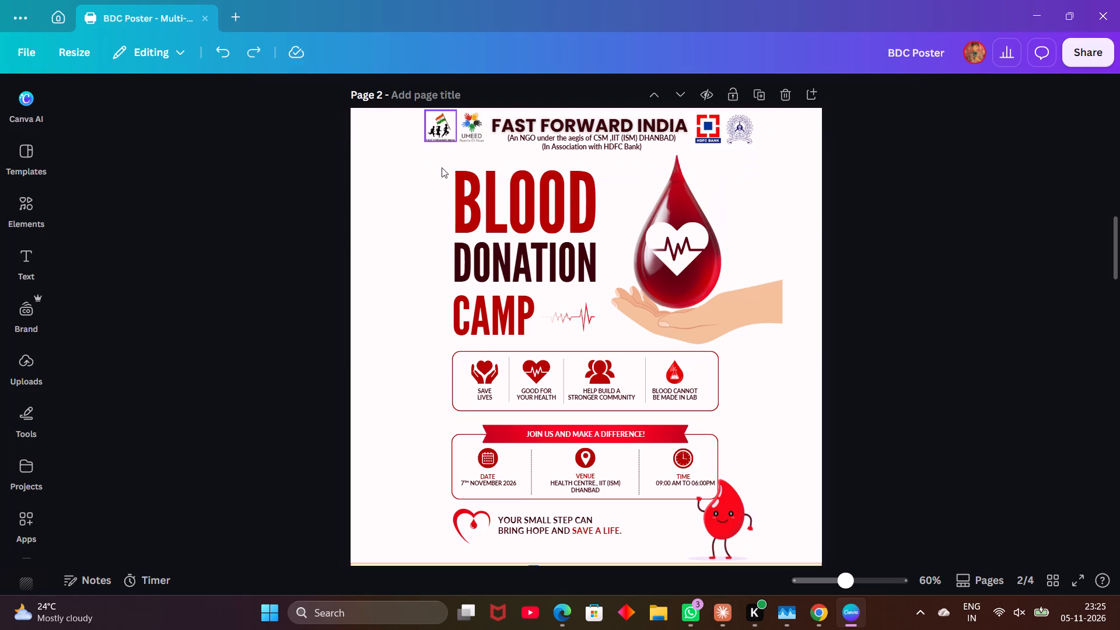
# Enlarge the page 2 header logos and text together until the Lato text size is 16.3, and centre them along the top of the page.
pyautogui.moveTo(404, 132); pyautogui.dragTo(460, 142)
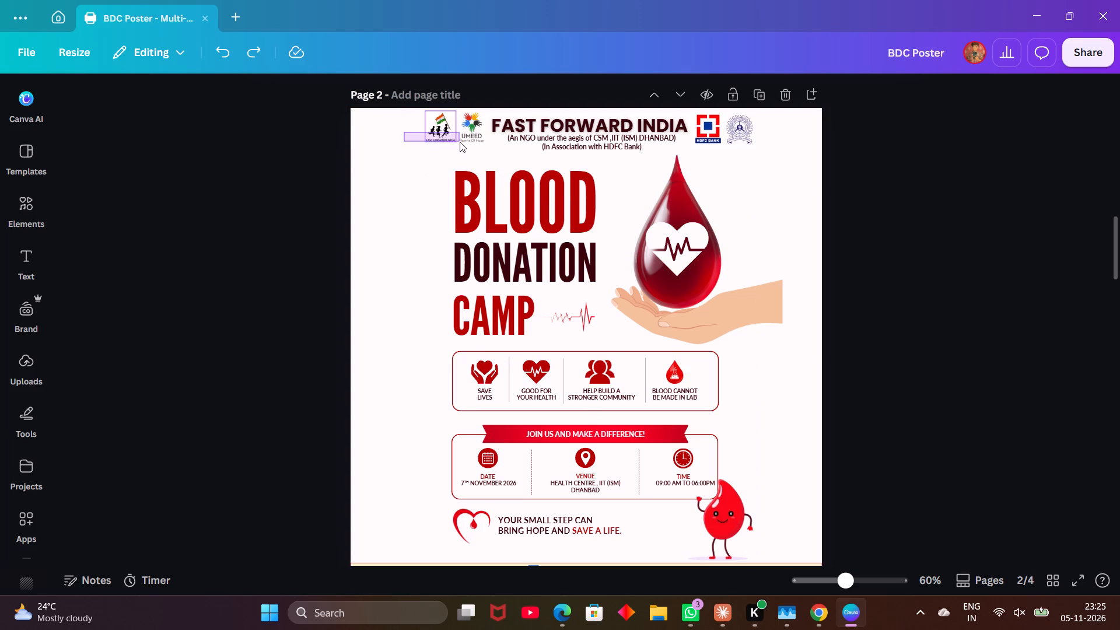
pyautogui.moveTo(460, 142); pyautogui.dragTo(752, 152)
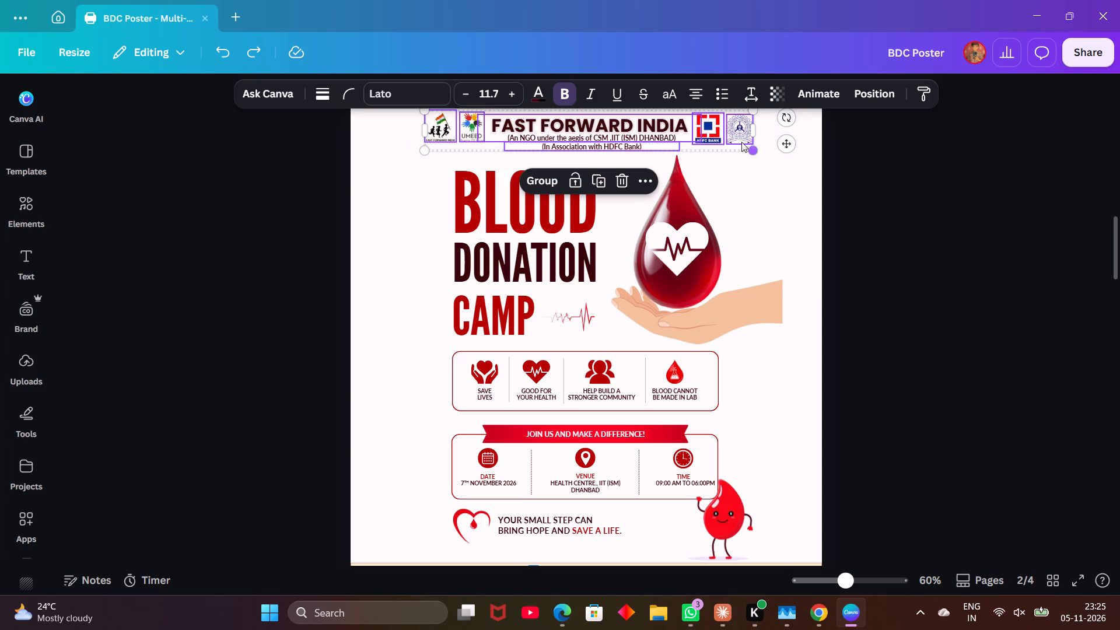
pyautogui.moveTo(707, 127); pyautogui.dragTo(709, 160)
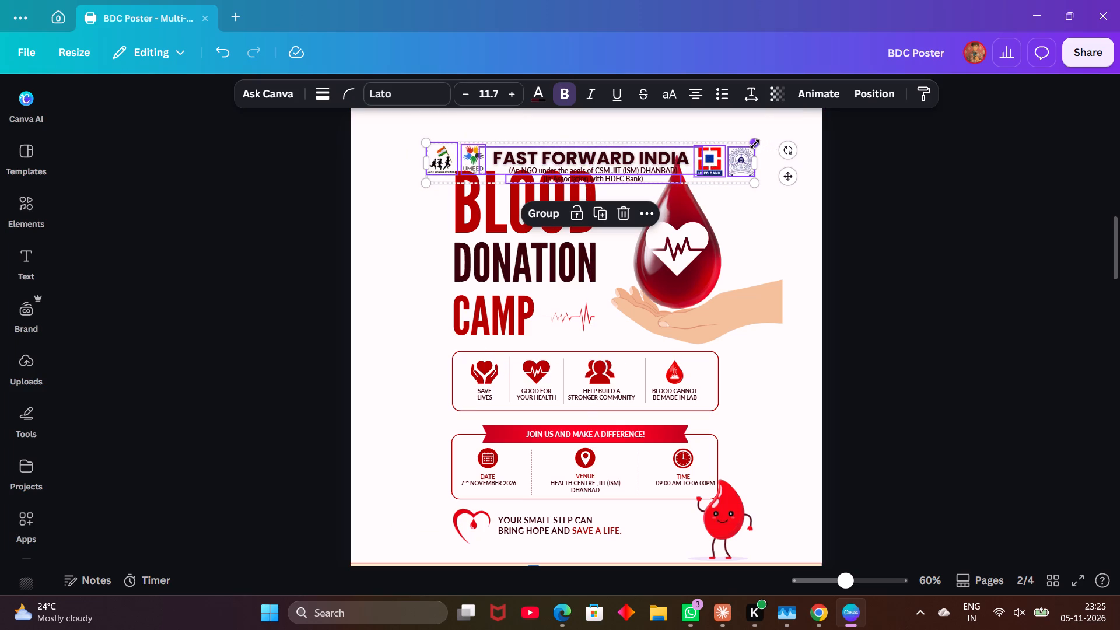
pyautogui.moveTo(754, 144); pyautogui.dragTo(783, 114)
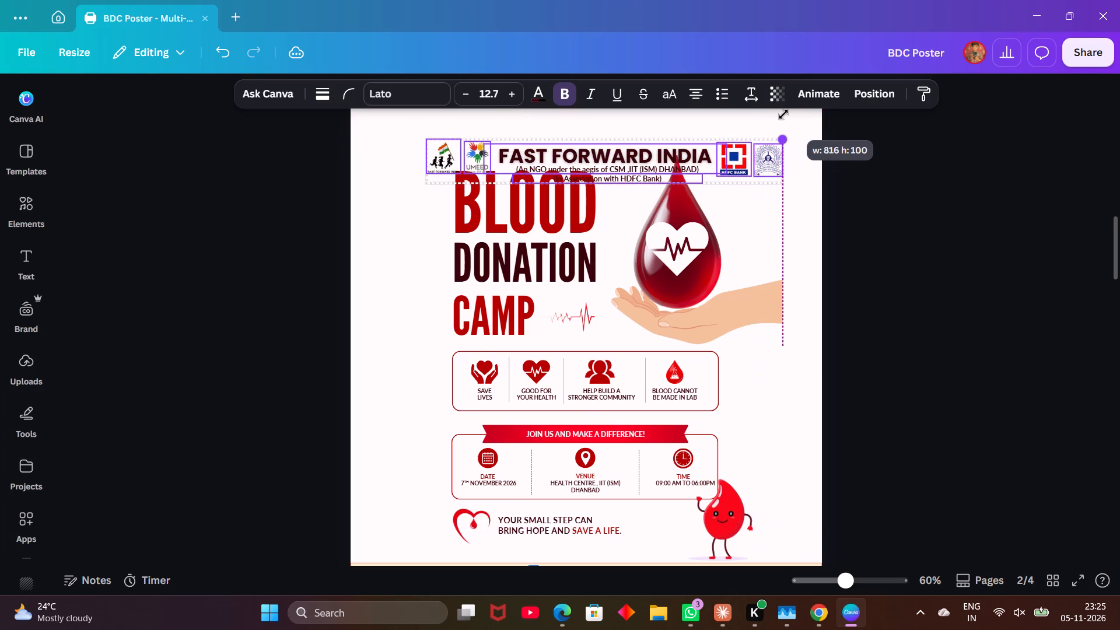
pyautogui.moveTo(783, 114); pyautogui.dragTo(808, 98)
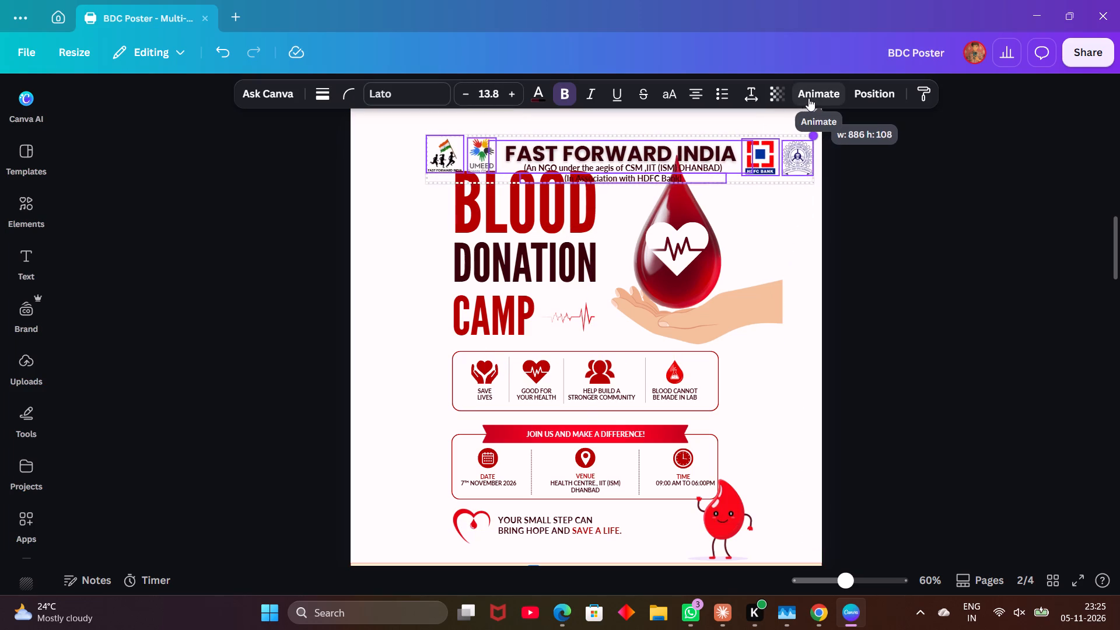
pyautogui.moveTo(808, 98); pyautogui.dragTo(809, 98)
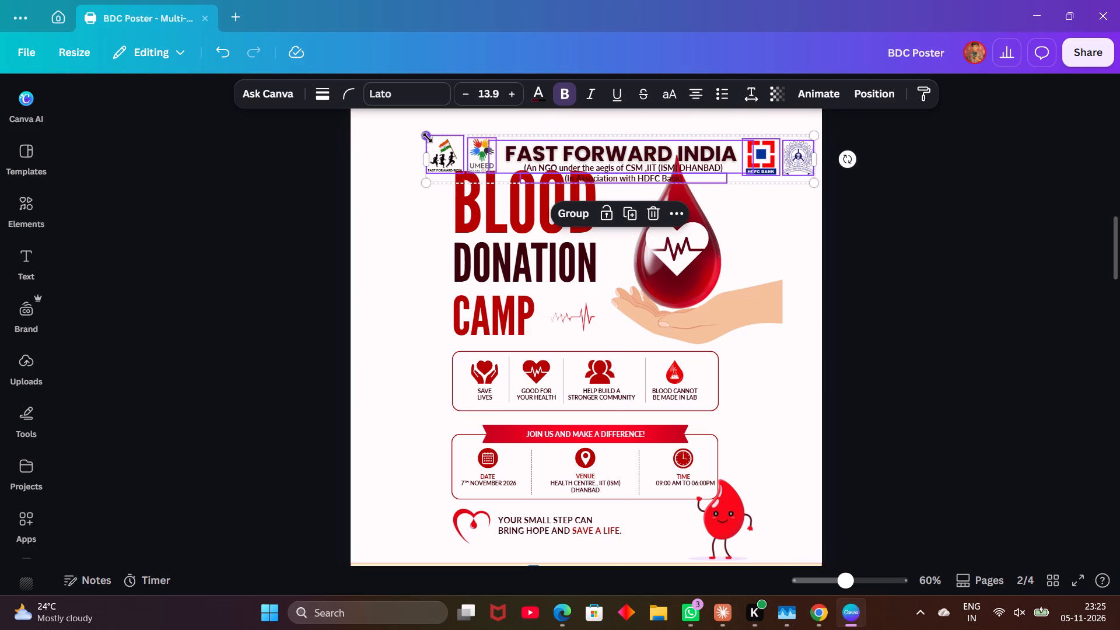
pyautogui.keyDown('alt'); pyautogui.moveTo(428, 138); pyautogui.dragTo(413, 134); pyautogui.keyUp('alt')
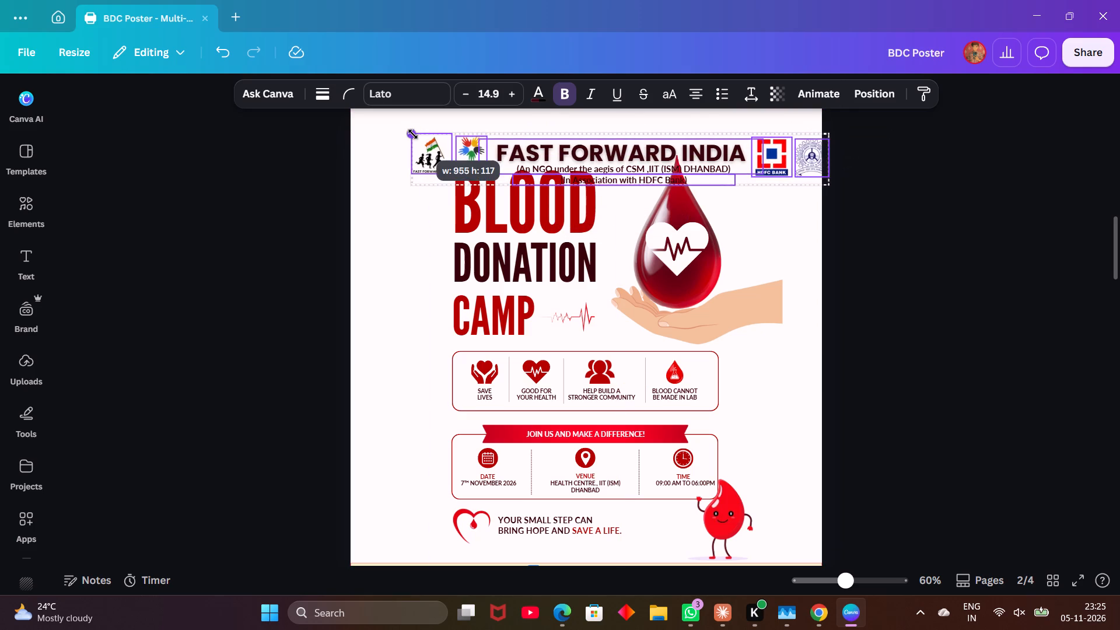
pyautogui.keyDown('alt'); pyautogui.moveTo(413, 134); pyautogui.dragTo(395, 128); pyautogui.keyUp('alt')
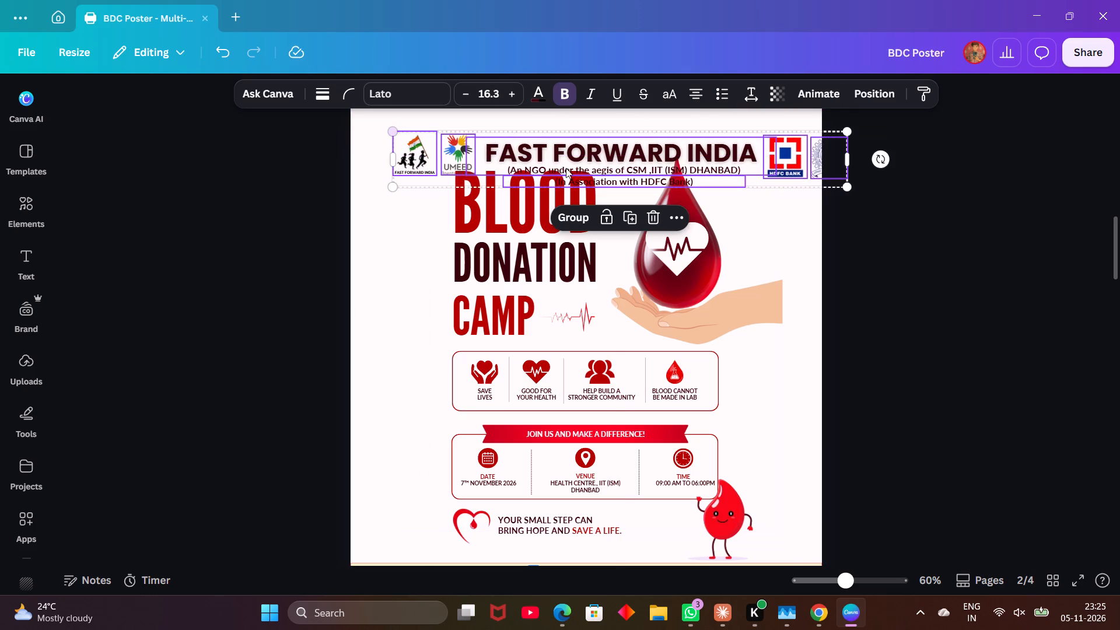
pyautogui.moveTo(688, 153); pyautogui.dragTo(652, 132)
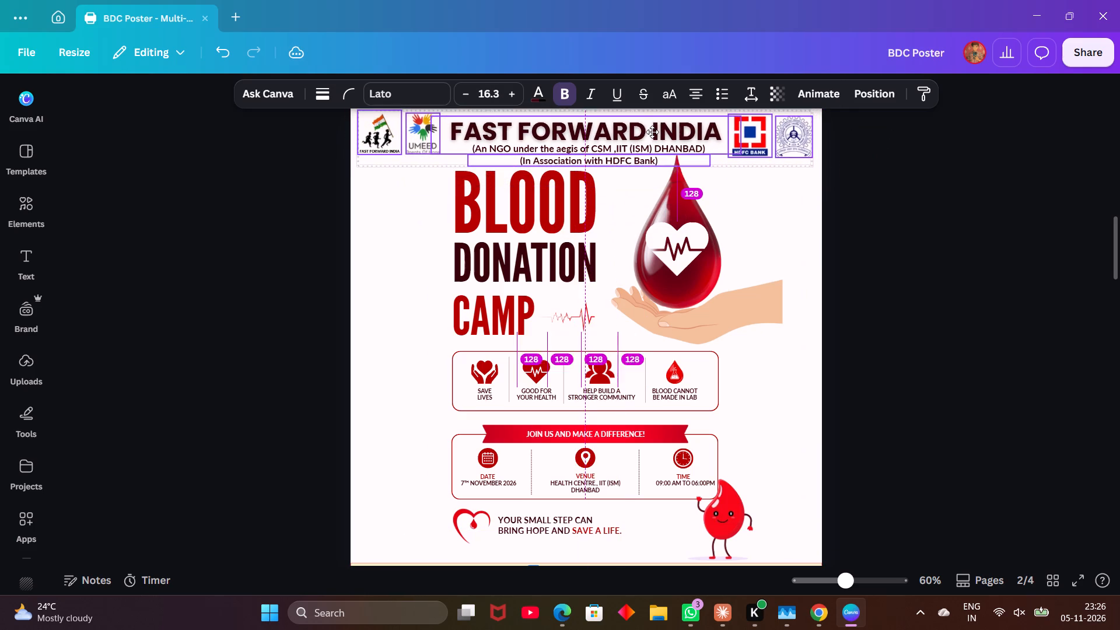
pyautogui.moveTo(652, 132); pyautogui.dragTo(652, 132)
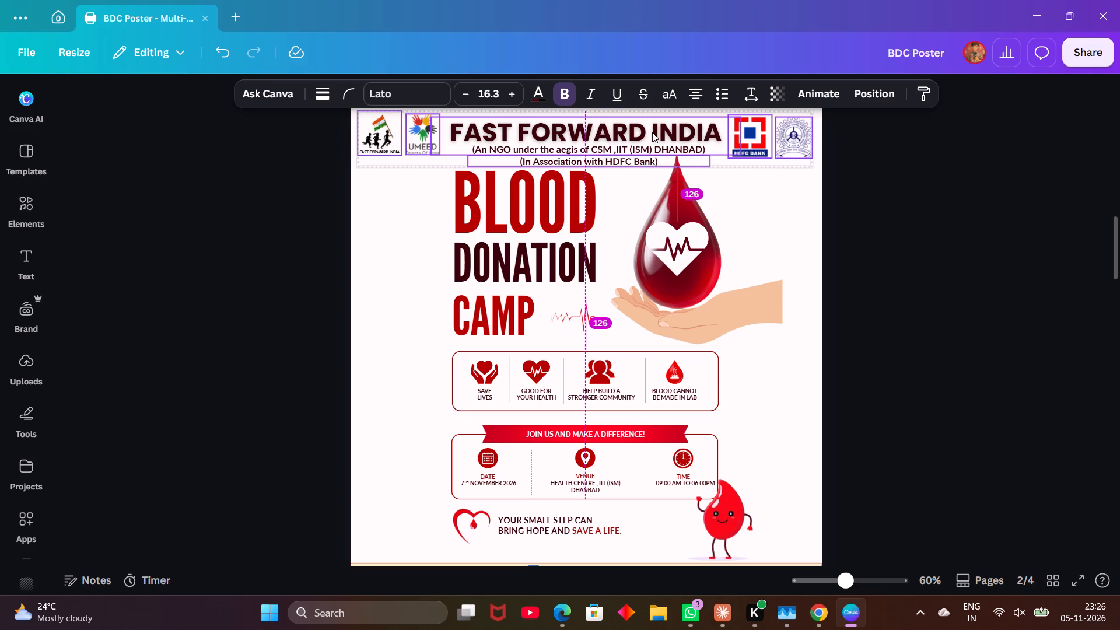
pyautogui.click(941, 281)
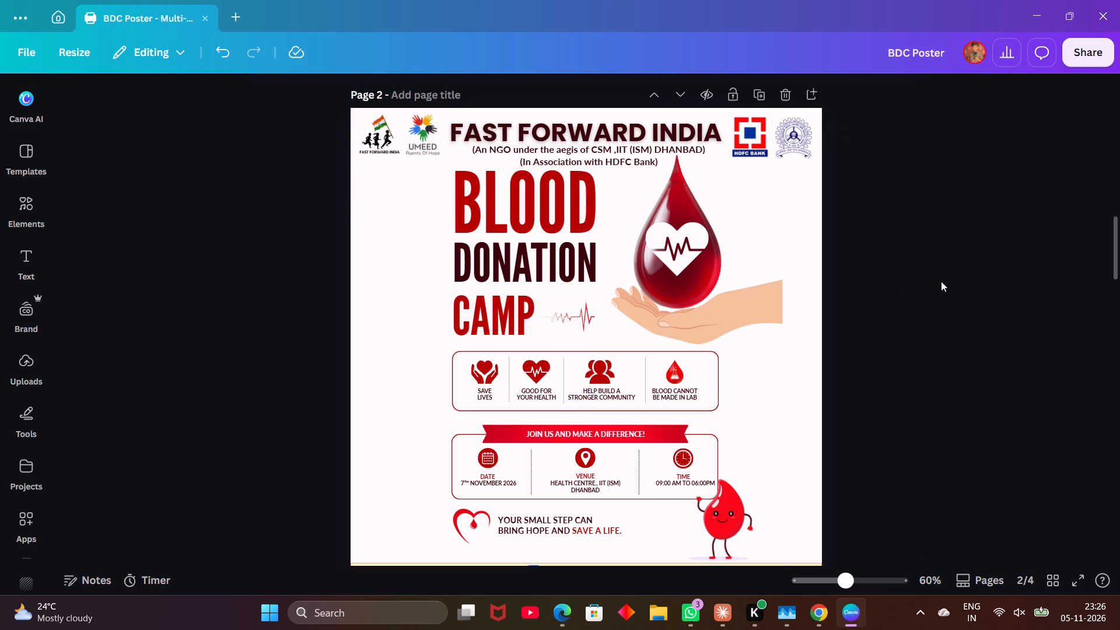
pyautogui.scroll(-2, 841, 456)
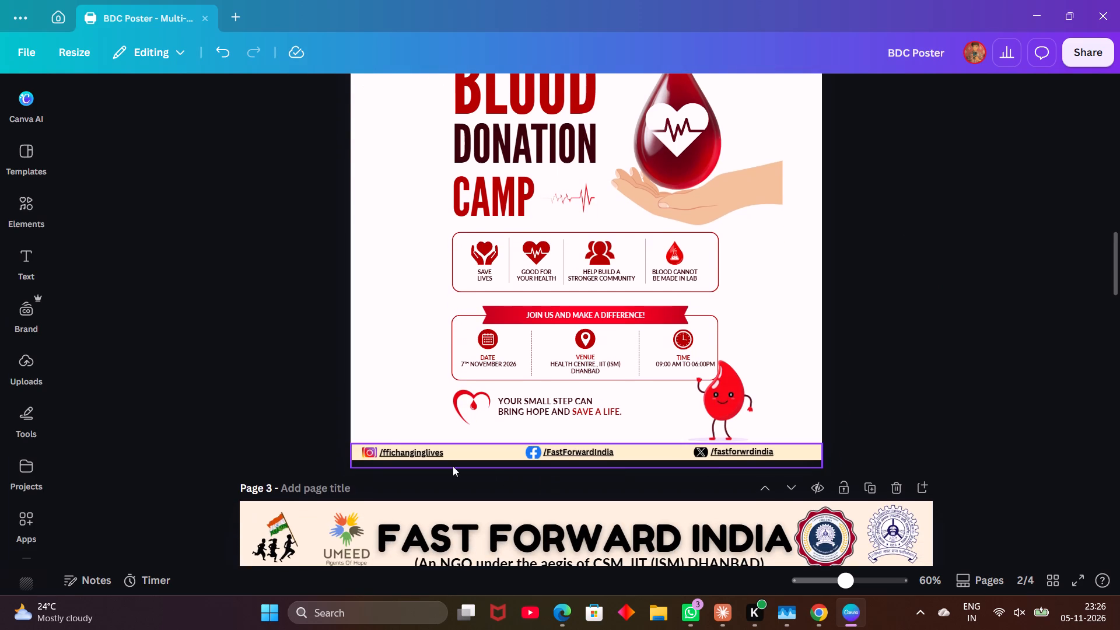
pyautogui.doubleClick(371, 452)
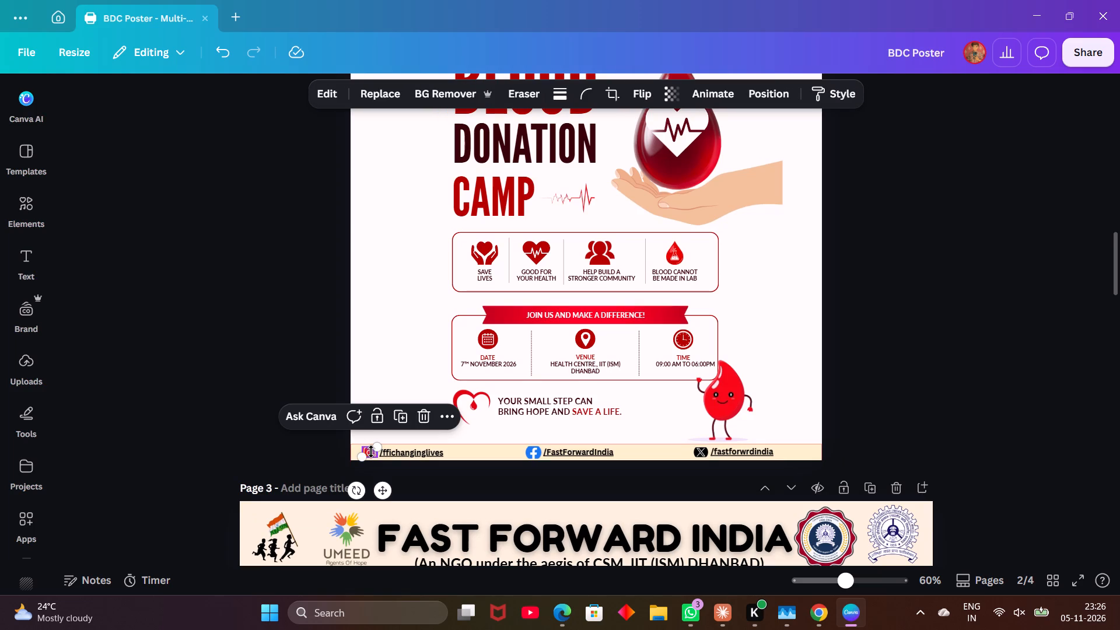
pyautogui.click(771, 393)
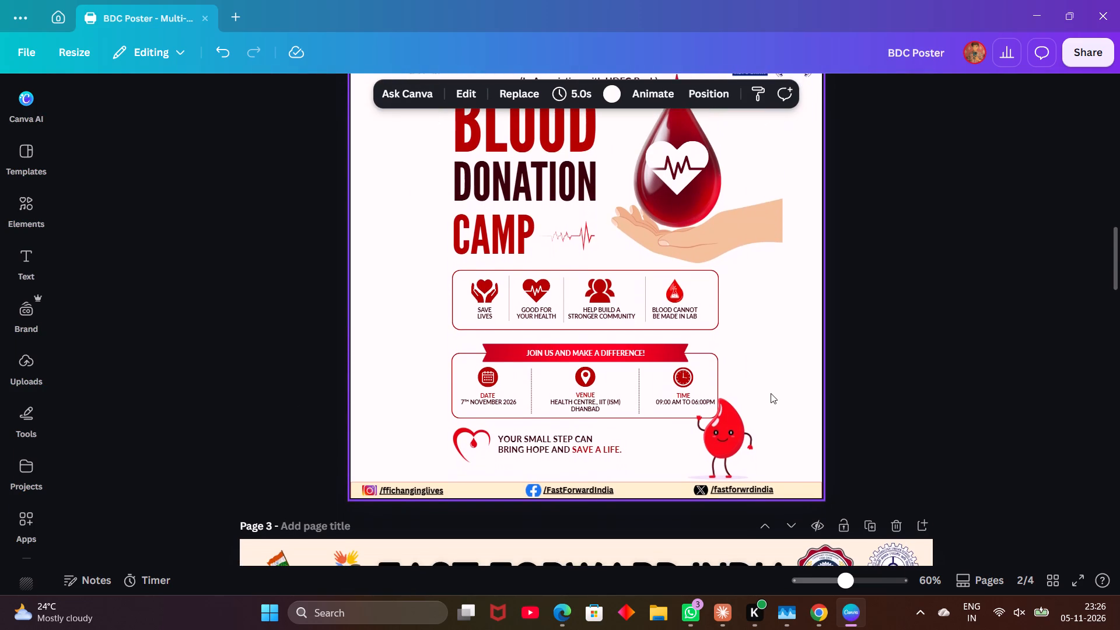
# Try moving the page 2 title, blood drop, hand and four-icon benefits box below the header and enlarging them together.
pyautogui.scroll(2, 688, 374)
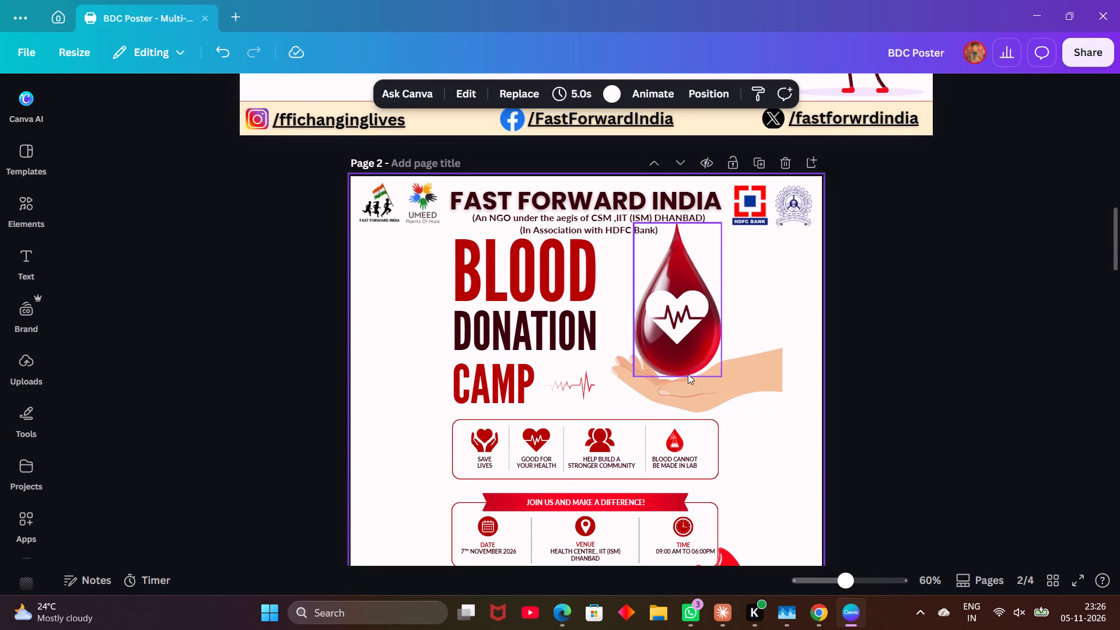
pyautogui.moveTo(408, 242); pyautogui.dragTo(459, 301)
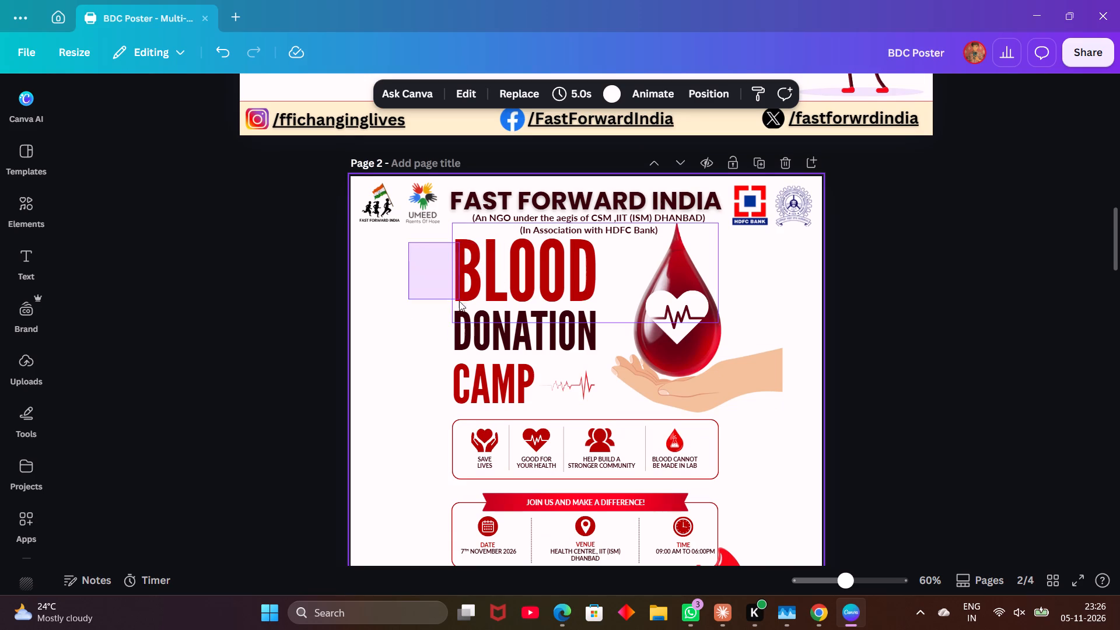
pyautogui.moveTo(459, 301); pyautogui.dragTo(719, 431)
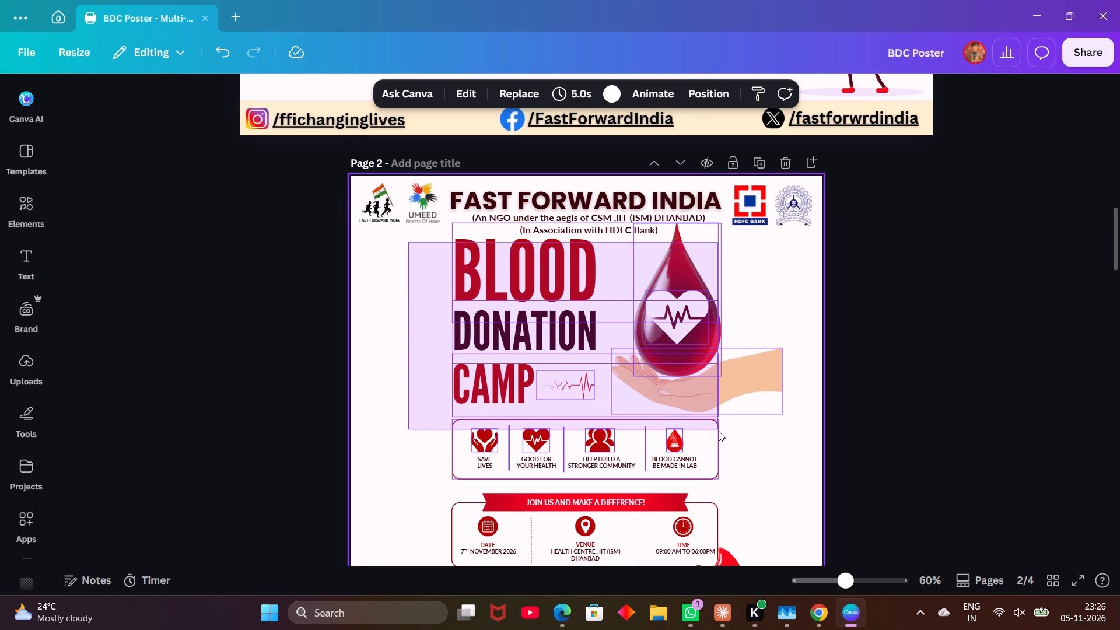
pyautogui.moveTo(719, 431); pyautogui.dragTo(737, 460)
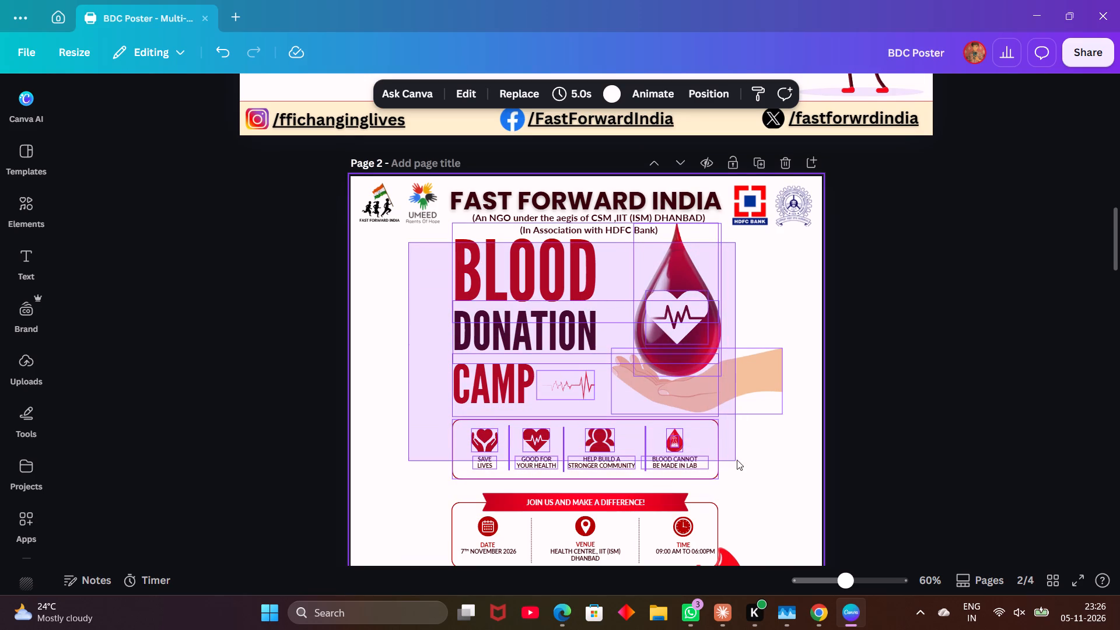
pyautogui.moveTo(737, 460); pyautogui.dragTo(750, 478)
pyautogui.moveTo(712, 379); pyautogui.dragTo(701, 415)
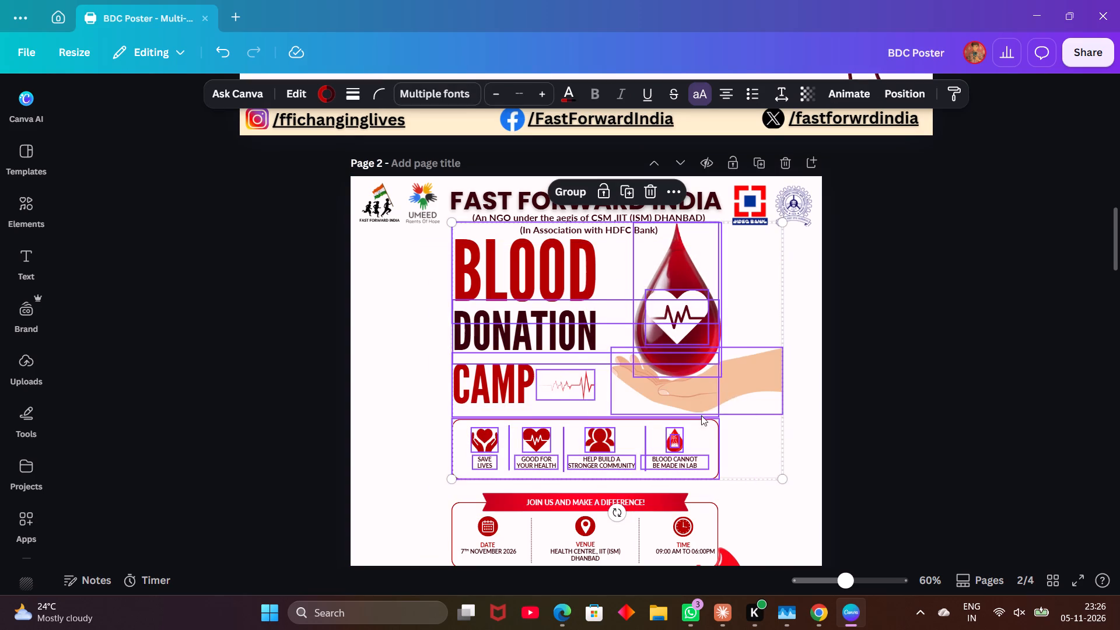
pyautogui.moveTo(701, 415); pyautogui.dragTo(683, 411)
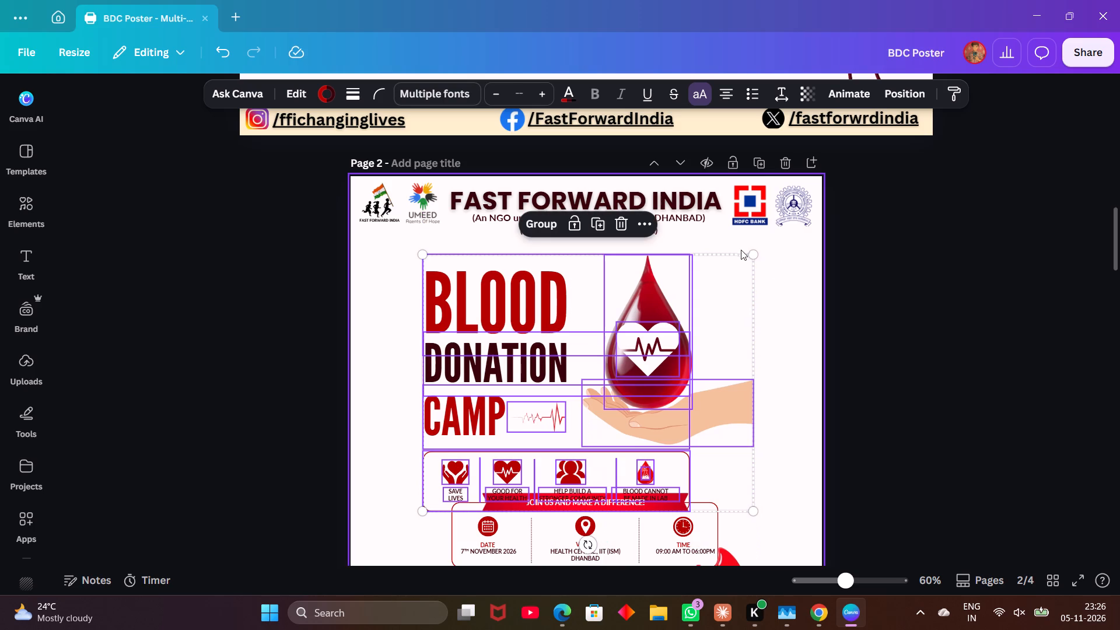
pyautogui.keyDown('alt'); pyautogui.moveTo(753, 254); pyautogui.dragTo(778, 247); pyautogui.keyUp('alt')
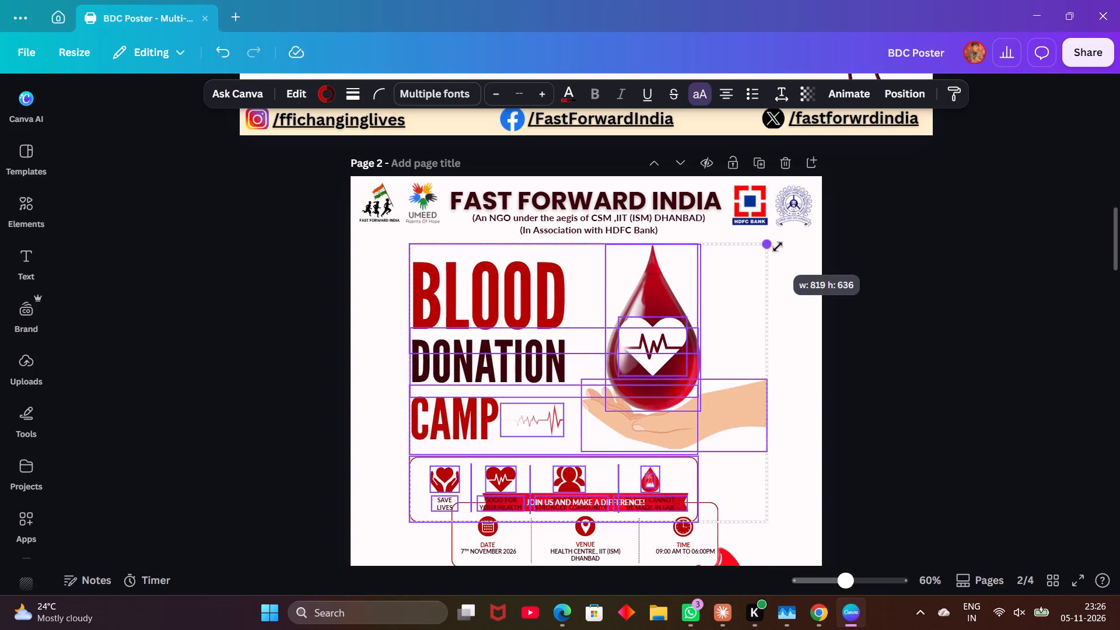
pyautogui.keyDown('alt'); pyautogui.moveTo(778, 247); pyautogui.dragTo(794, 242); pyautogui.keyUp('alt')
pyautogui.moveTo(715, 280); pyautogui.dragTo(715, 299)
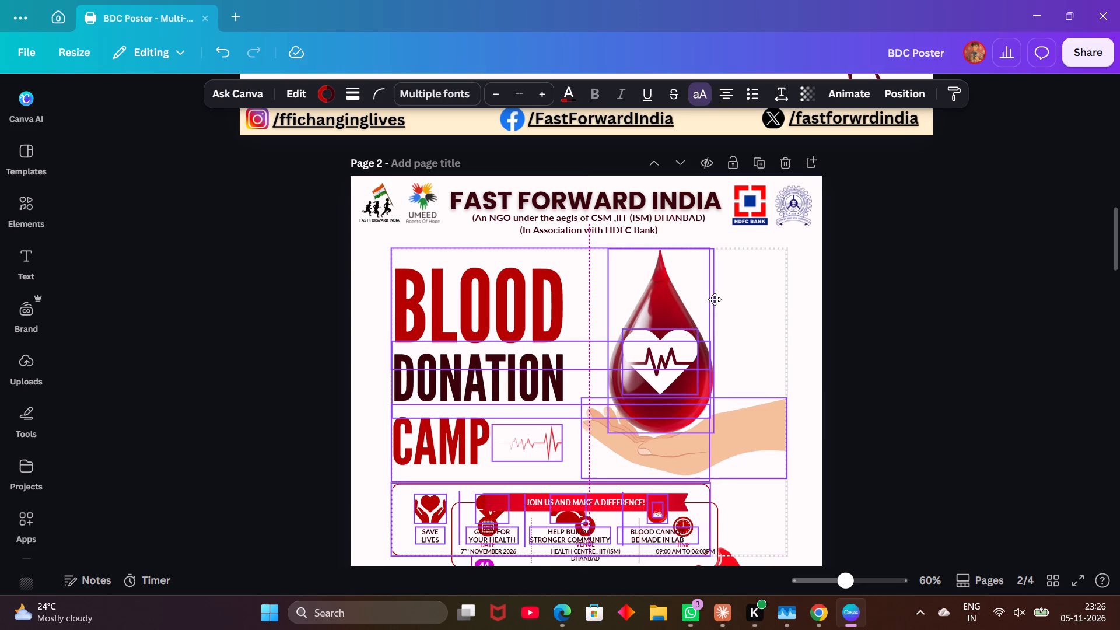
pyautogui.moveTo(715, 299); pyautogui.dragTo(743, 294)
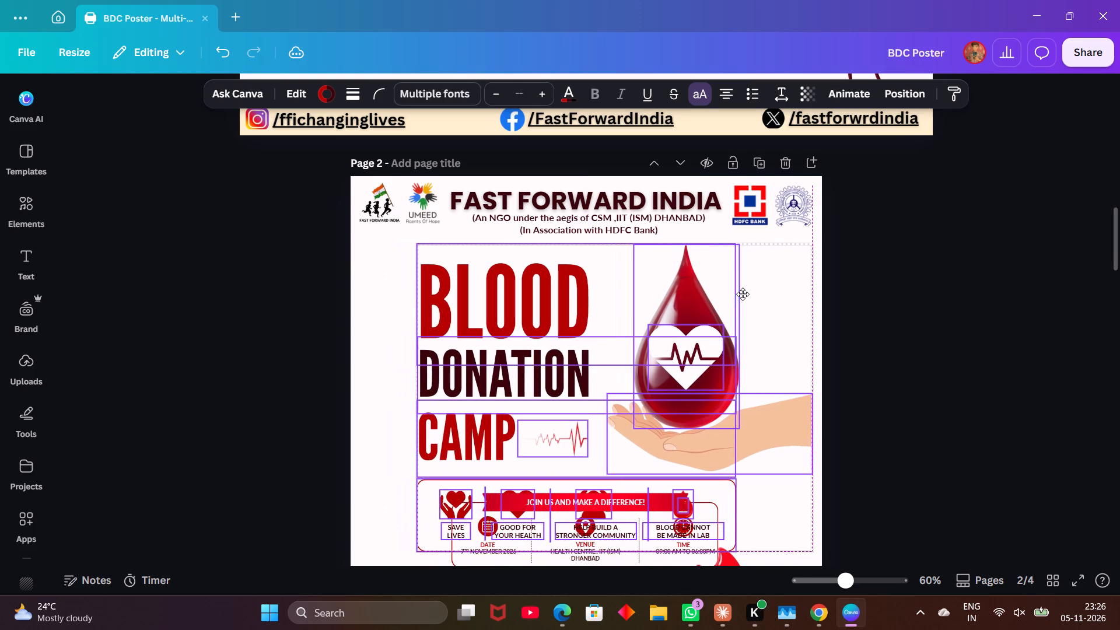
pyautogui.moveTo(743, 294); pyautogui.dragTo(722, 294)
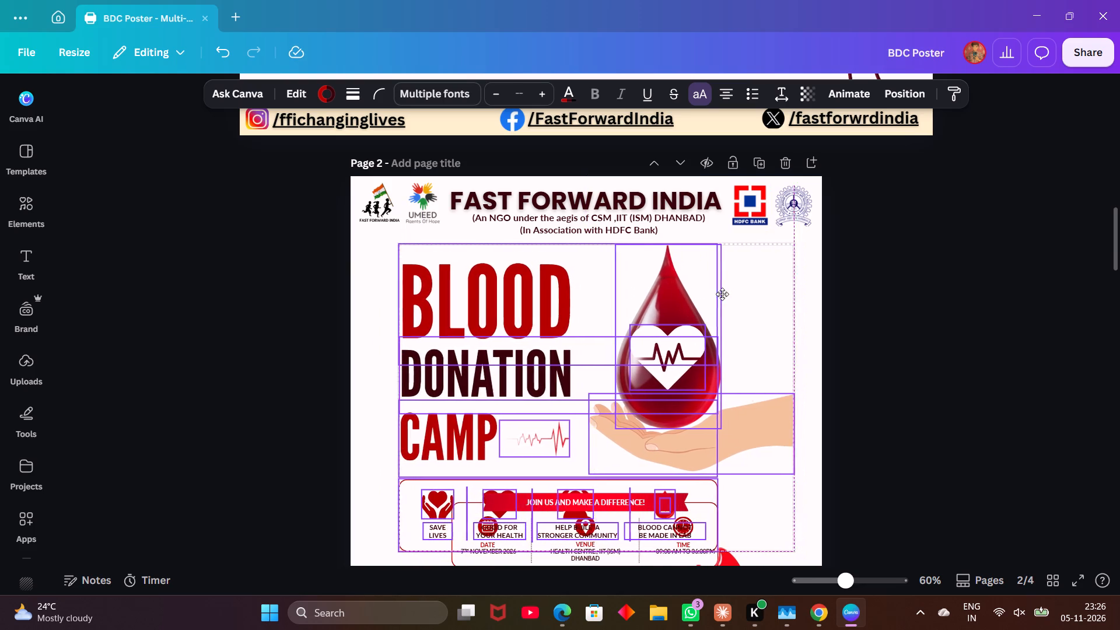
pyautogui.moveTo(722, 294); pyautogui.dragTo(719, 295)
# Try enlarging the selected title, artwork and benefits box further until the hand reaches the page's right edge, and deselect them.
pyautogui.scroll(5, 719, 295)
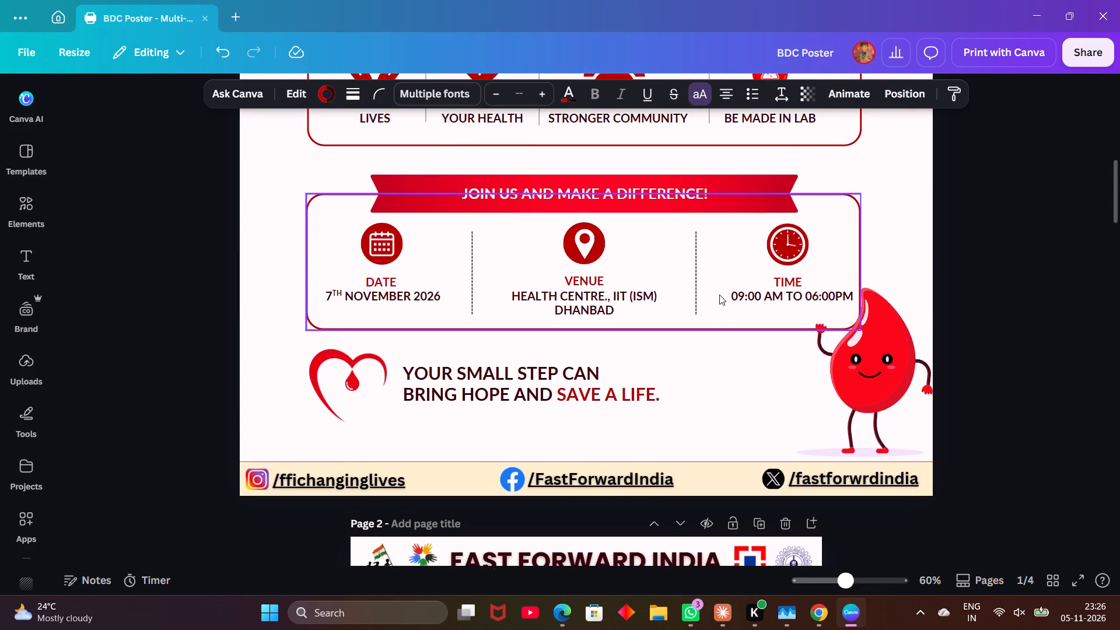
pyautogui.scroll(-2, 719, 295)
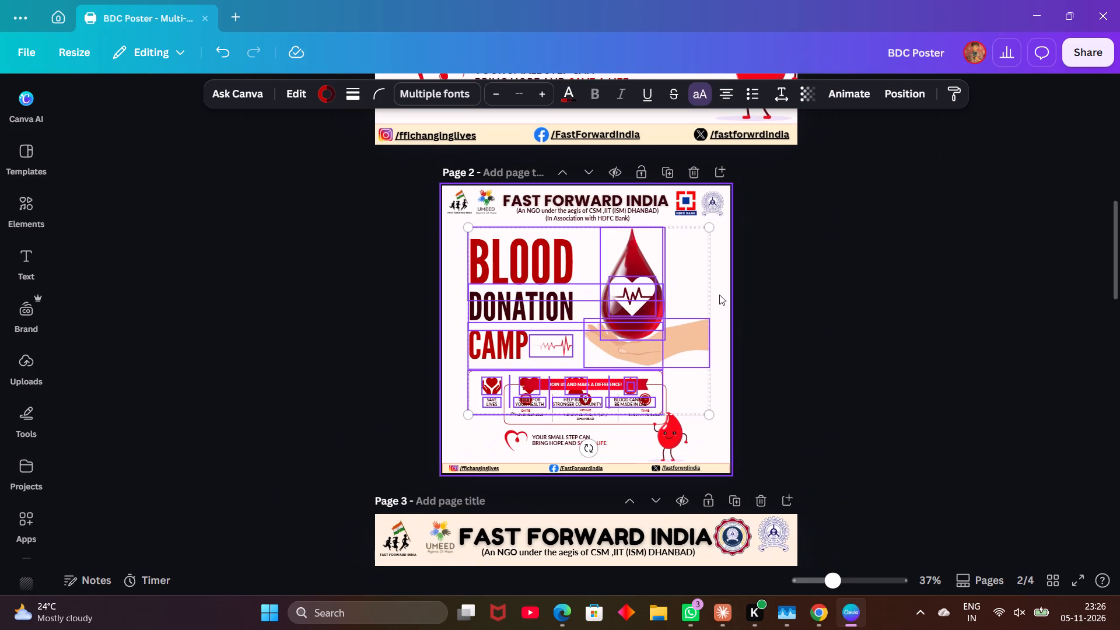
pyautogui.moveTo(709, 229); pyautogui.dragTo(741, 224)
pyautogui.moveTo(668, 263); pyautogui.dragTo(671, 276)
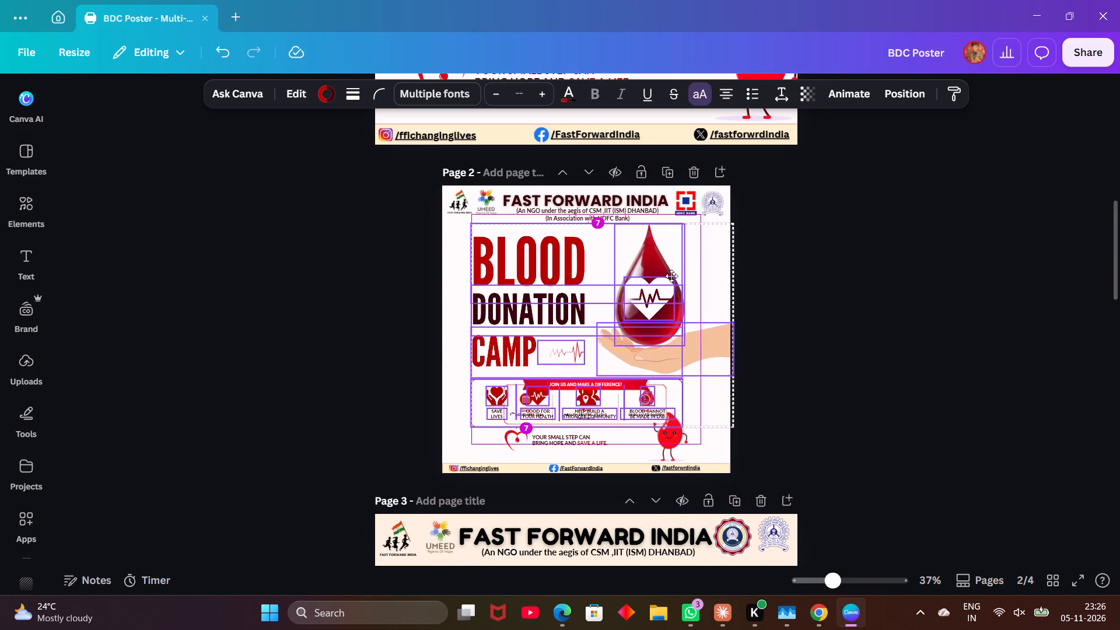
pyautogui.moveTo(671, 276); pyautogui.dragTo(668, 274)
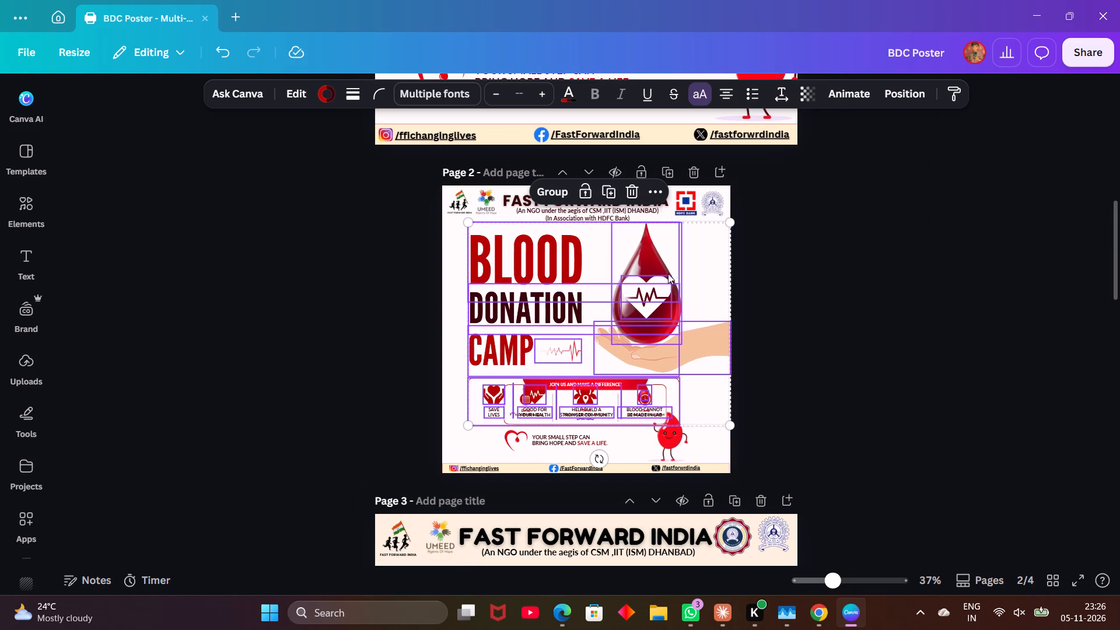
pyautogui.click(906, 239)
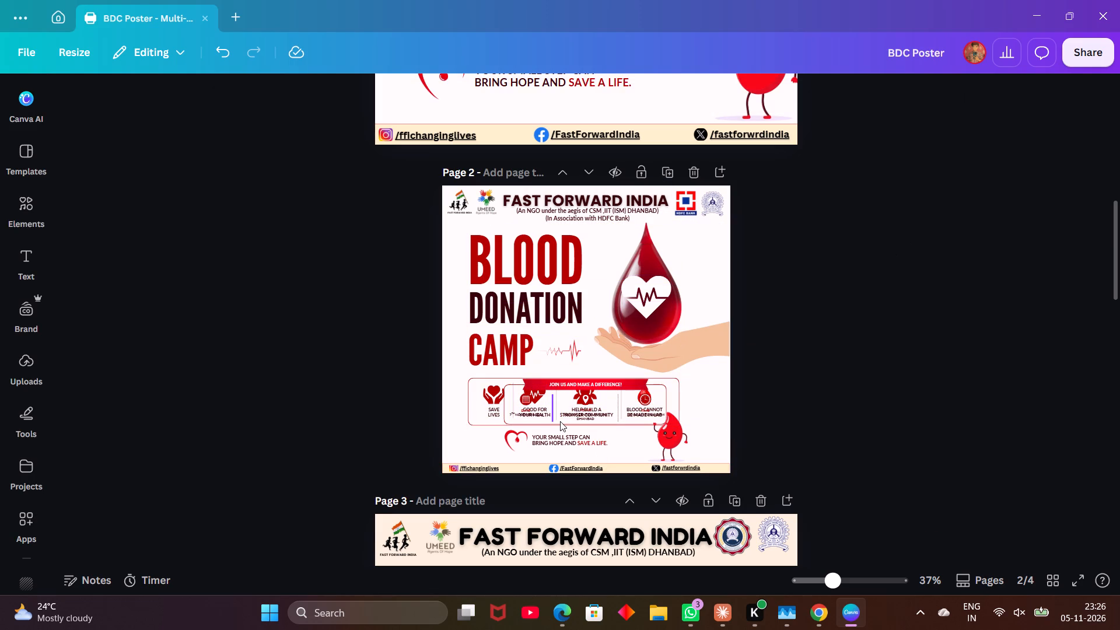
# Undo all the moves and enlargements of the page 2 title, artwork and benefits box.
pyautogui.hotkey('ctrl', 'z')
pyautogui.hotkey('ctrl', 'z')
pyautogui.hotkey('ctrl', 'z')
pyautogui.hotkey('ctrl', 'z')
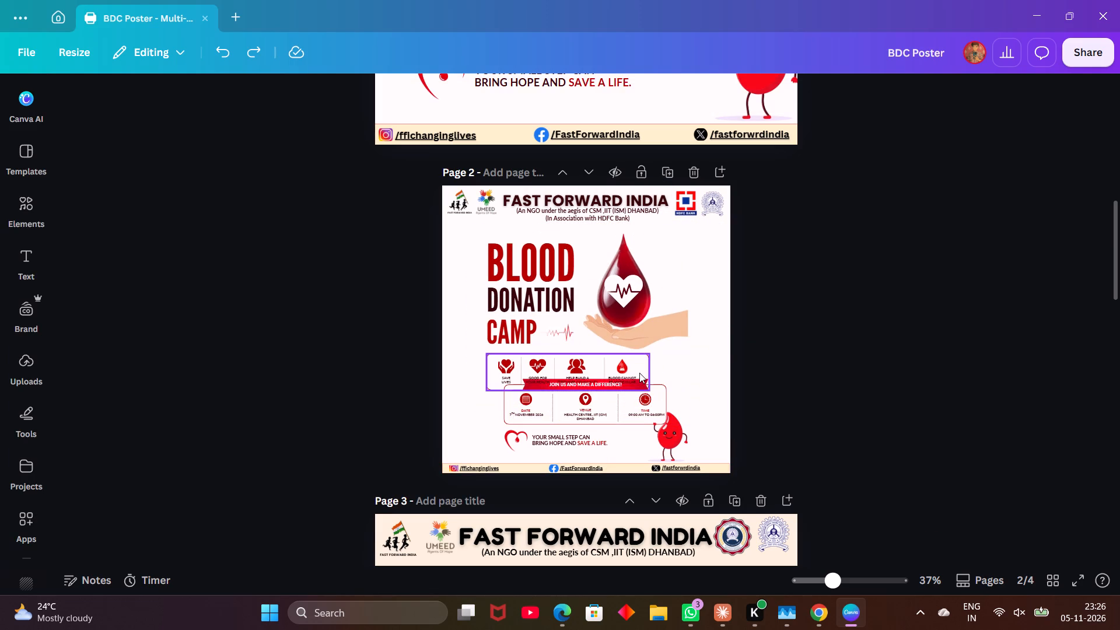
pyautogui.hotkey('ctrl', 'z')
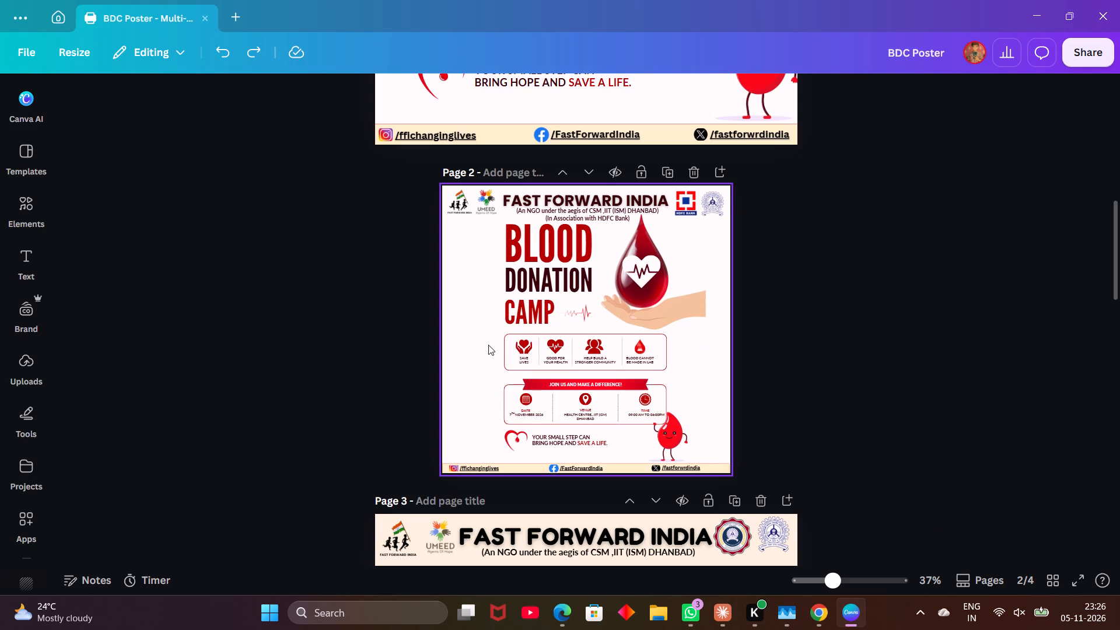
# Delete the benefits box with its four icons and captions from page 2.
pyautogui.moveTo(484, 344); pyautogui.dragTo(684, 373)
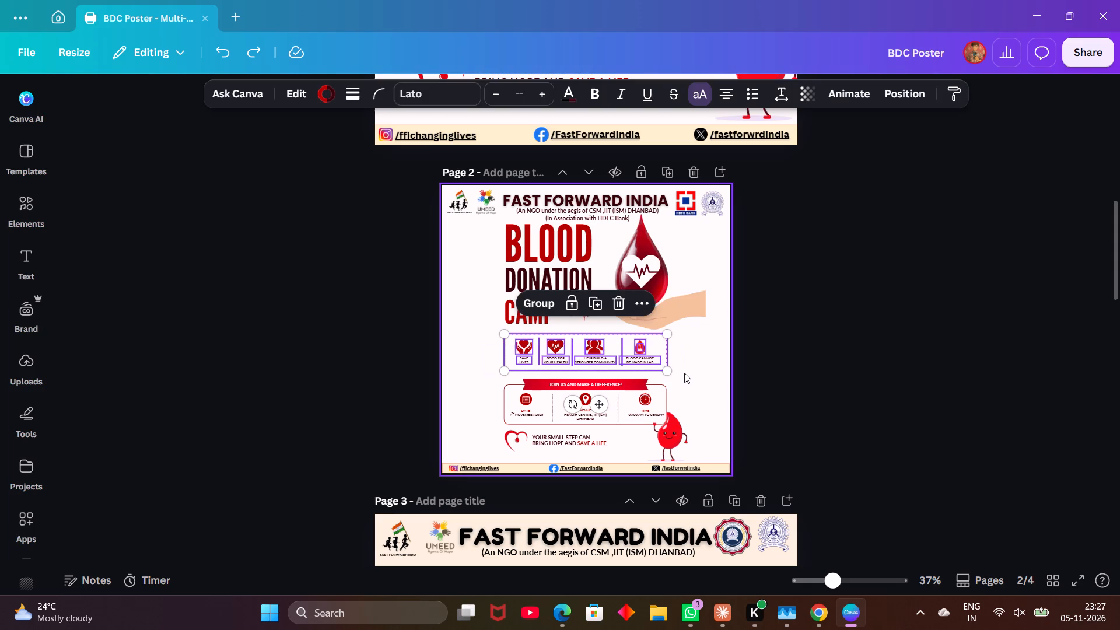
pyautogui.press('Delete')
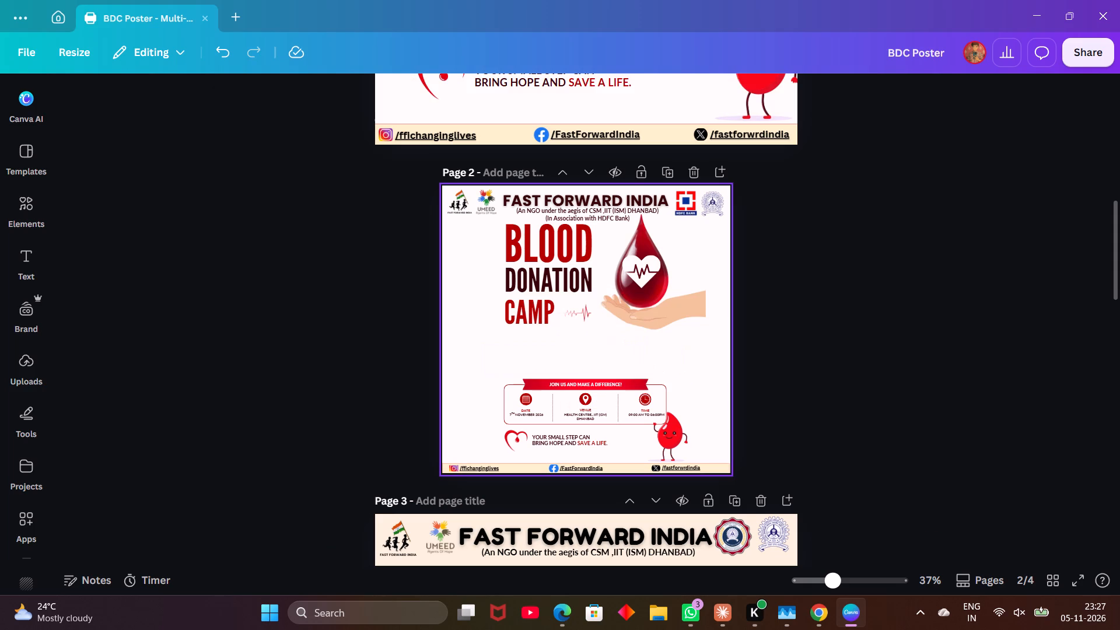
# Enlarge the page 2 title, blood drop and hand together and place them below the header, with the hand touching the right page edge.
pyautogui.moveTo(466, 240); pyautogui.dragTo(723, 316)
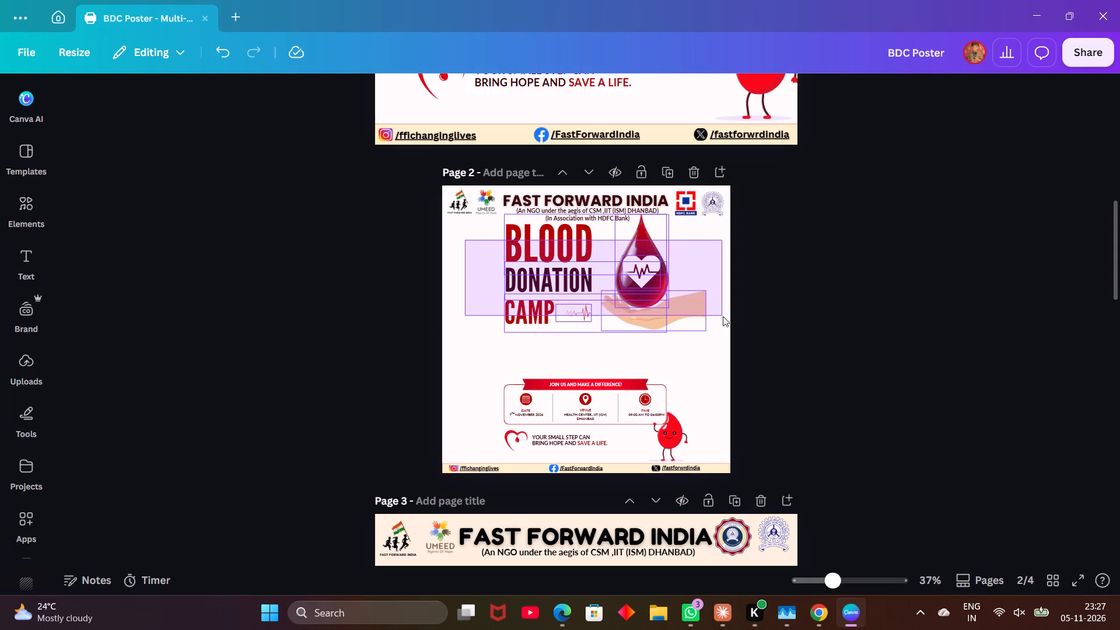
pyautogui.moveTo(723, 316); pyautogui.dragTo(727, 341)
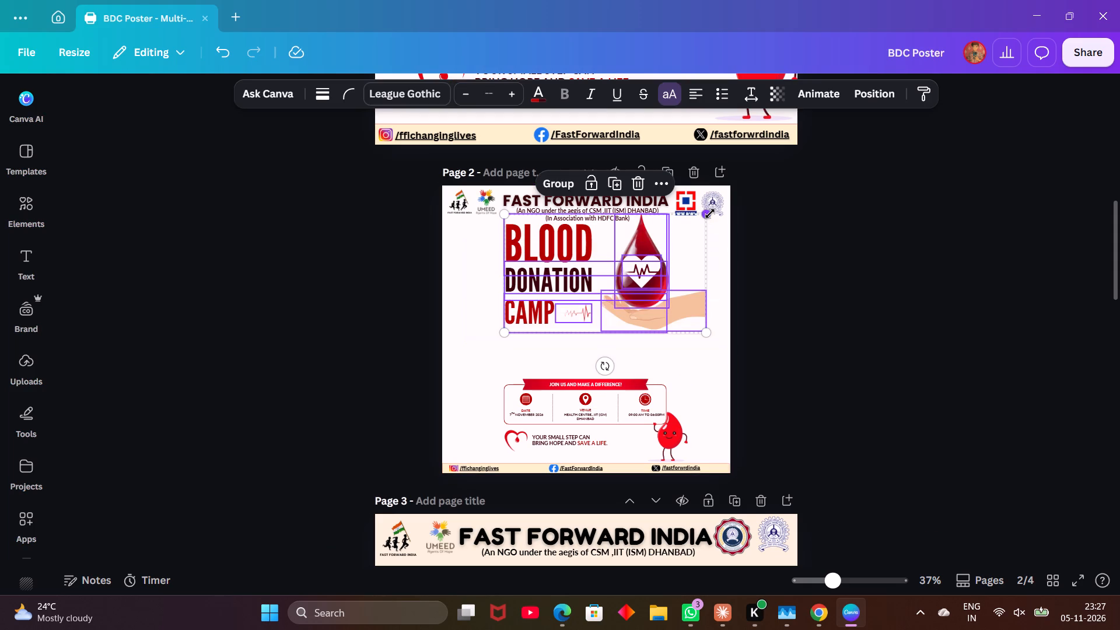
pyautogui.keyDown('alt'); pyautogui.moveTo(710, 213); pyautogui.dragTo(732, 209); pyautogui.keyUp('alt')
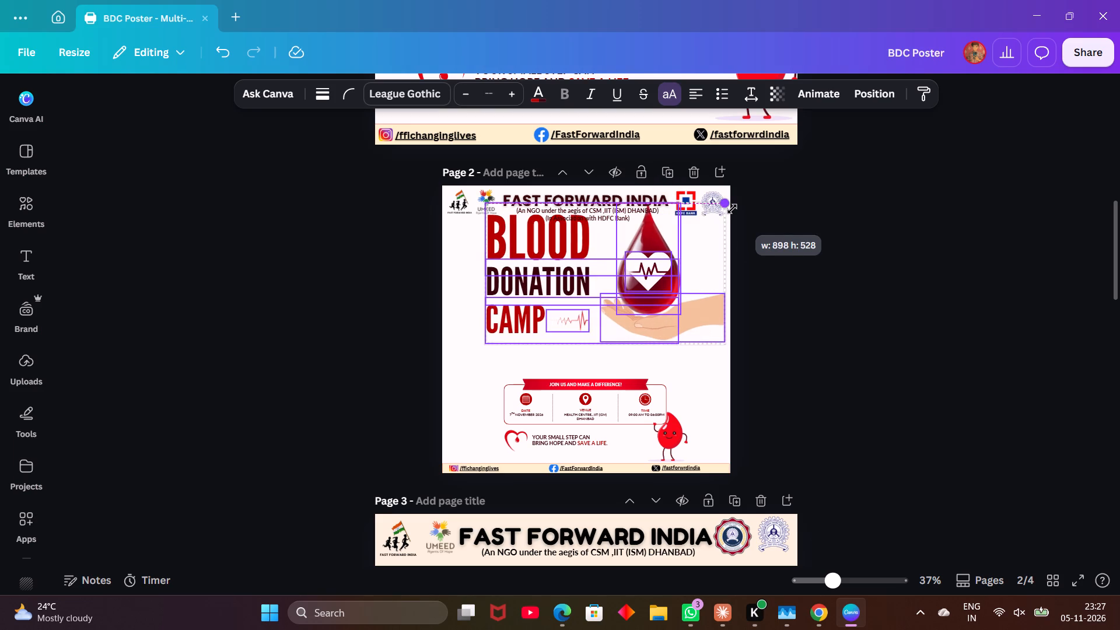
pyautogui.keyDown('alt'); pyautogui.moveTo(732, 209); pyautogui.dragTo(741, 205); pyautogui.keyUp('alt')
pyautogui.moveTo(664, 265); pyautogui.dragTo(664, 293)
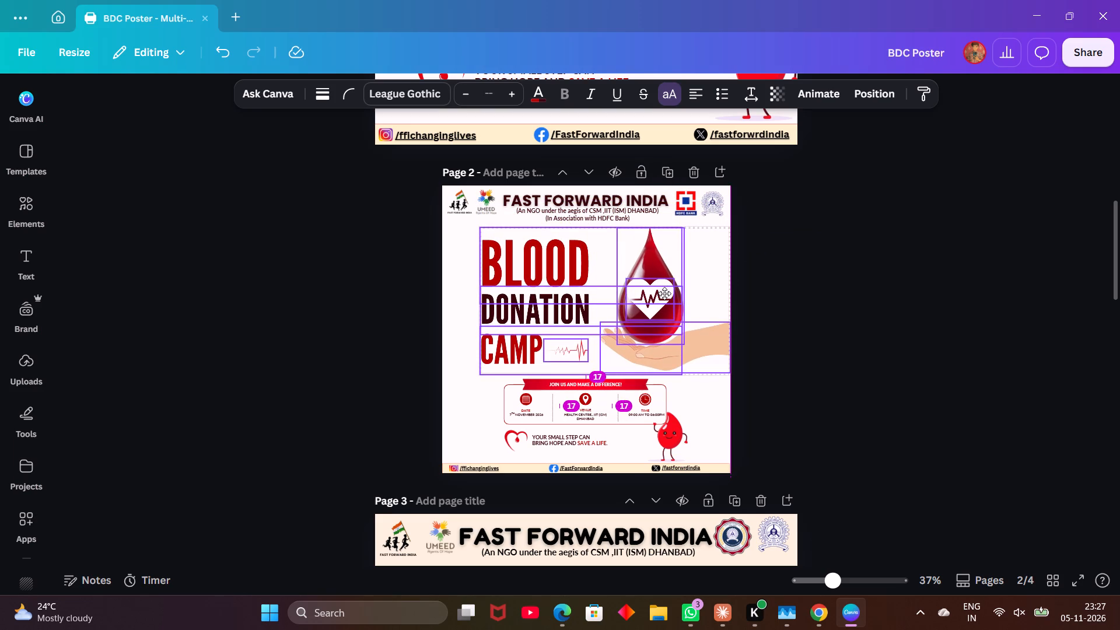
pyautogui.moveTo(664, 293); pyautogui.dragTo(664, 296)
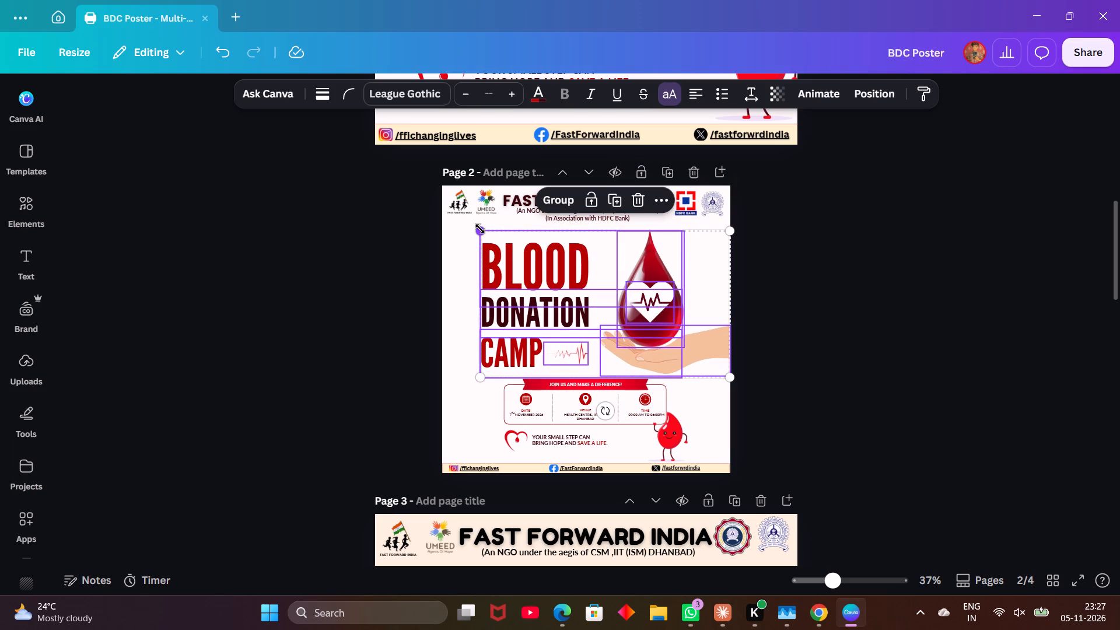
pyautogui.keyDown('alt'); pyautogui.moveTo(480, 229); pyautogui.dragTo(470, 224); pyautogui.keyUp('alt')
pyautogui.click(531, 277)
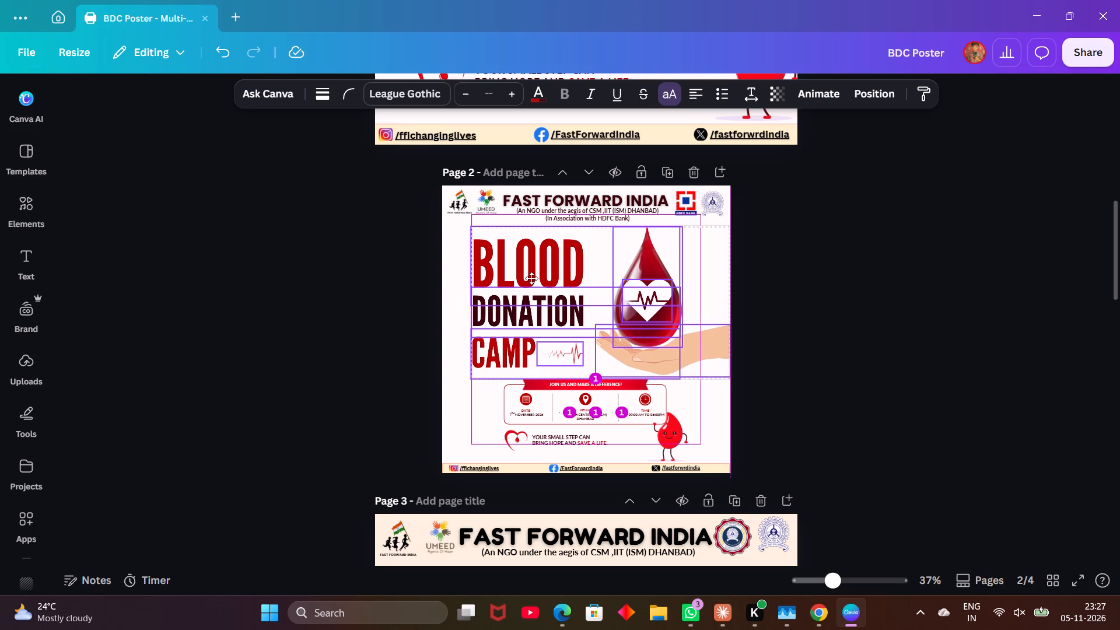
pyautogui.click(850, 274)
# Enlarge the page 2 event details box, heart tagline and blood drop mascot together, keeping them below the CAMP title line.
pyautogui.scroll(6, 850, 274)
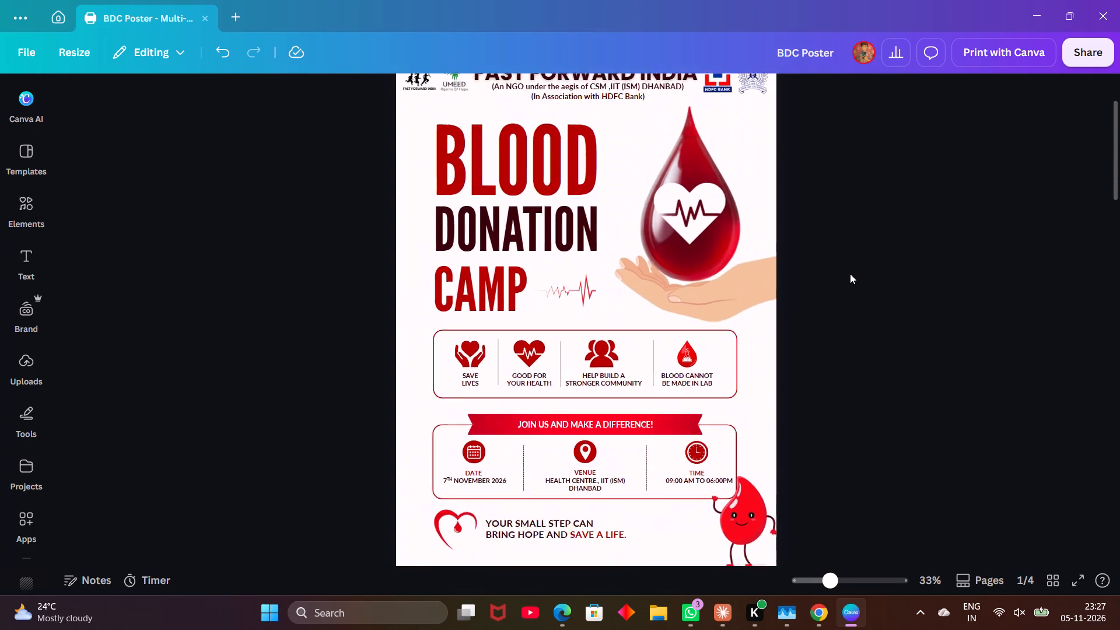
pyautogui.scroll(-4, 850, 274)
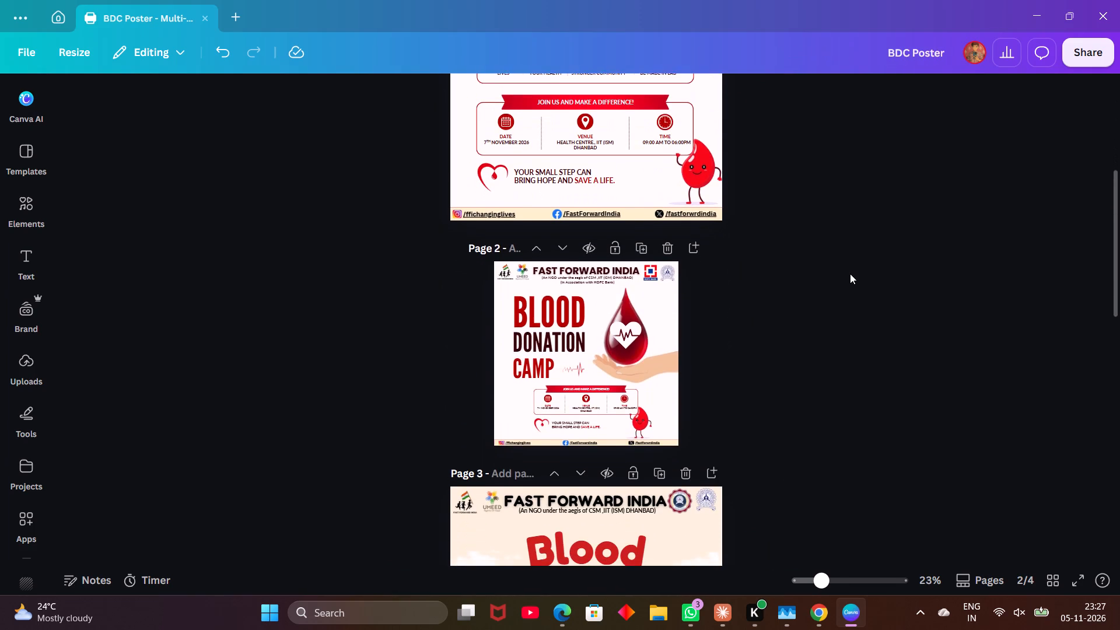
pyautogui.scroll(-1, 850, 274)
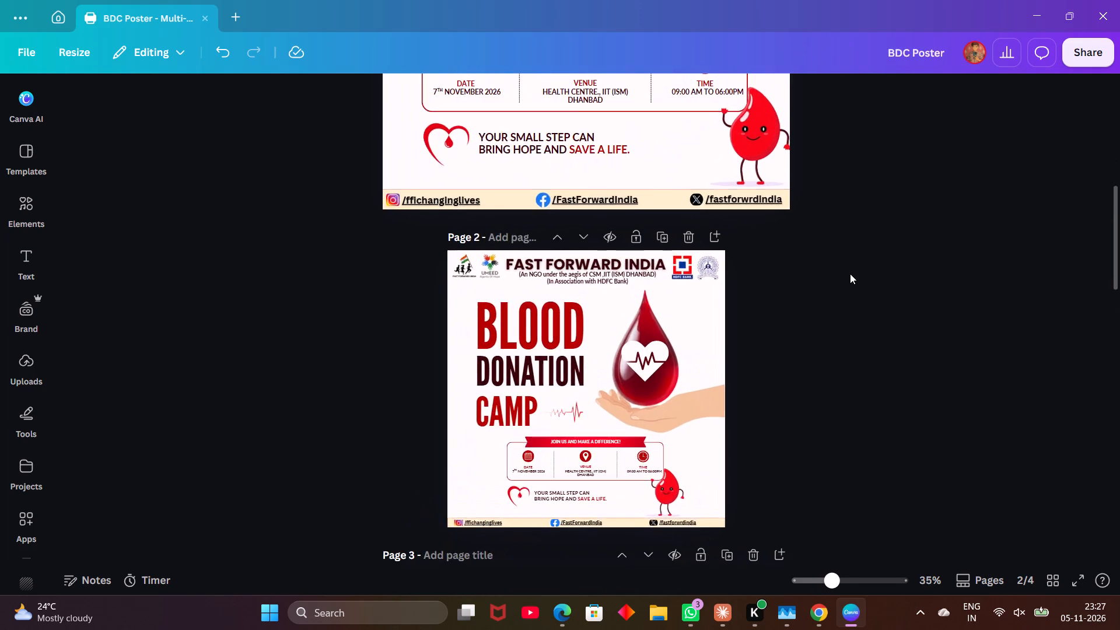
pyautogui.scroll(-3, 850, 274)
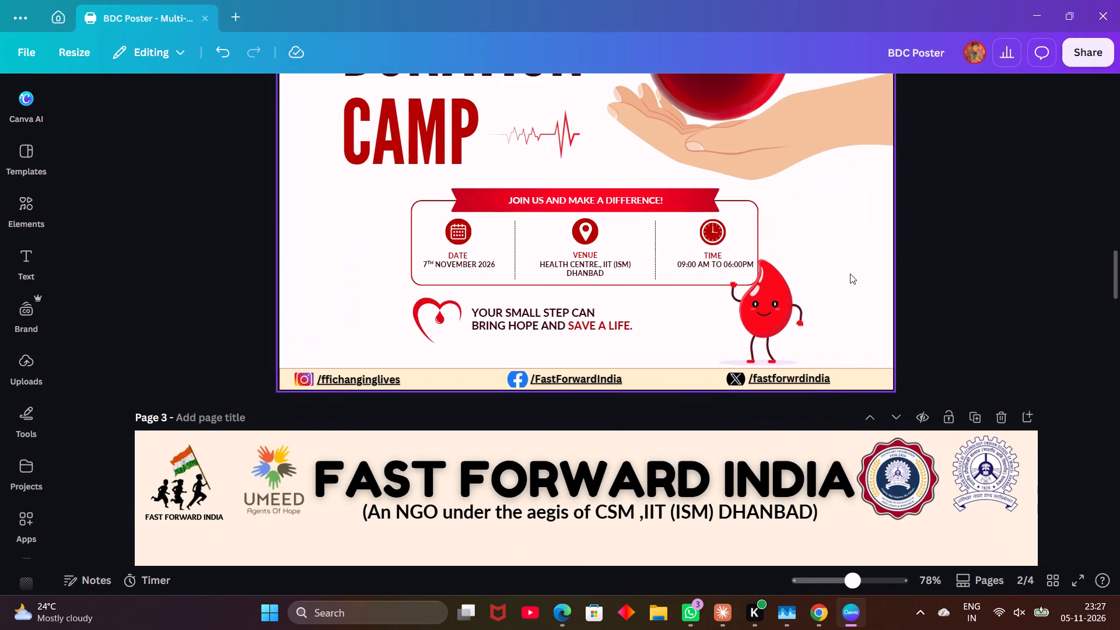
pyautogui.moveTo(349, 195); pyautogui.dragTo(444, 209)
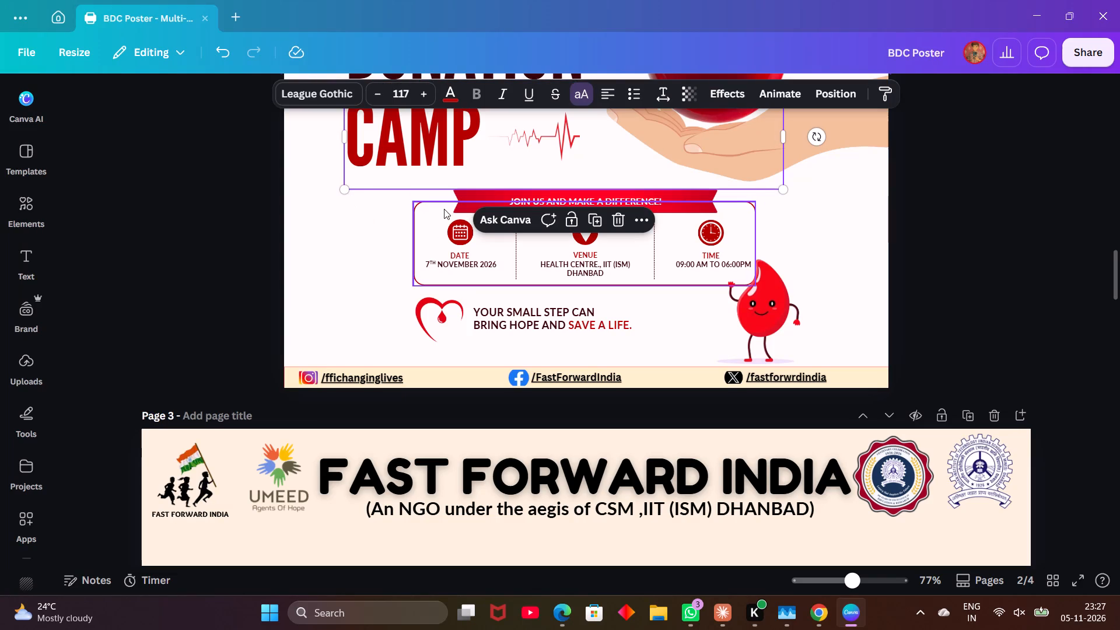
pyautogui.click(351, 223)
pyautogui.moveTo(339, 184); pyautogui.dragTo(292, 190)
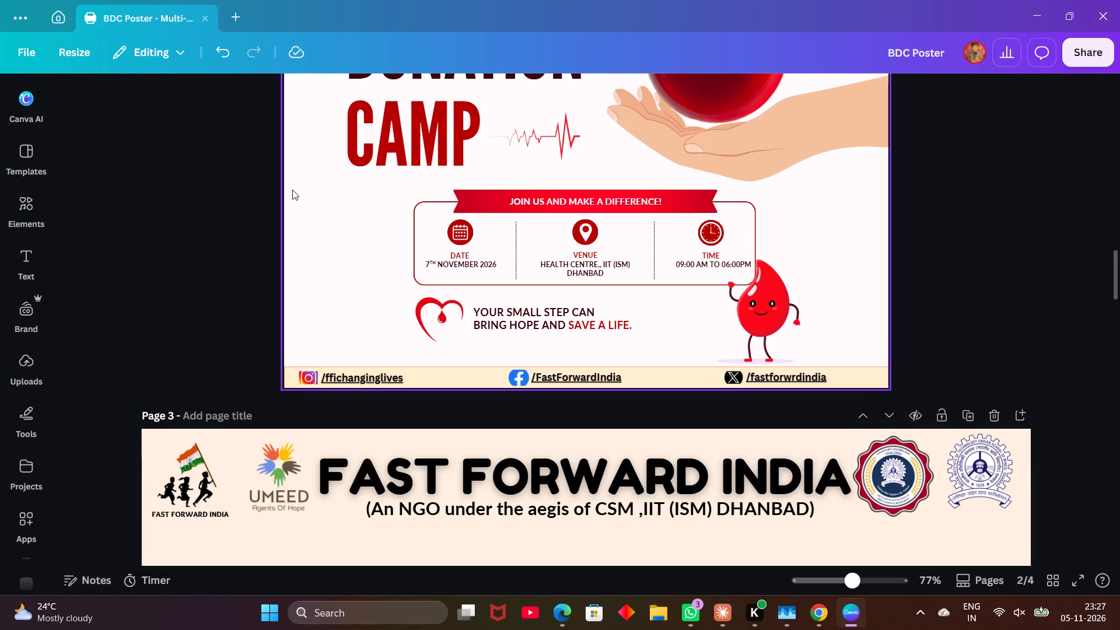
pyautogui.moveTo(333, 204); pyautogui.dragTo(729, 265)
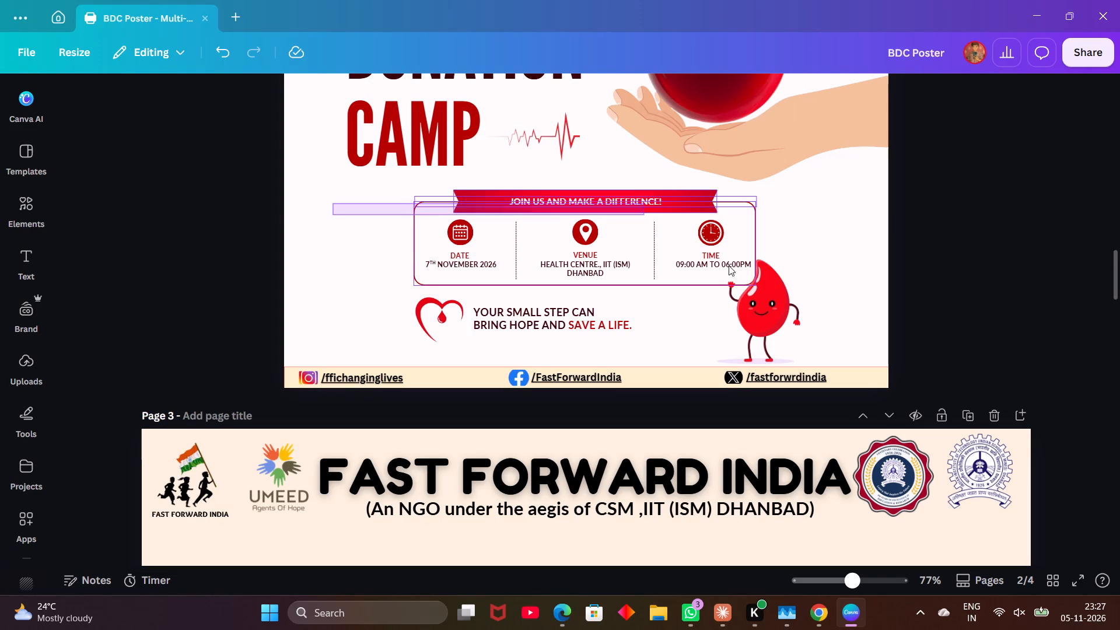
pyautogui.moveTo(729, 265); pyautogui.dragTo(838, 353)
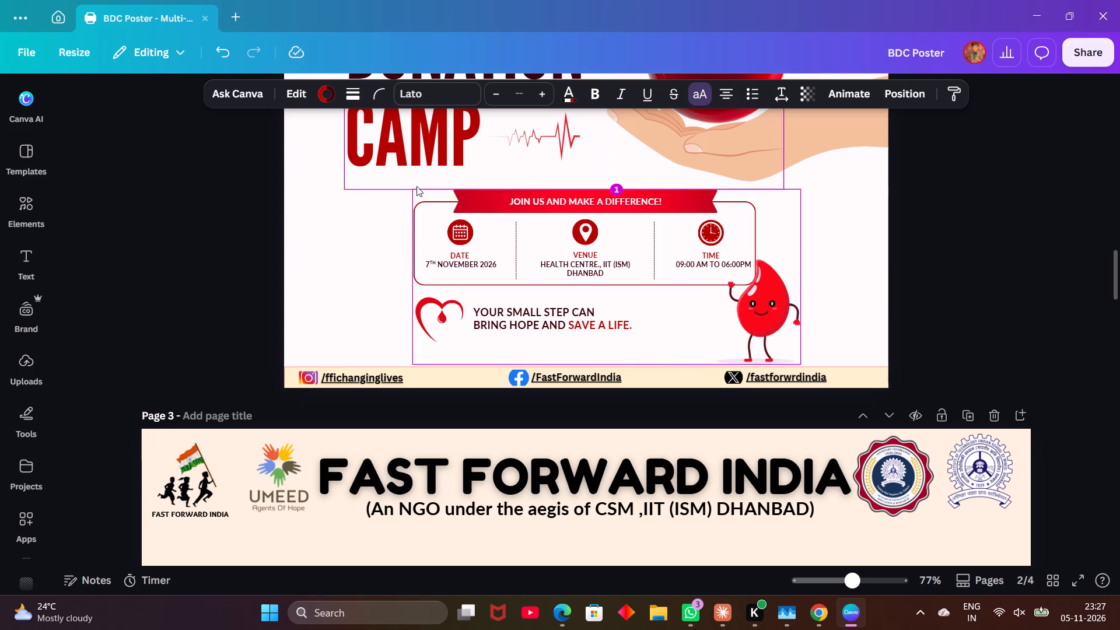
pyautogui.keyDown('alt'); pyautogui.moveTo(412, 190); pyautogui.dragTo(306, 180); pyautogui.keyUp('alt')
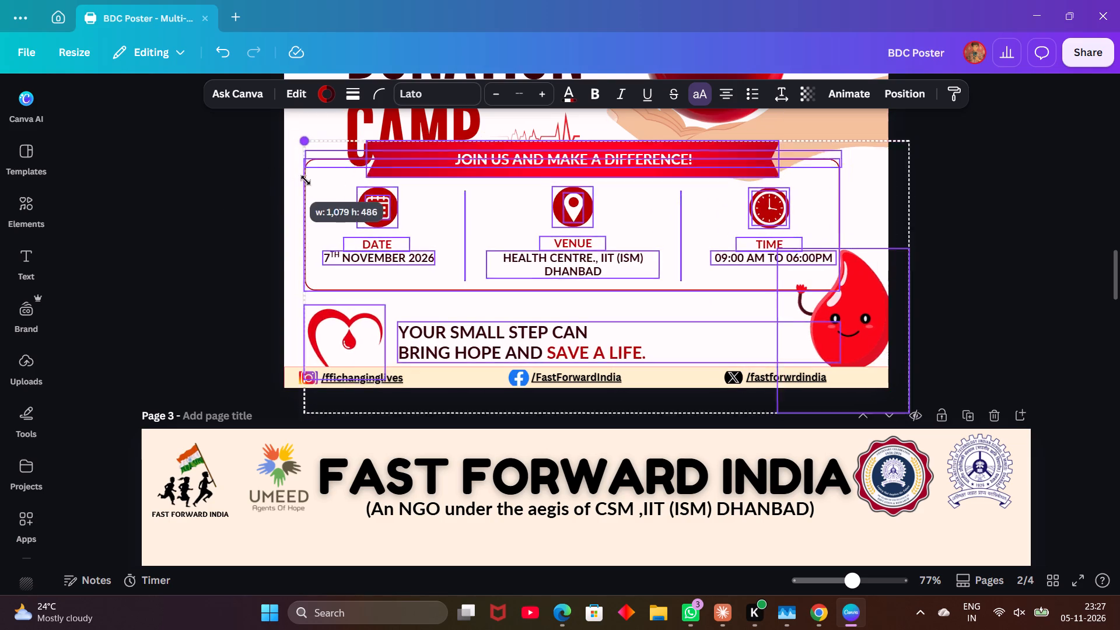
pyautogui.keyDown('alt'); pyautogui.moveTo(306, 180); pyautogui.dragTo(331, 200); pyautogui.keyUp('alt')
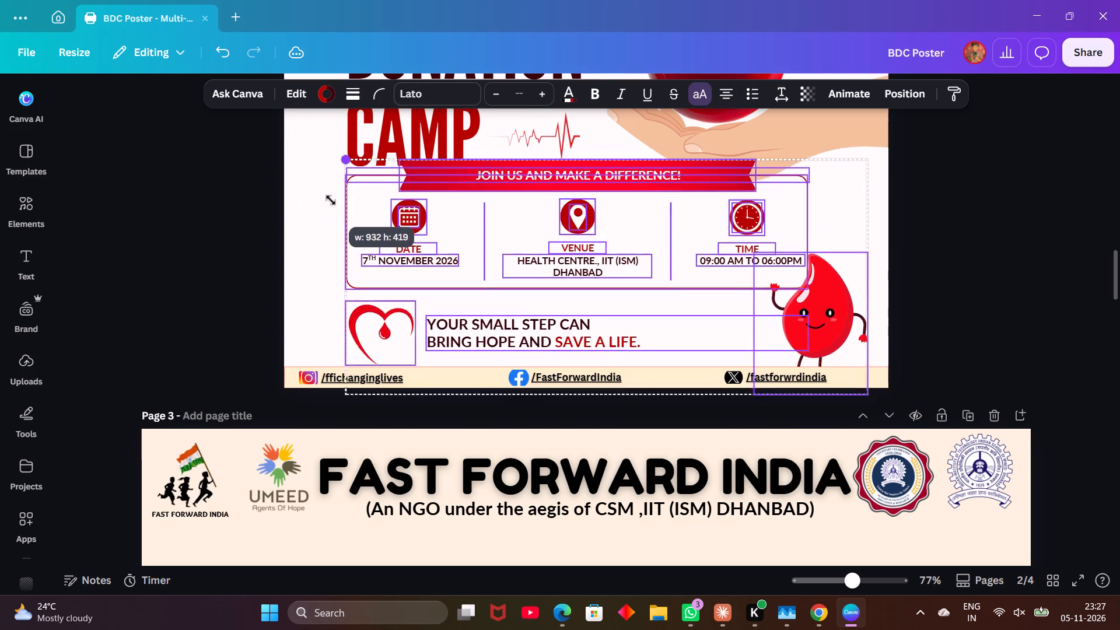
pyautogui.keyDown('alt'); pyautogui.moveTo(331, 200); pyautogui.dragTo(327, 204); pyautogui.keyUp('alt')
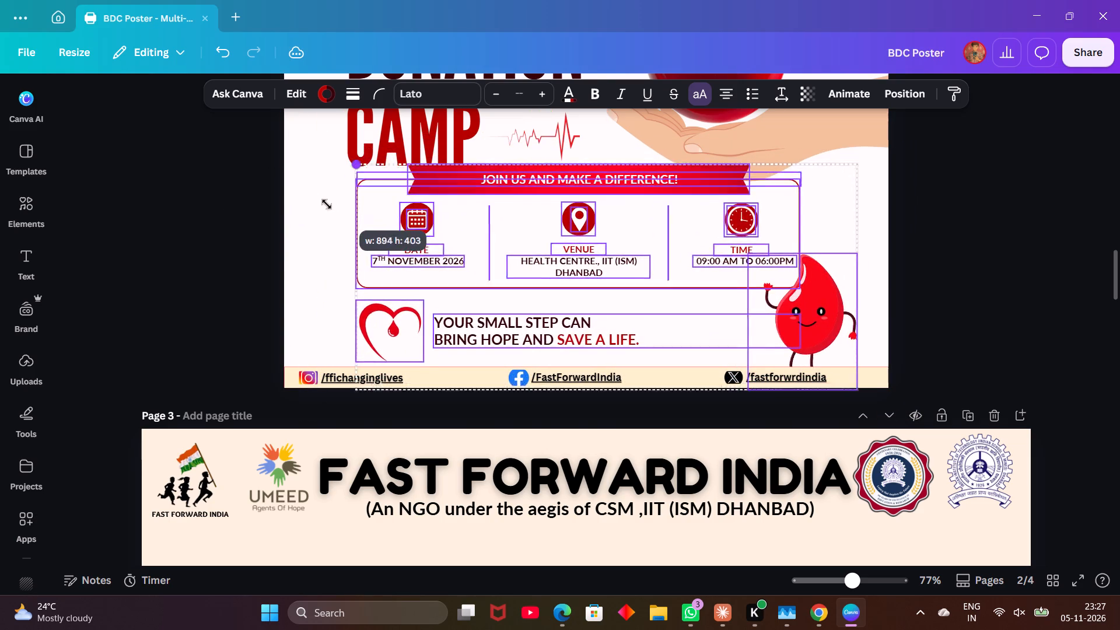
pyautogui.keyDown('alt'); pyautogui.moveTo(327, 204); pyautogui.dragTo(369, 223); pyautogui.keyUp('alt')
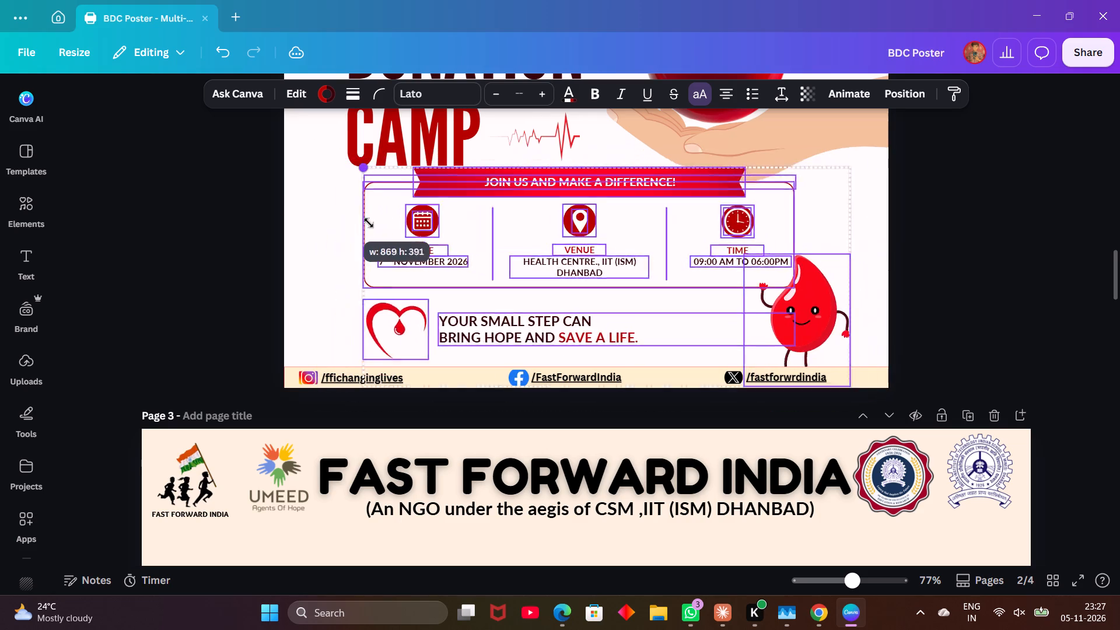
pyautogui.keyDown('alt'); pyautogui.moveTo(369, 223); pyautogui.dragTo(363, 225); pyautogui.keyUp('alt')
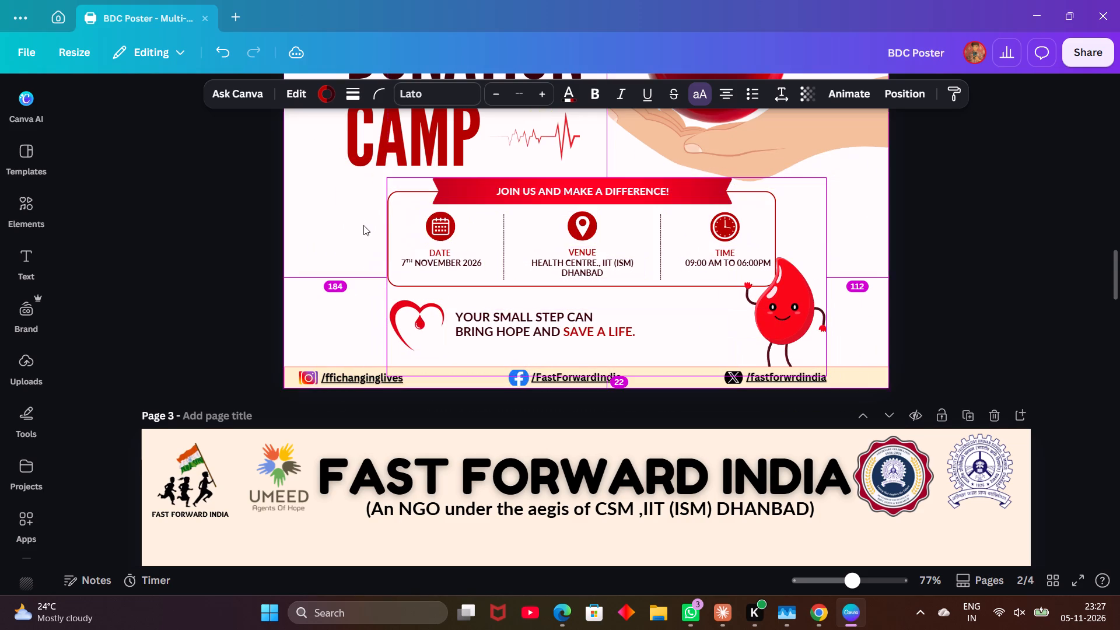
pyautogui.click(1119, 274)
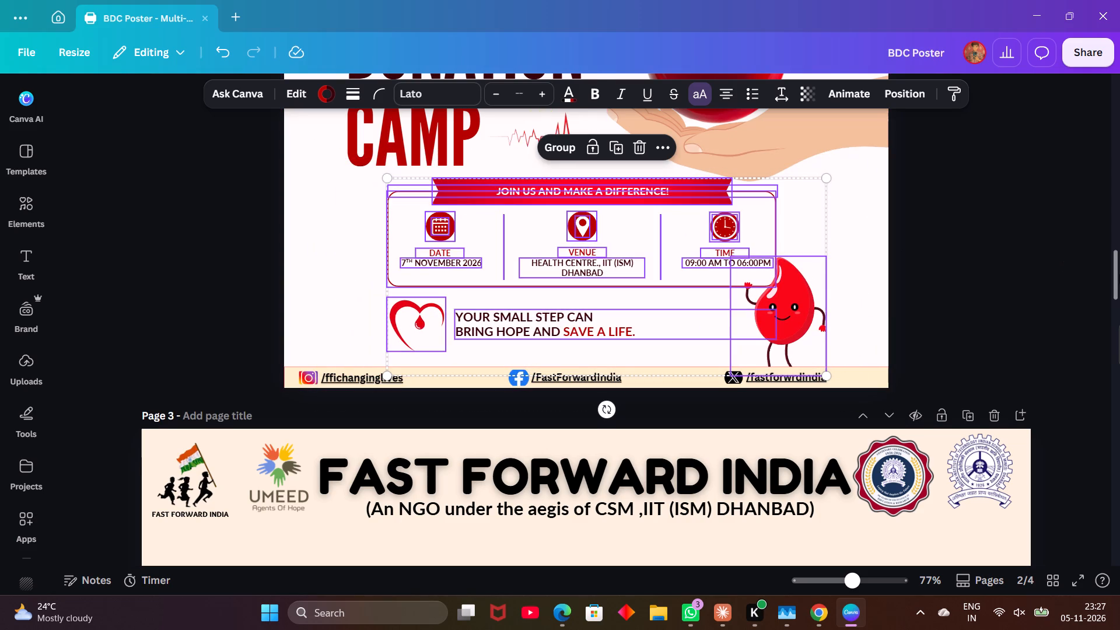
pyautogui.click(1074, 239)
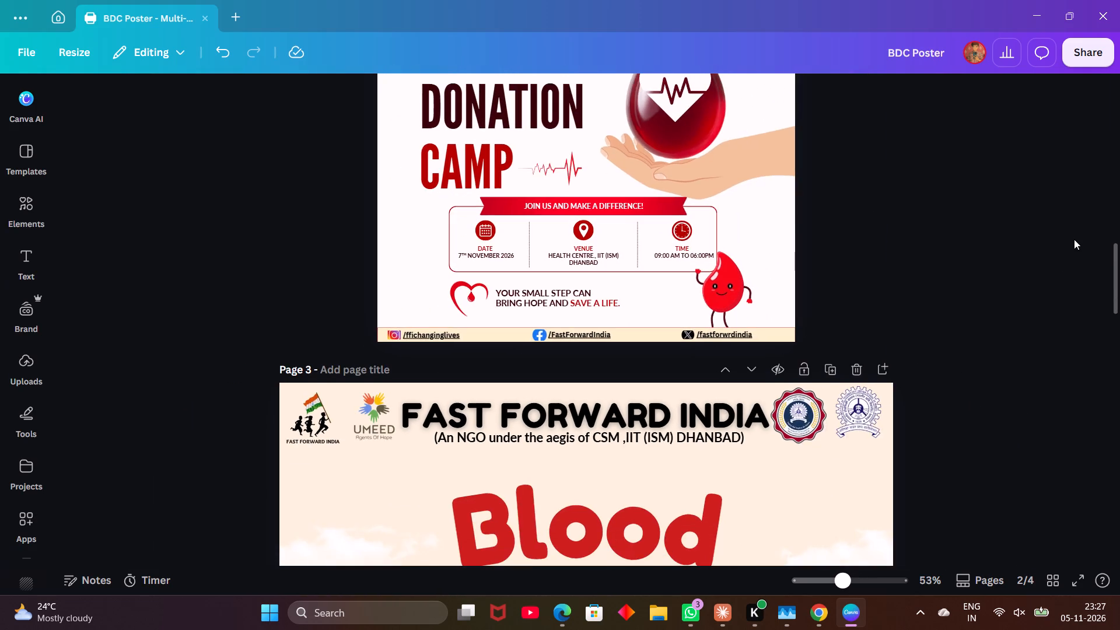
pyautogui.rightClick(1074, 239)
# Delete the page 2 footer strip with its Instagram, Facebook and X icons and handles.
pyautogui.scroll(4, 1074, 239)
pyautogui.scroll(-2, 1074, 239)
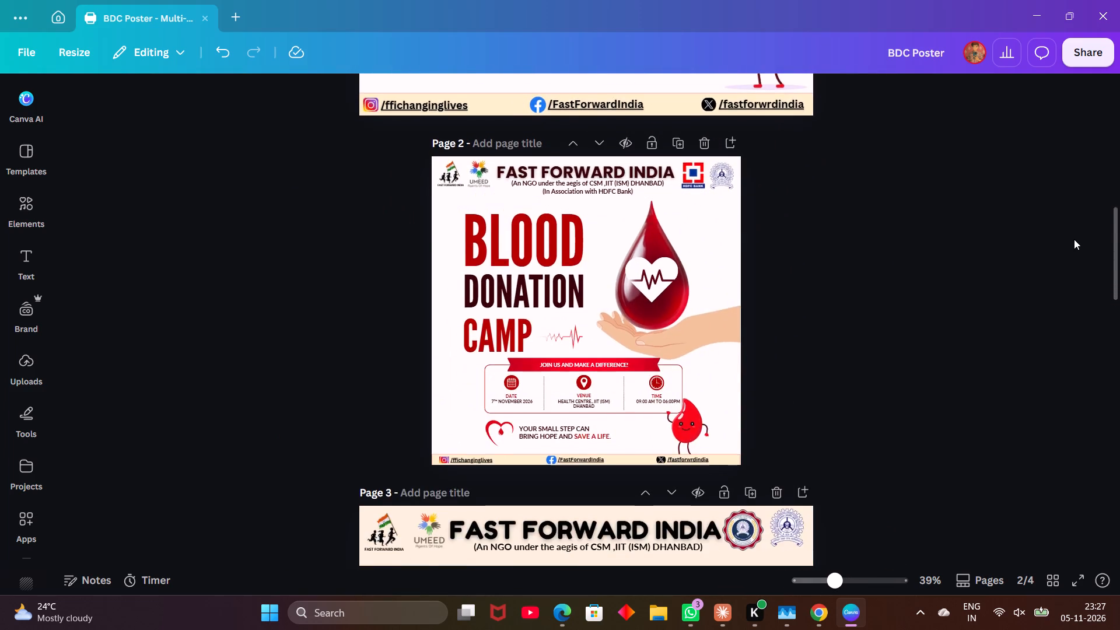
pyautogui.scroll(2, 1074, 239)
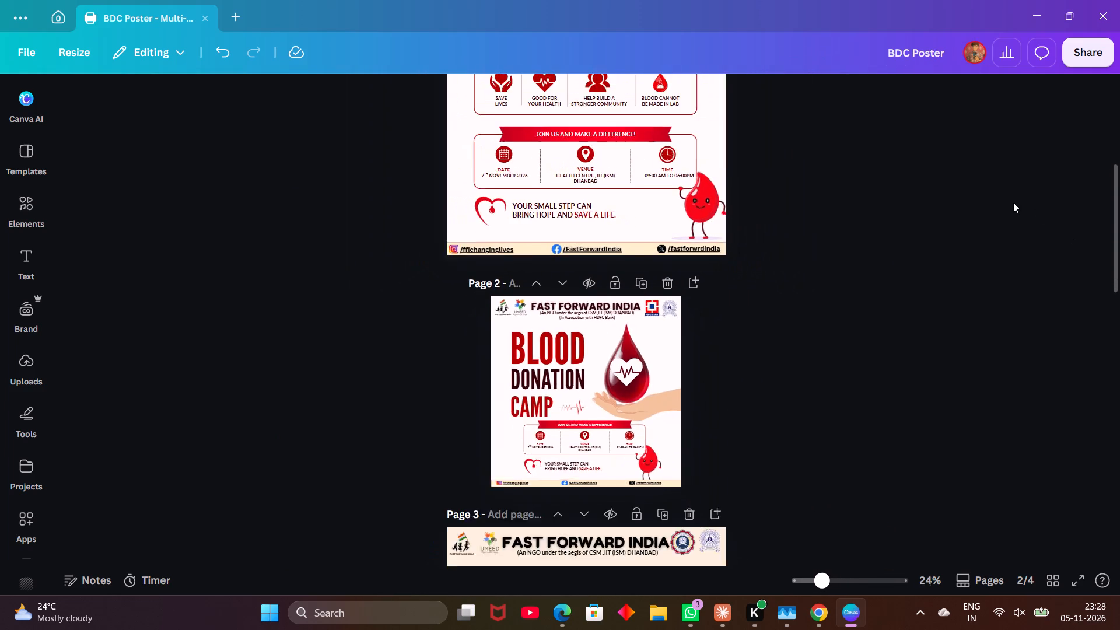
pyautogui.scroll(1, 881, 295)
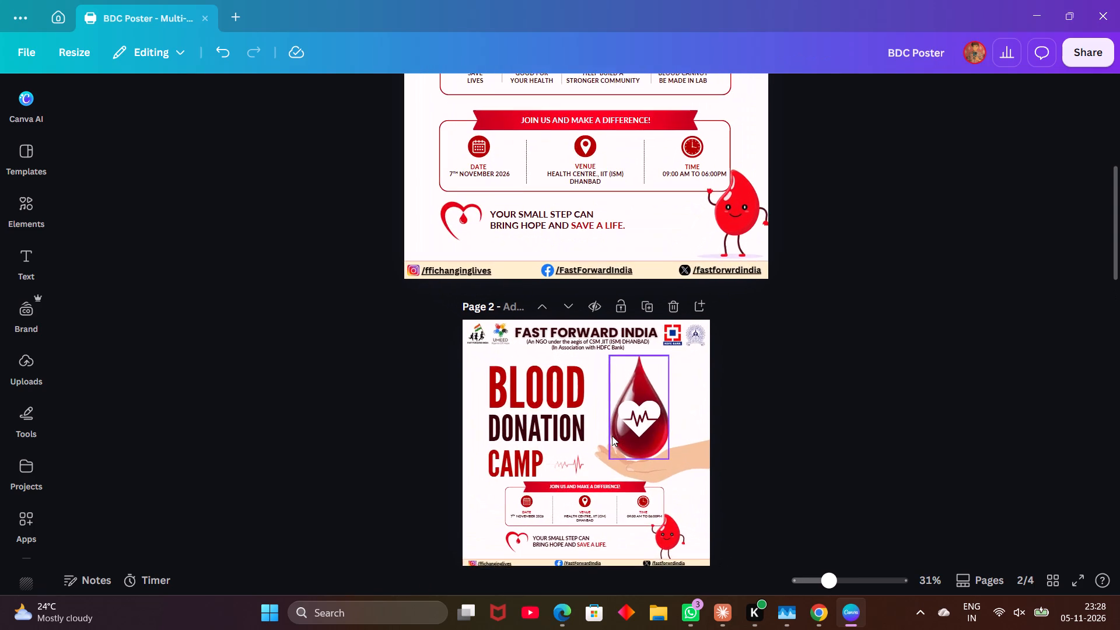
pyautogui.scroll(-1, 762, 477)
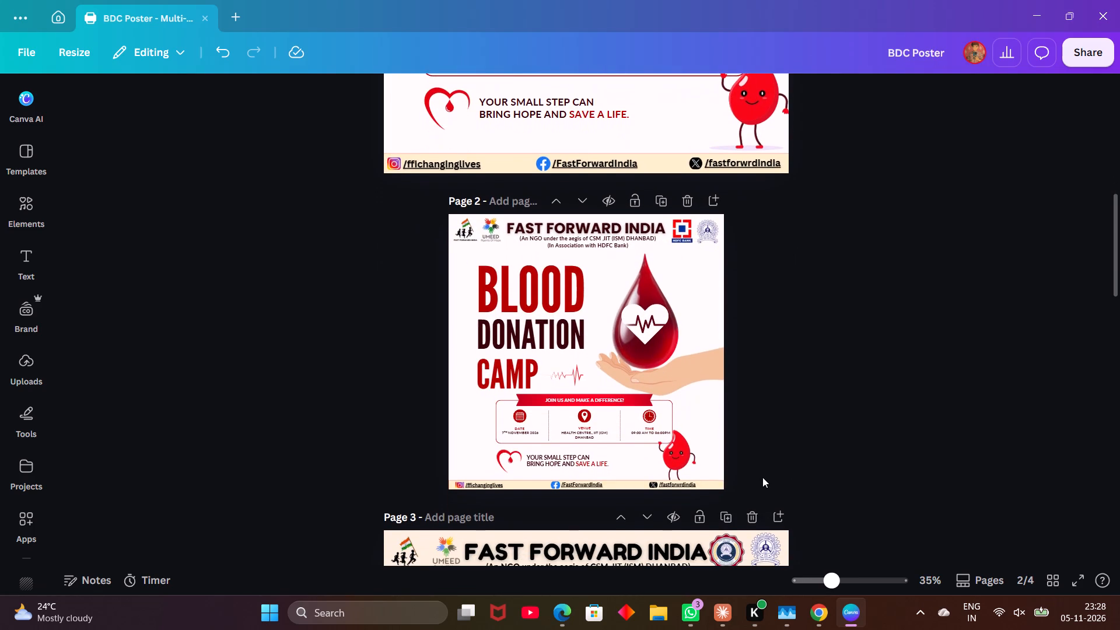
pyautogui.moveTo(447, 476); pyautogui.dragTo(602, 507)
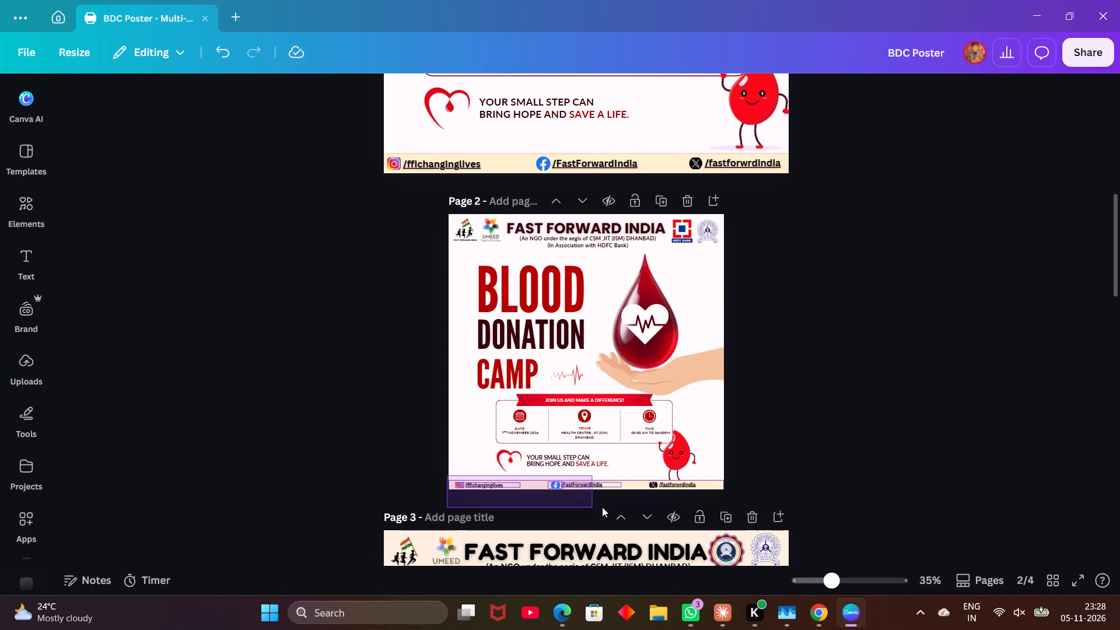
pyautogui.moveTo(602, 507); pyautogui.dragTo(644, 495)
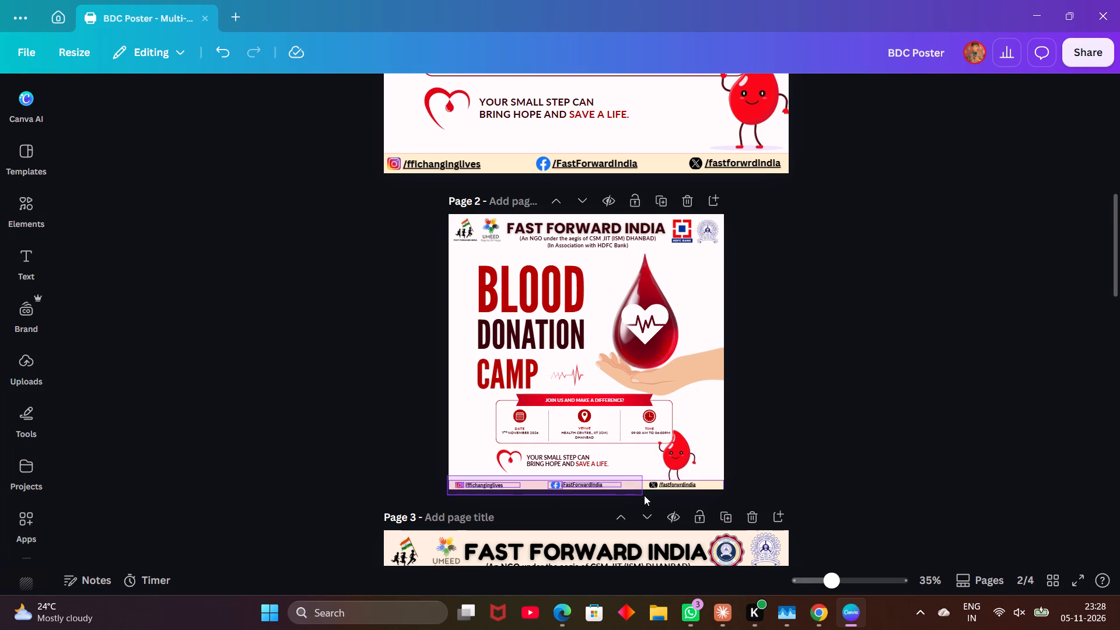
pyautogui.moveTo(644, 495); pyautogui.dragTo(625, 495)
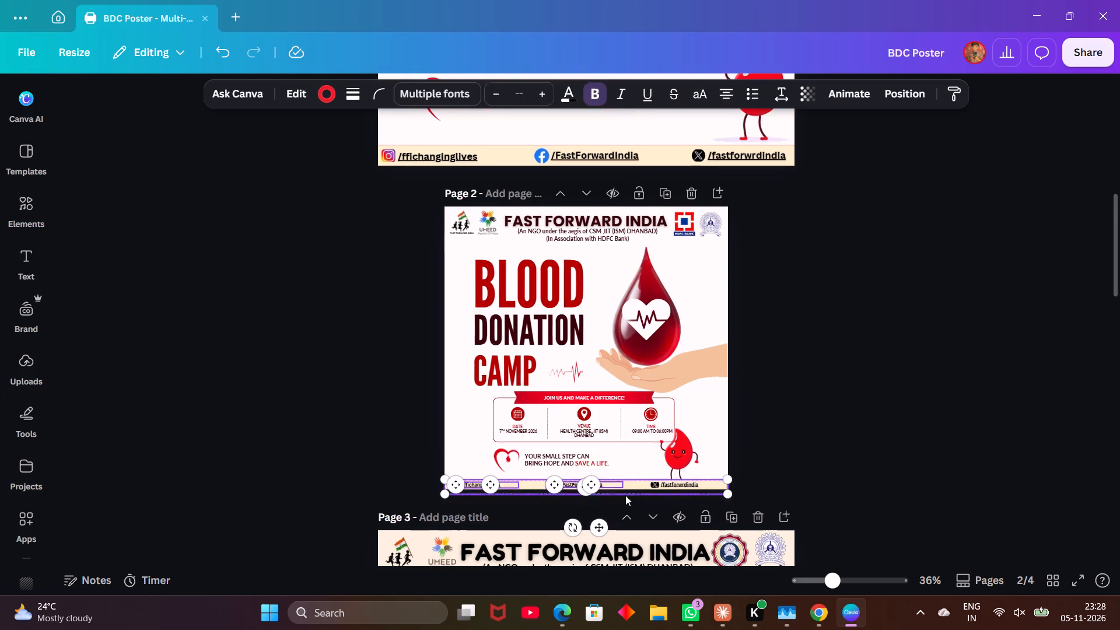
pyautogui.press('Delete')
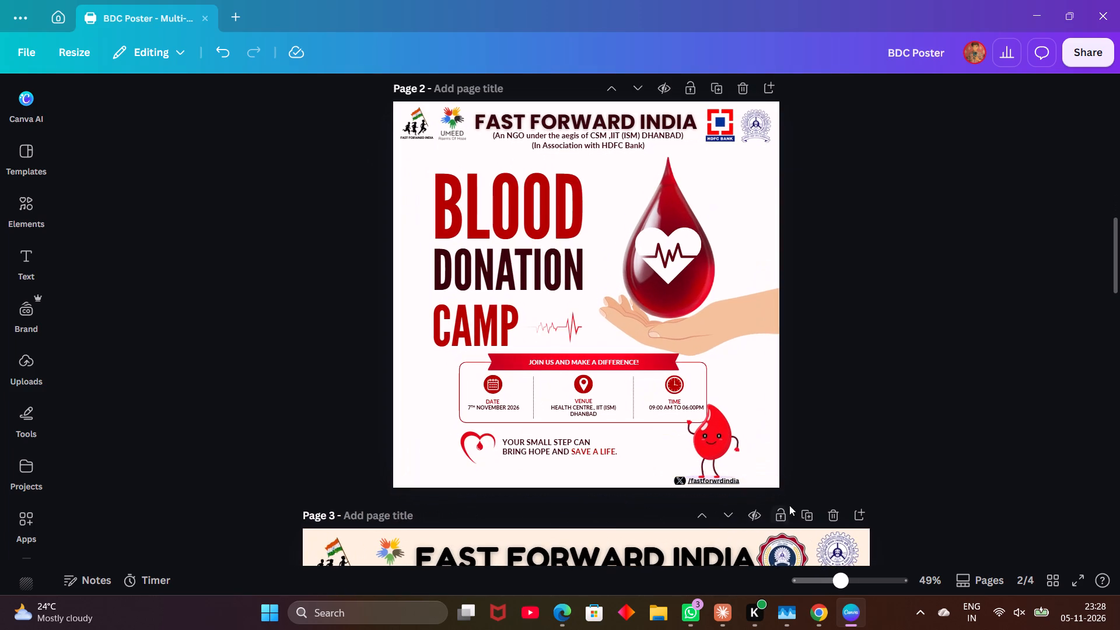
pyautogui.press('Delete')
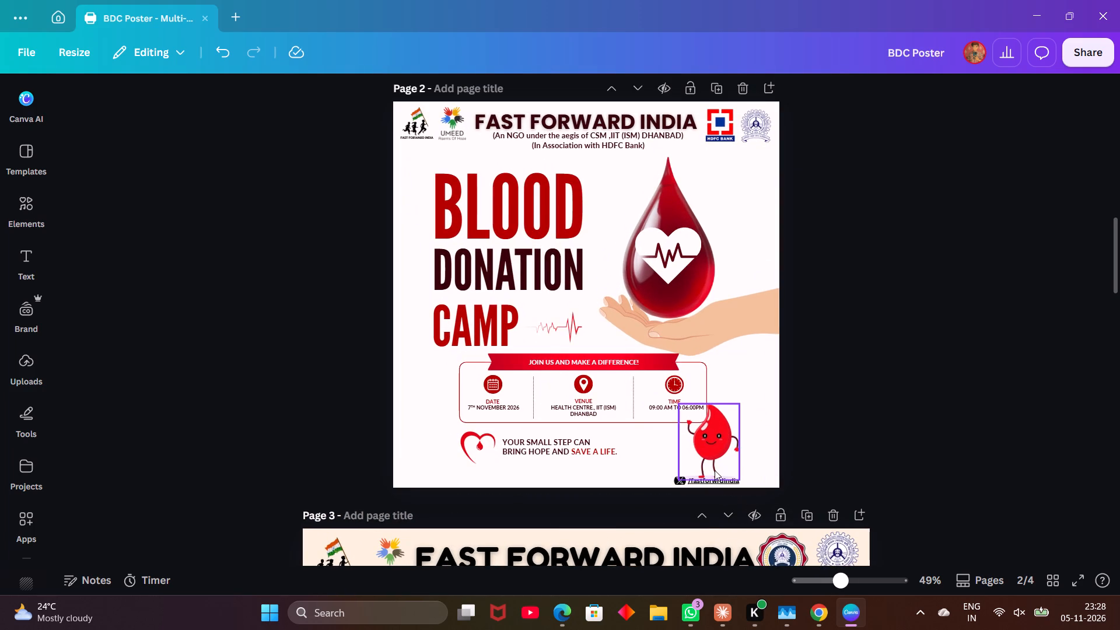
pyautogui.click(684, 480)
pyautogui.press('Delete')
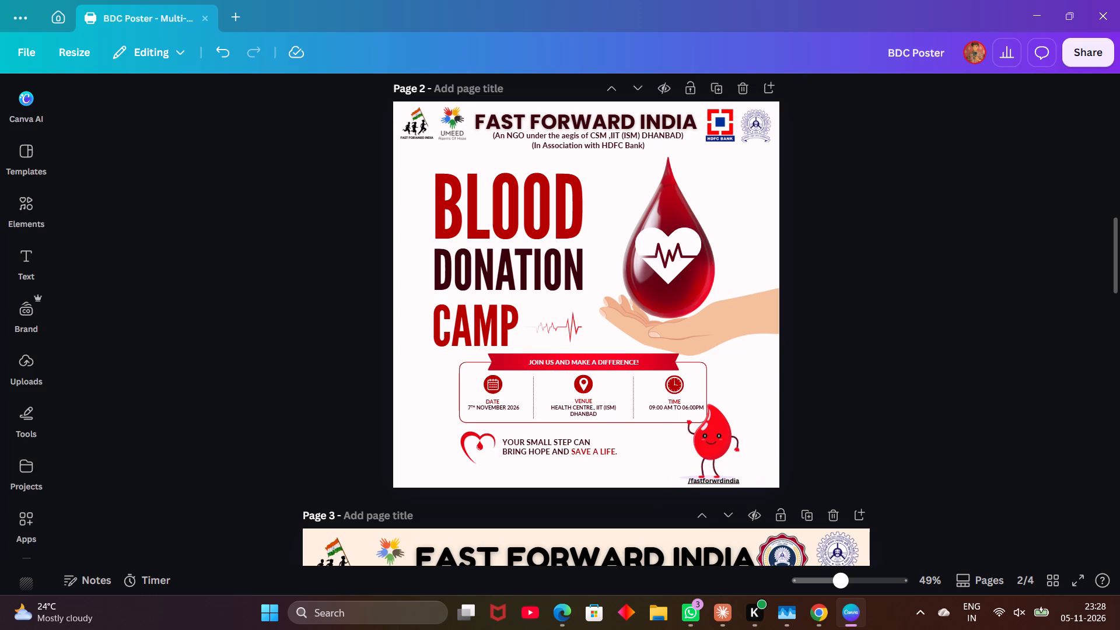
pyautogui.click(706, 484)
pyautogui.press('Delete')
# Move the page 2 blood drop mascot beside the event details box, clear of its right border.
pyautogui.moveTo(710, 423); pyautogui.dragTo(743, 388)
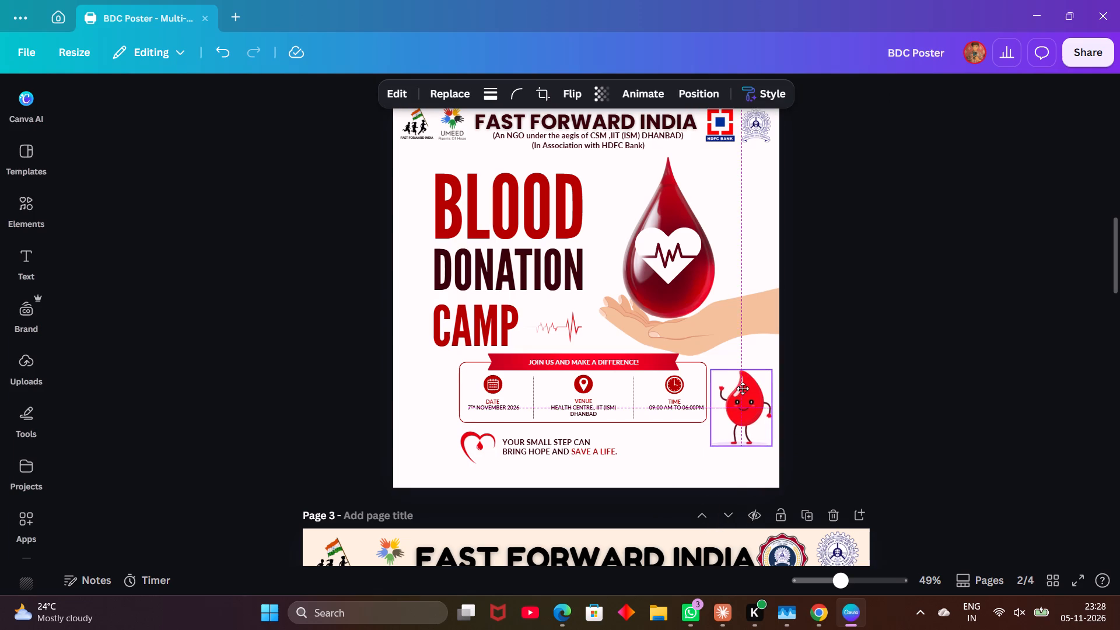
pyautogui.moveTo(743, 388); pyautogui.dragTo(745, 399)
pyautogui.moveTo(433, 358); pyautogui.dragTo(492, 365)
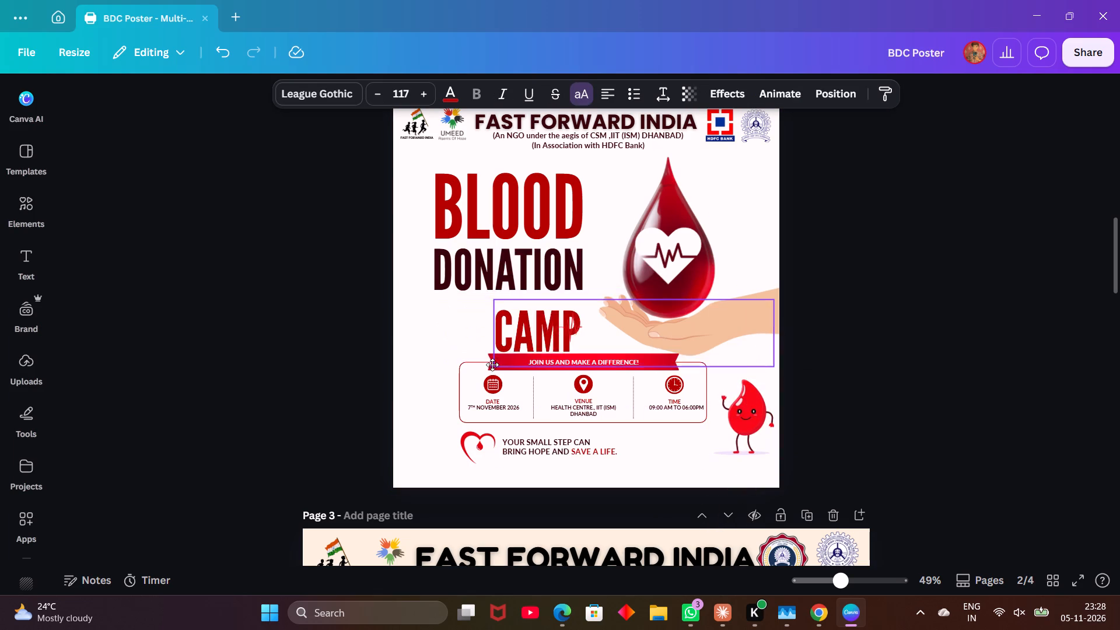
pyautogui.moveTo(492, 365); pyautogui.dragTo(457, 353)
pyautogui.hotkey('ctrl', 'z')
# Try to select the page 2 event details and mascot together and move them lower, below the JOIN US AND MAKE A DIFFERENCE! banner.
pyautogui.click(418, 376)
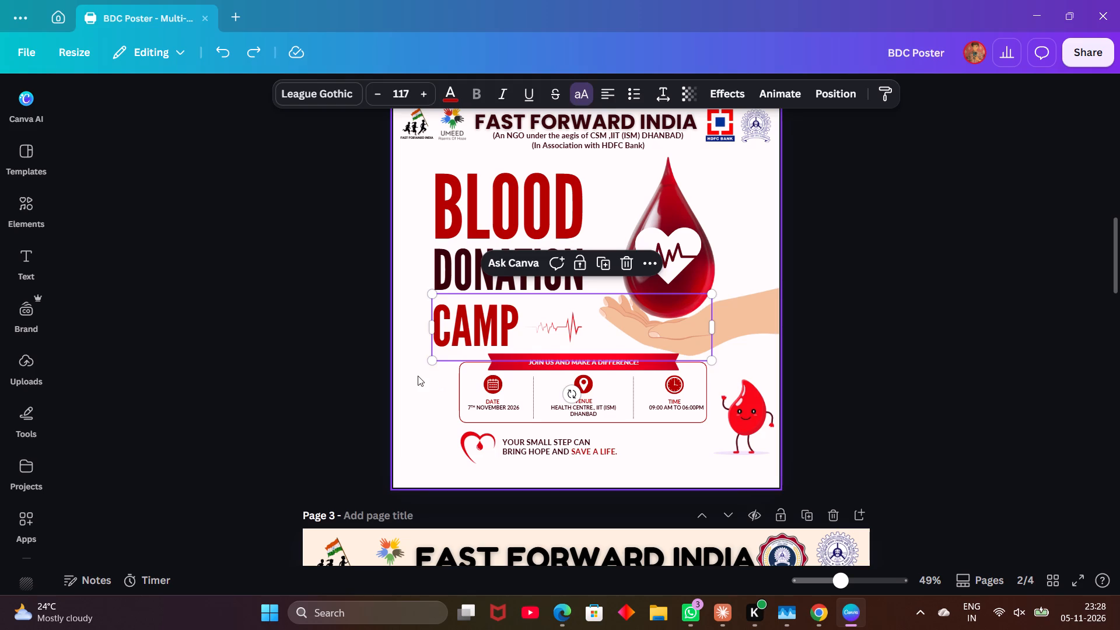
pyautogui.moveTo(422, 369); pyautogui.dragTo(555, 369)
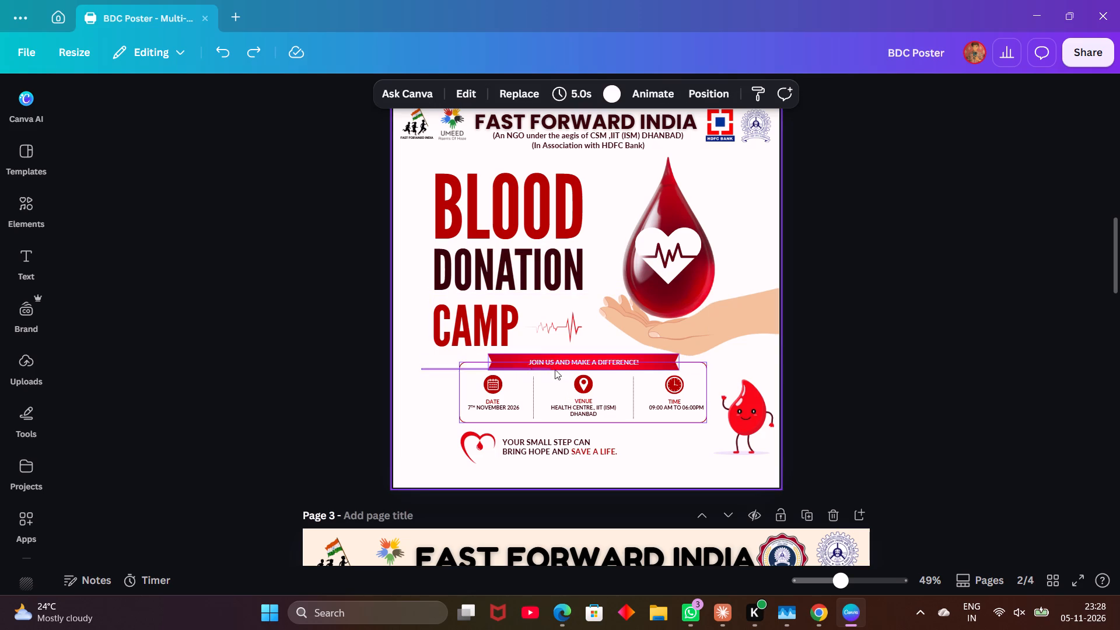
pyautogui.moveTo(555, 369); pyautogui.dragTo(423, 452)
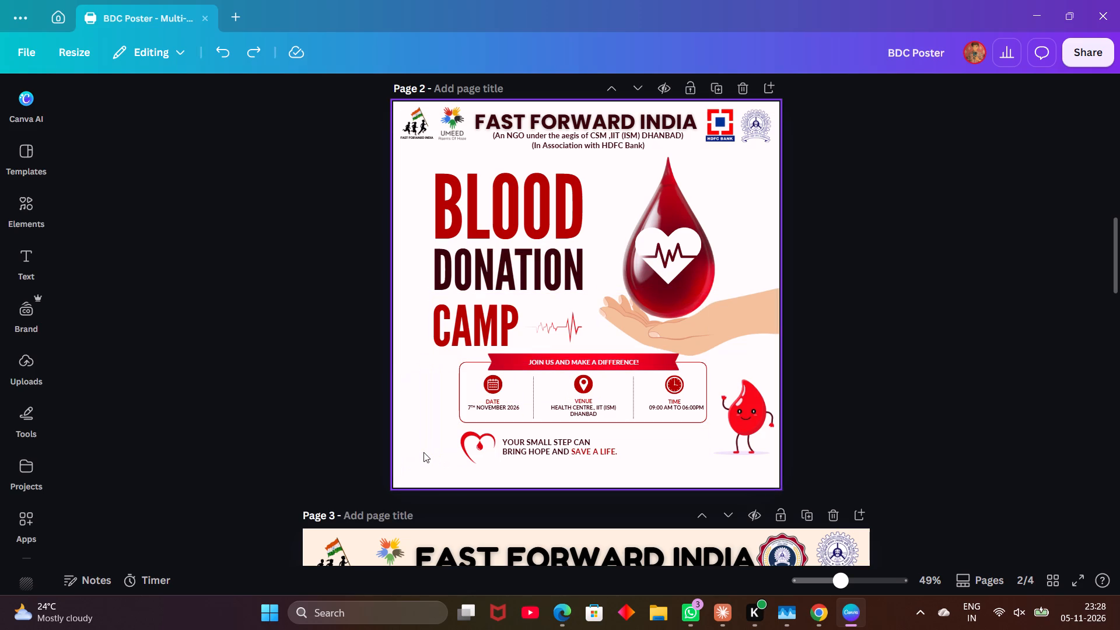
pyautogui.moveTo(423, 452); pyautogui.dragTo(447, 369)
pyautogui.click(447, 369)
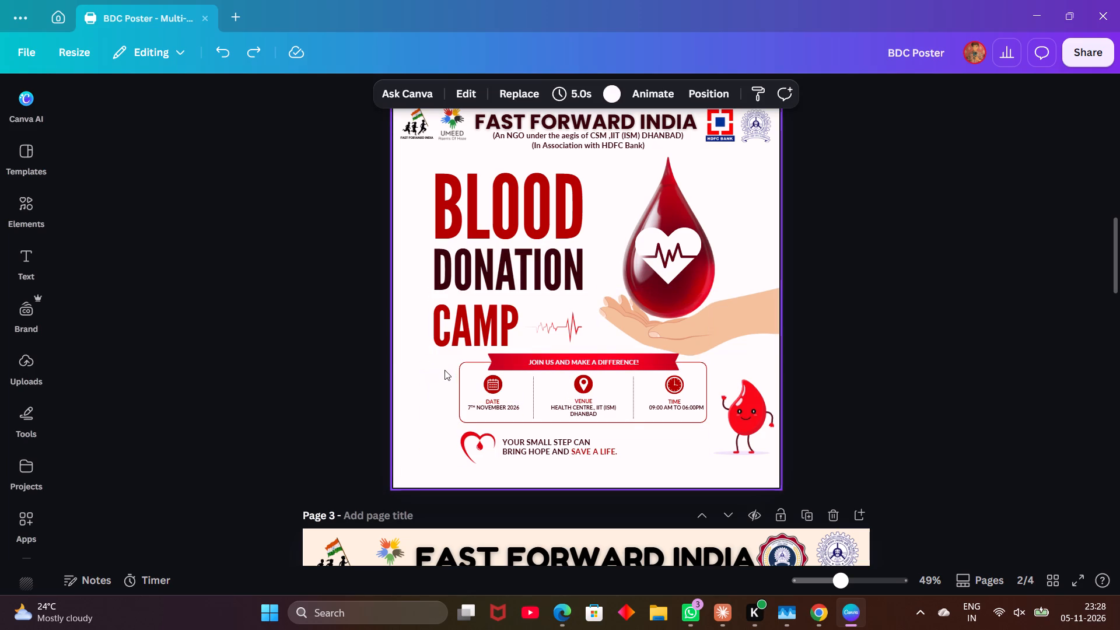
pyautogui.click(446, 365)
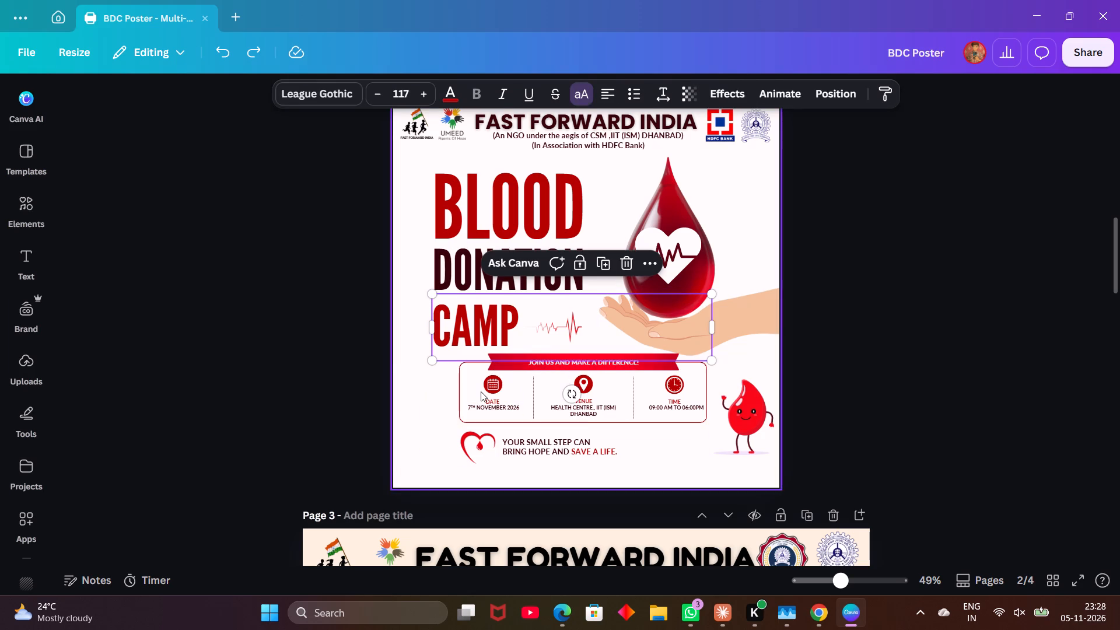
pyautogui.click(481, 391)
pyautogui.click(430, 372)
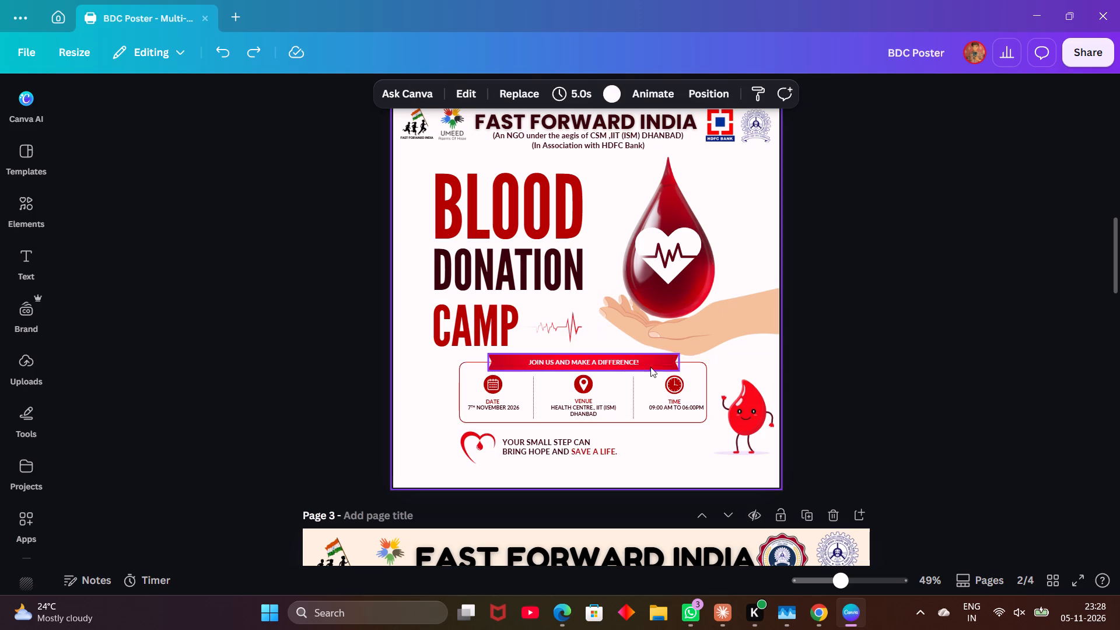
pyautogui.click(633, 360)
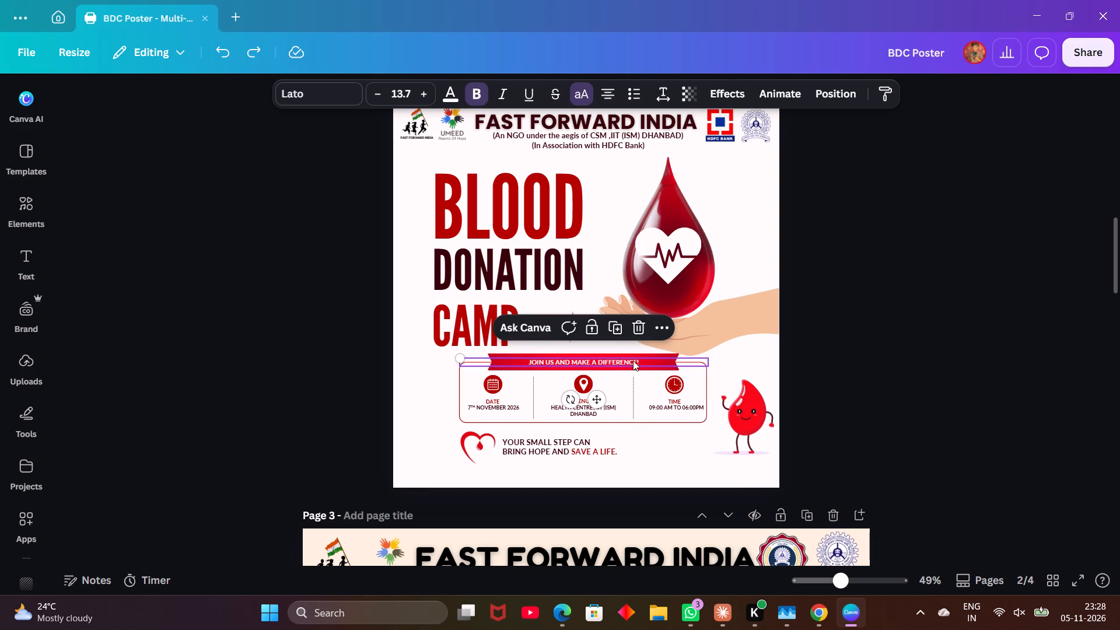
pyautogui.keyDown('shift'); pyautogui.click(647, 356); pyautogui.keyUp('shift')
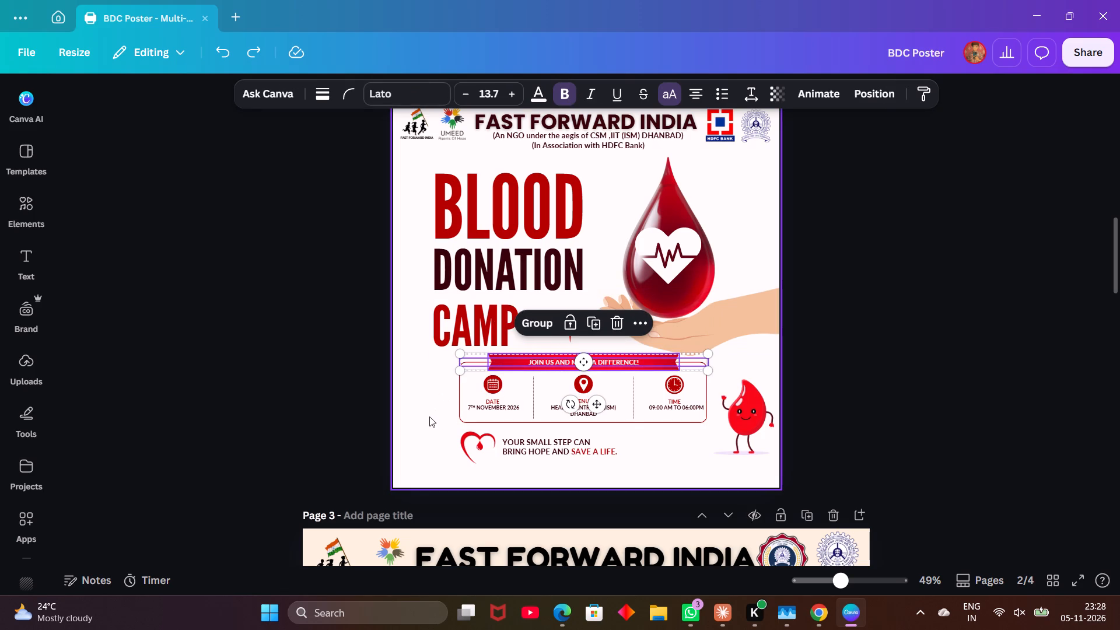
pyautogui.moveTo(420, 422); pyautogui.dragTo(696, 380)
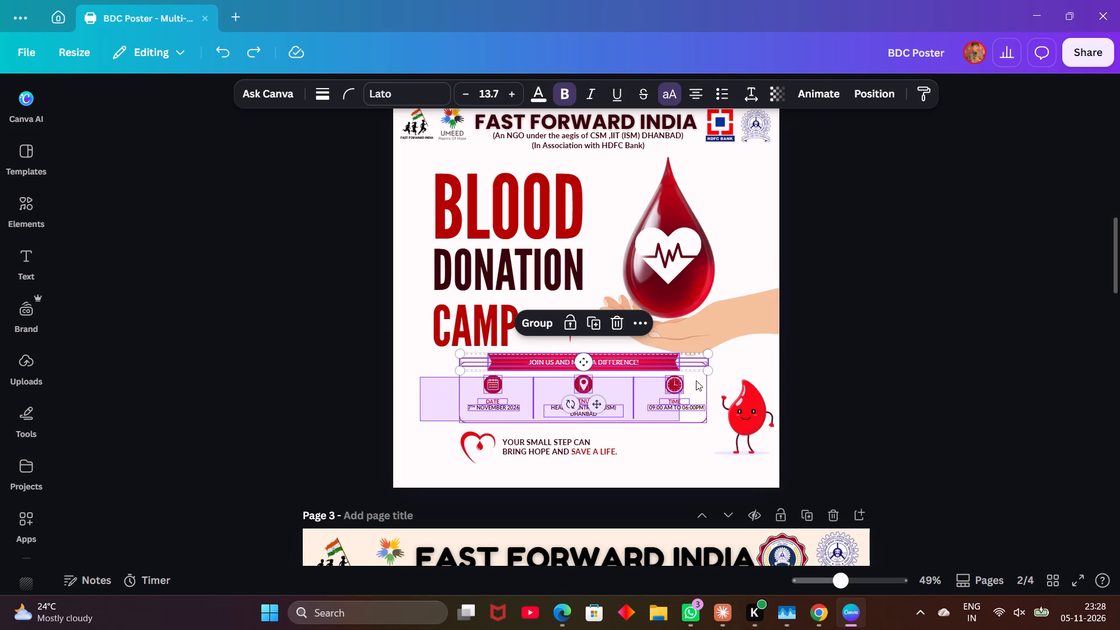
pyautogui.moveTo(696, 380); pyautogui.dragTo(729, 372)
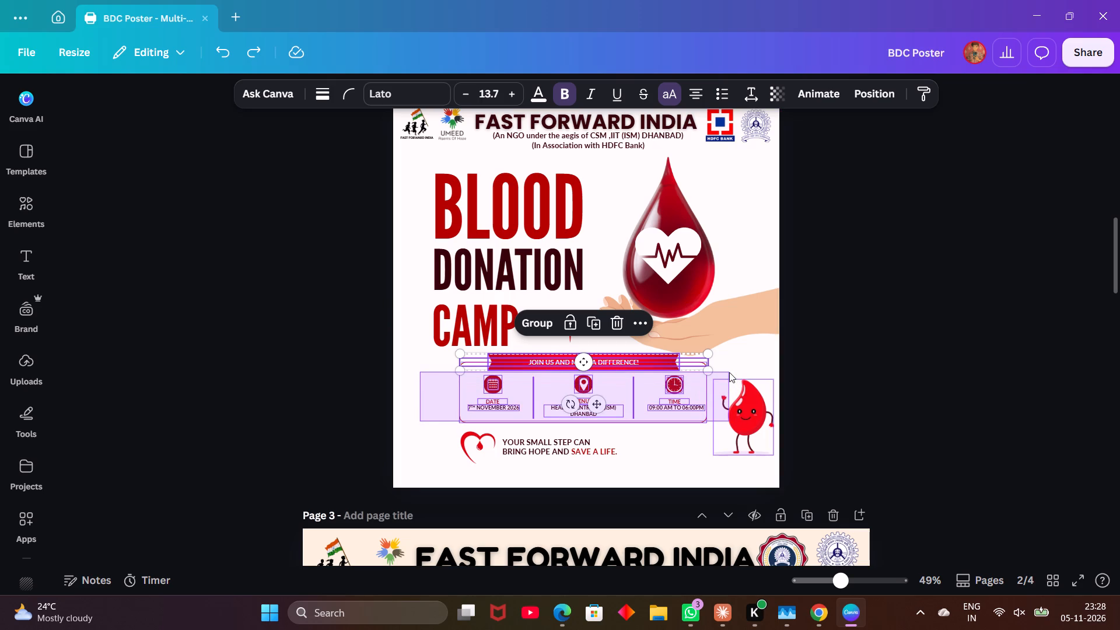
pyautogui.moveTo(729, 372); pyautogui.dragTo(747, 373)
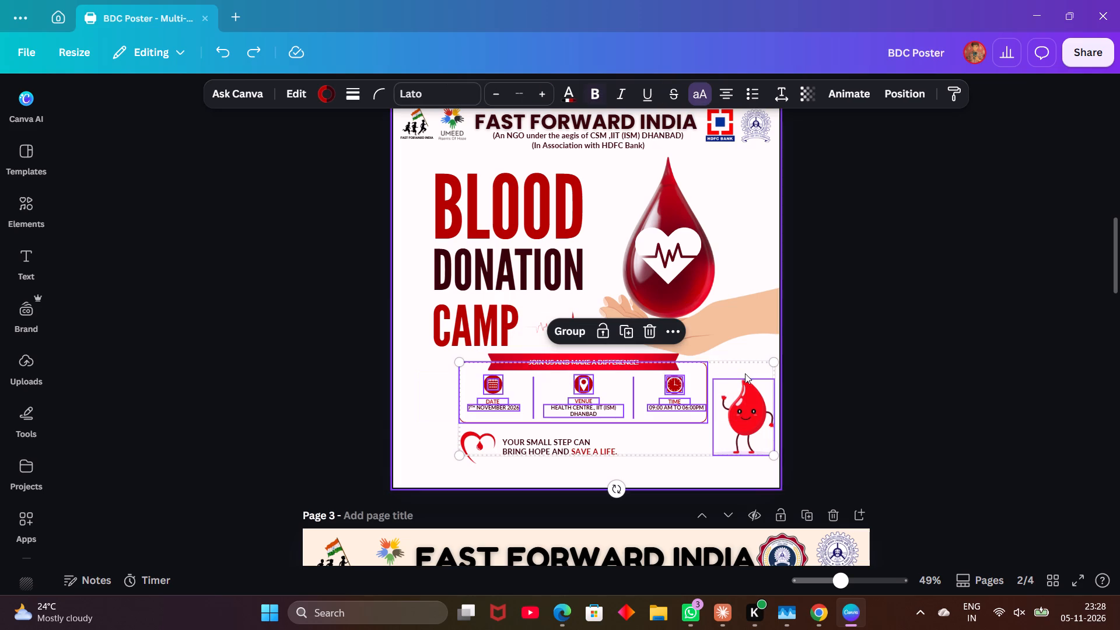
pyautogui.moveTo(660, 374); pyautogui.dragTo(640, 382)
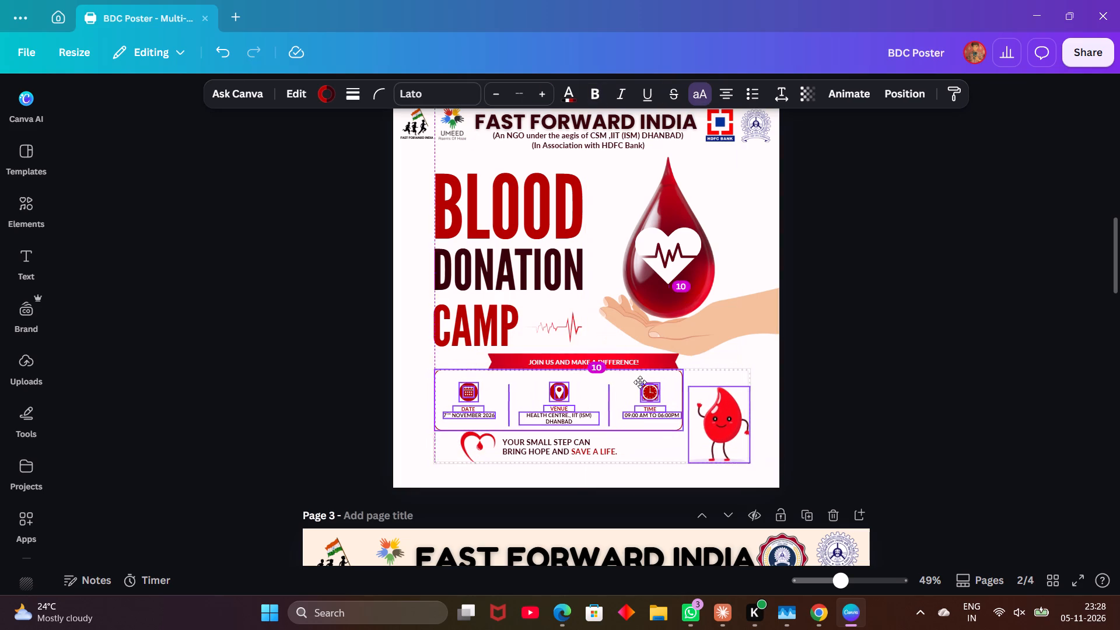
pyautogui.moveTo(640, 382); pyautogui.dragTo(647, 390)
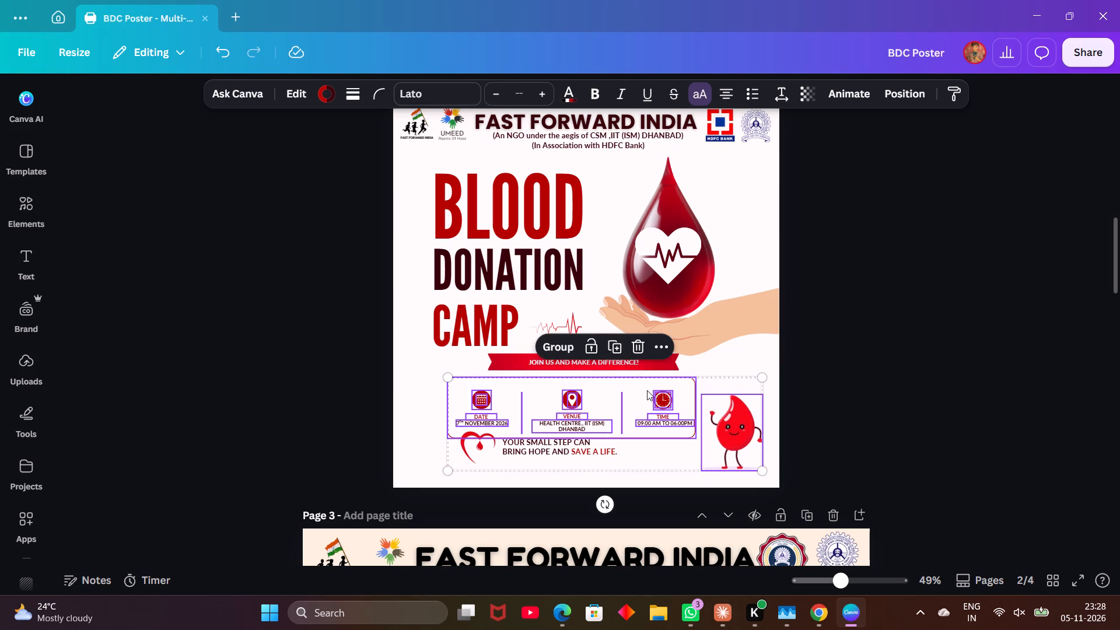
# Cut the selected event details and mascot, and undo back to before the mascot was moved beside the details box.
pyautogui.hotkey('ctrl', 'x')
pyautogui.hotkey('ctrl', 'z')
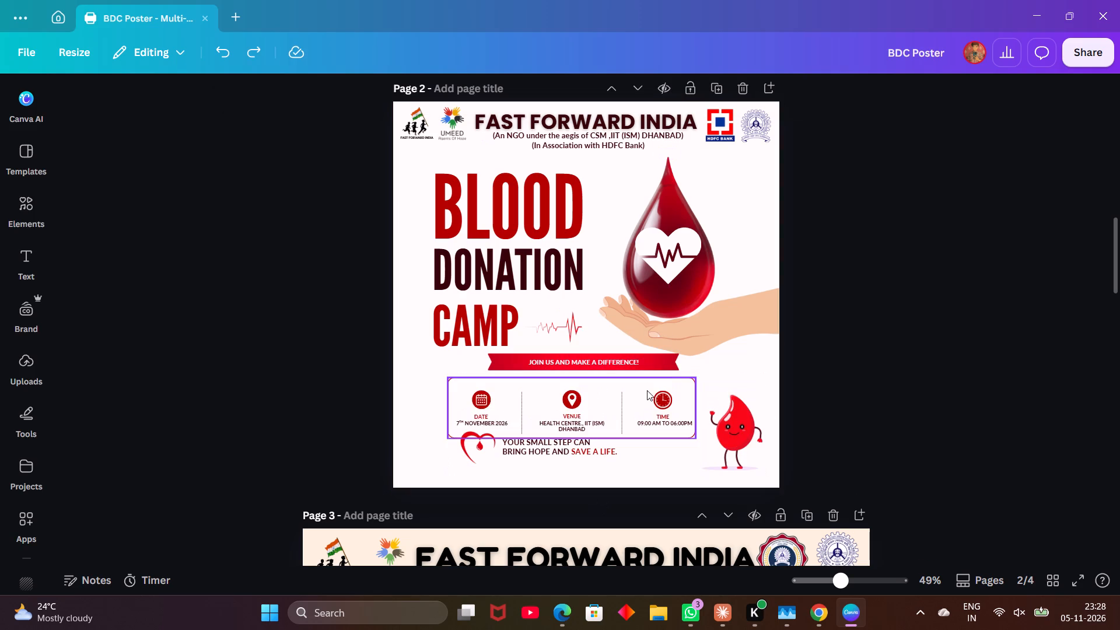
pyautogui.hotkey('ctrl', 'z')
pyautogui.hotkey('ctrl', 'z')
pyautogui.click(879, 366)
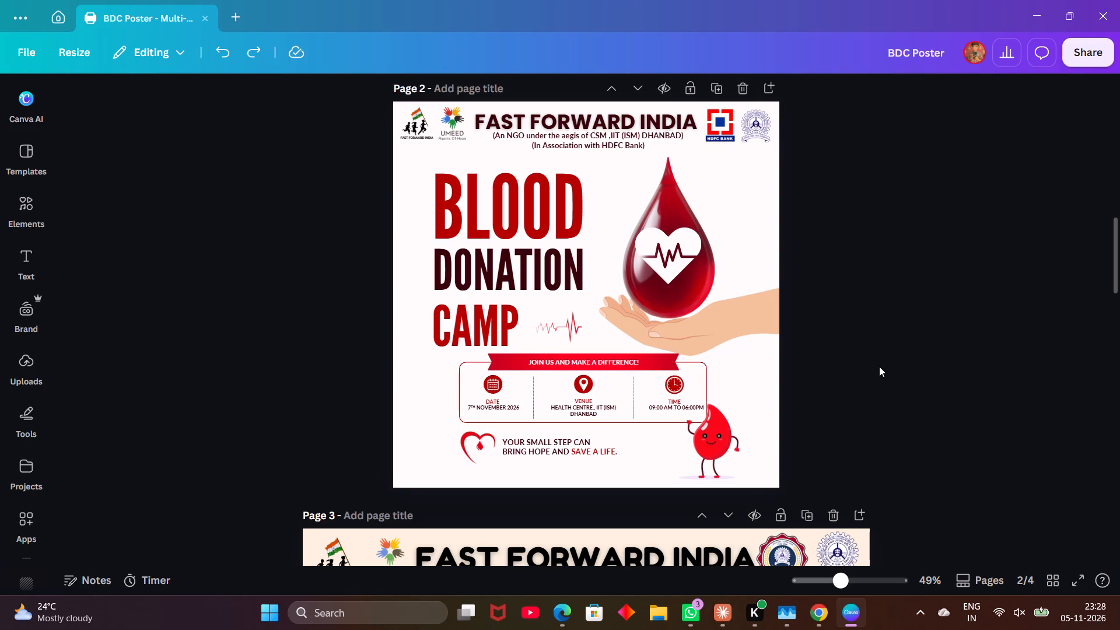
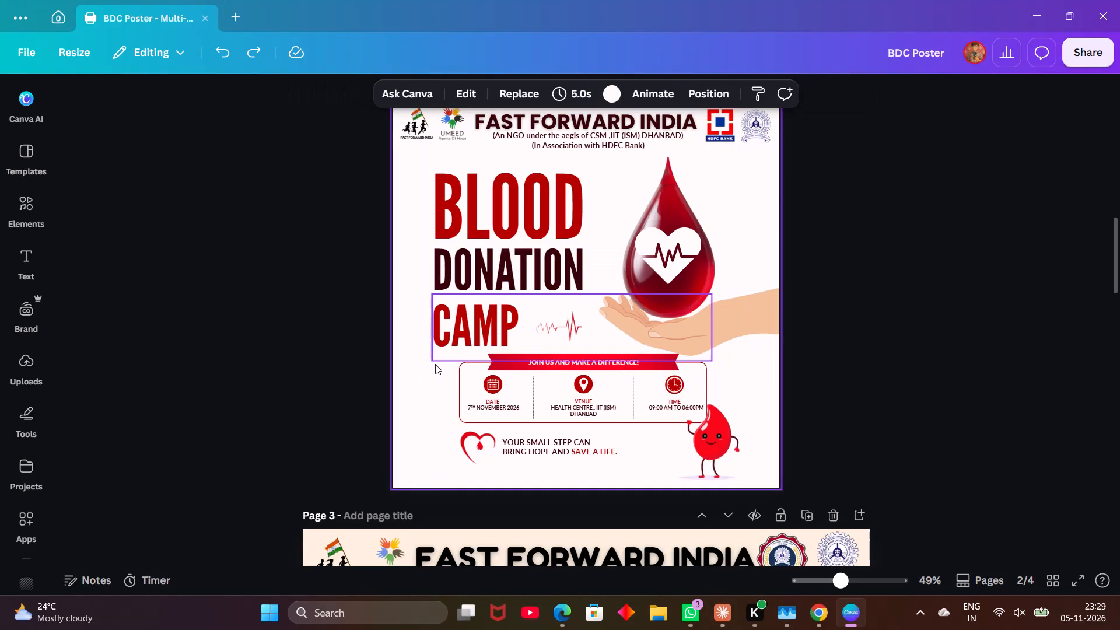
# Undo the recent page 2 edits back to before the social media footer strip was deleted.
pyautogui.hotkey('ctrl', 'z')
pyautogui.hotkey('ctrl', 'z')
pyautogui.hotkey('ctrl', 'z')
pyautogui.hotkey('ctrl', 'z')
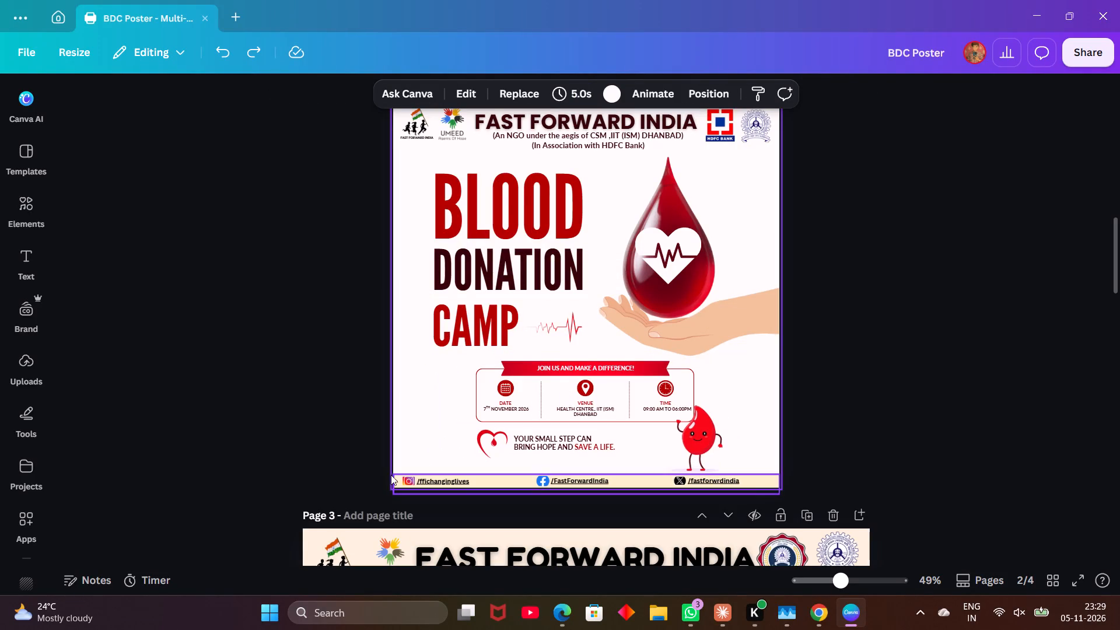
# Delete the page 2 footer strip together with its Instagram, Facebook and X icons and handles.
pyautogui.moveTo(374, 479); pyautogui.dragTo(796, 495)
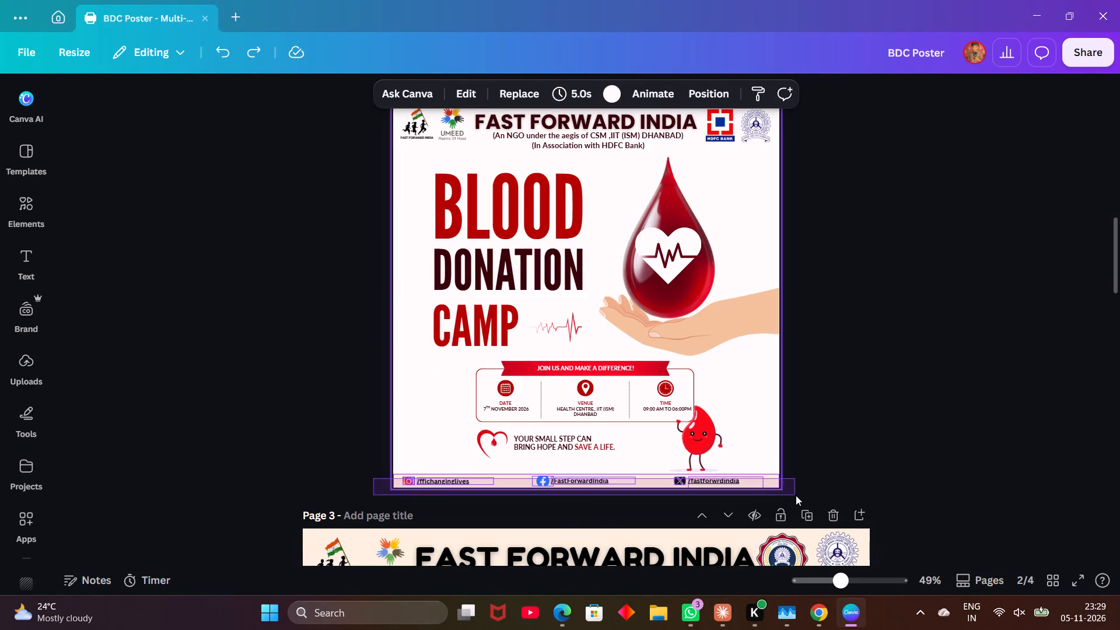
pyautogui.moveTo(796, 495); pyautogui.dragTo(797, 495)
pyautogui.press('Delete')
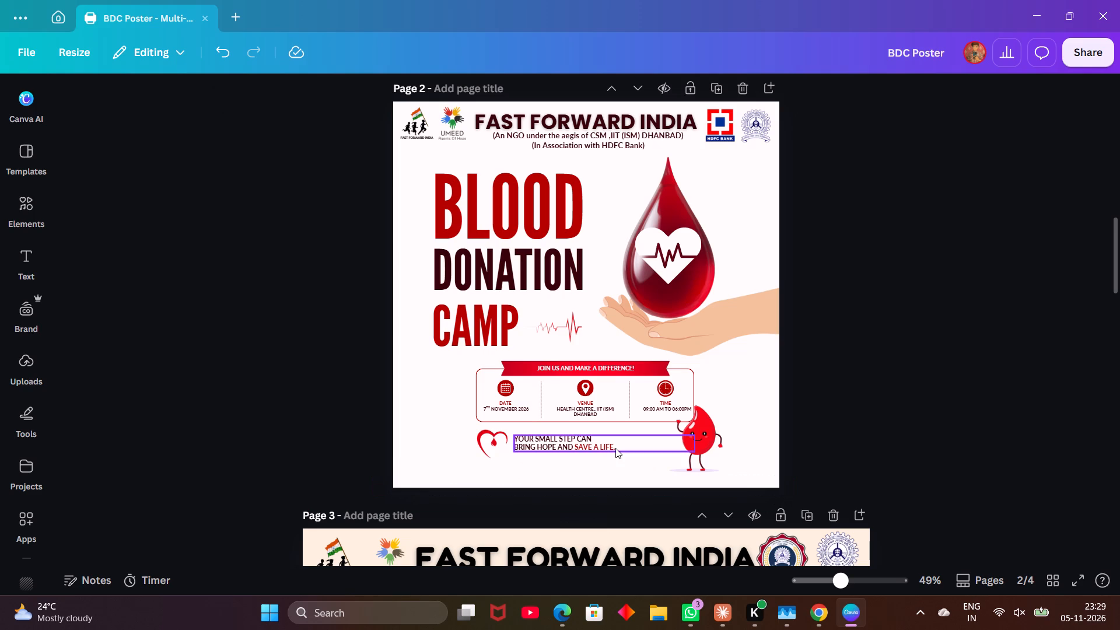
# Move the page 2 heart icon and YOUR SMALL STEP CAN BRING HOPE AND SAVE A LIFE tagline together slightly lower and left.
pyautogui.moveTo(458, 430); pyautogui.dragTo(561, 453)
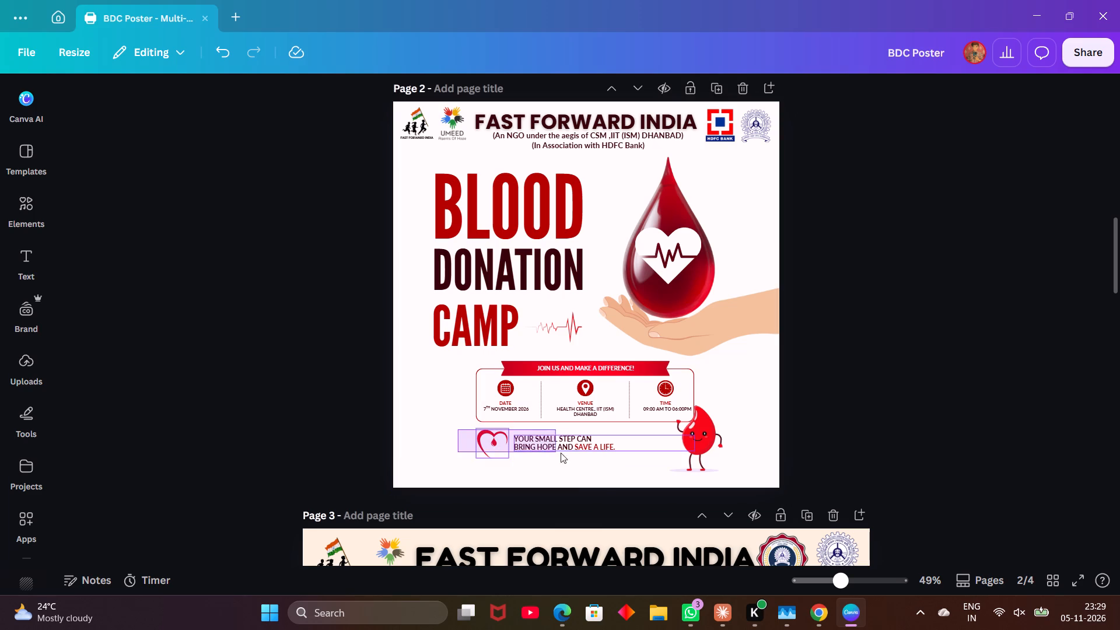
pyautogui.moveTo(561, 453); pyautogui.dragTo(580, 458)
pyautogui.moveTo(582, 449); pyautogui.dragTo(583, 464)
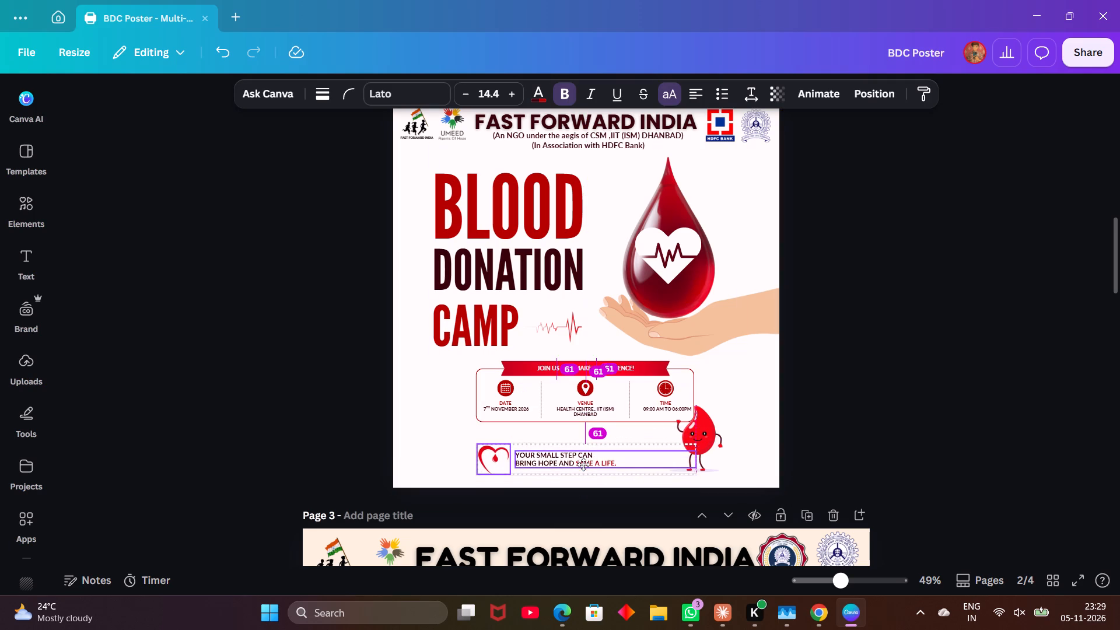
pyautogui.moveTo(583, 464); pyautogui.dragTo(576, 464)
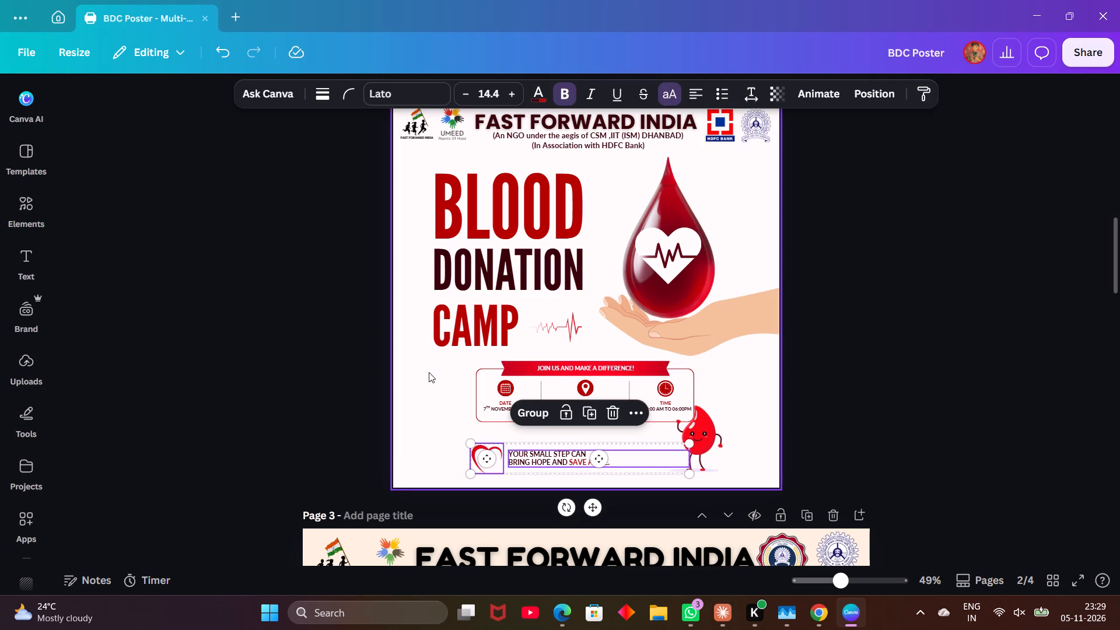
# Move the page 2 blood drop mascot toward the page's right edge, clear of the event details box.
pyautogui.moveTo(704, 425); pyautogui.dragTo(749, 428)
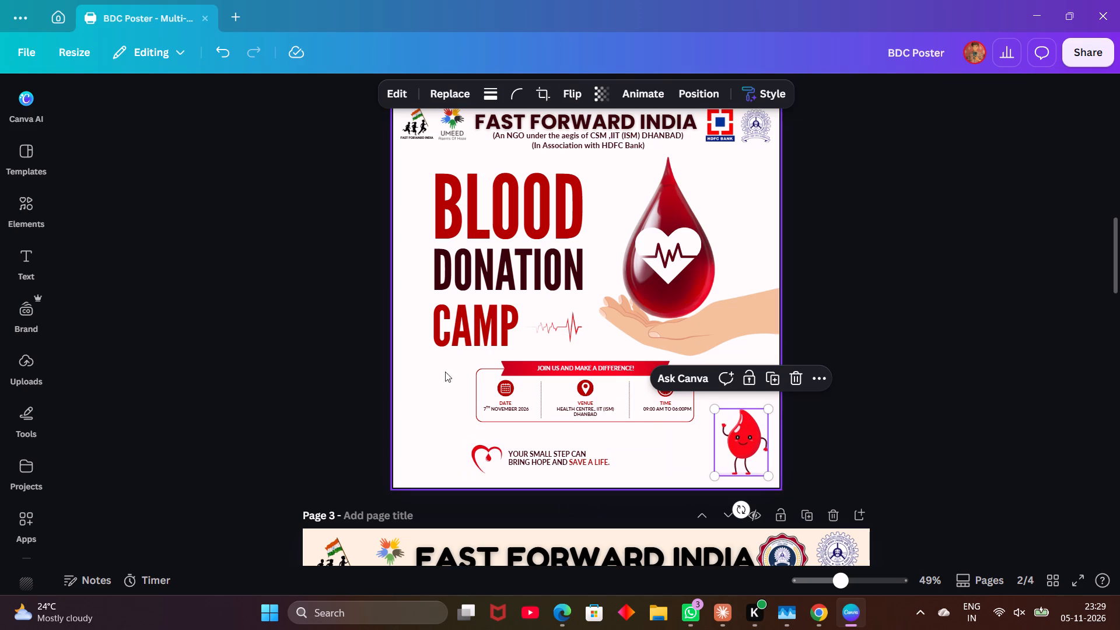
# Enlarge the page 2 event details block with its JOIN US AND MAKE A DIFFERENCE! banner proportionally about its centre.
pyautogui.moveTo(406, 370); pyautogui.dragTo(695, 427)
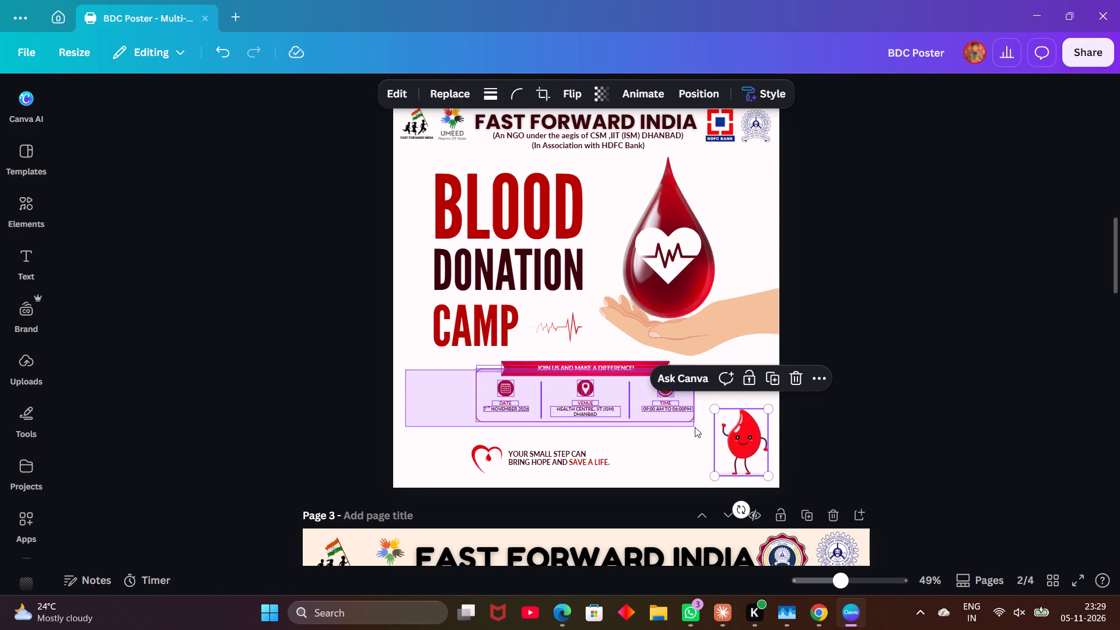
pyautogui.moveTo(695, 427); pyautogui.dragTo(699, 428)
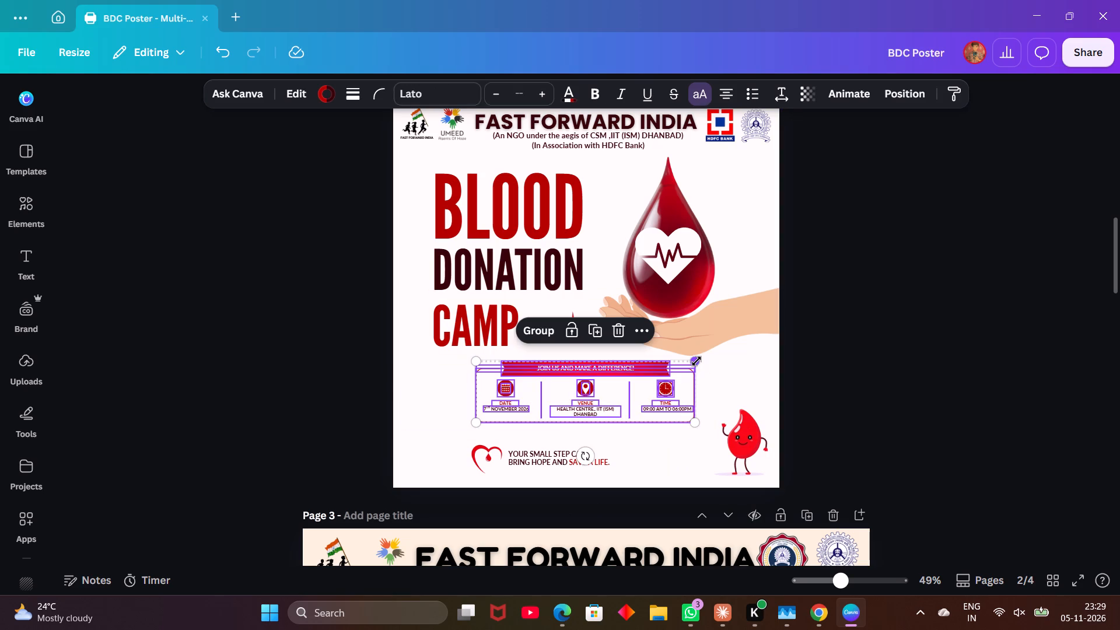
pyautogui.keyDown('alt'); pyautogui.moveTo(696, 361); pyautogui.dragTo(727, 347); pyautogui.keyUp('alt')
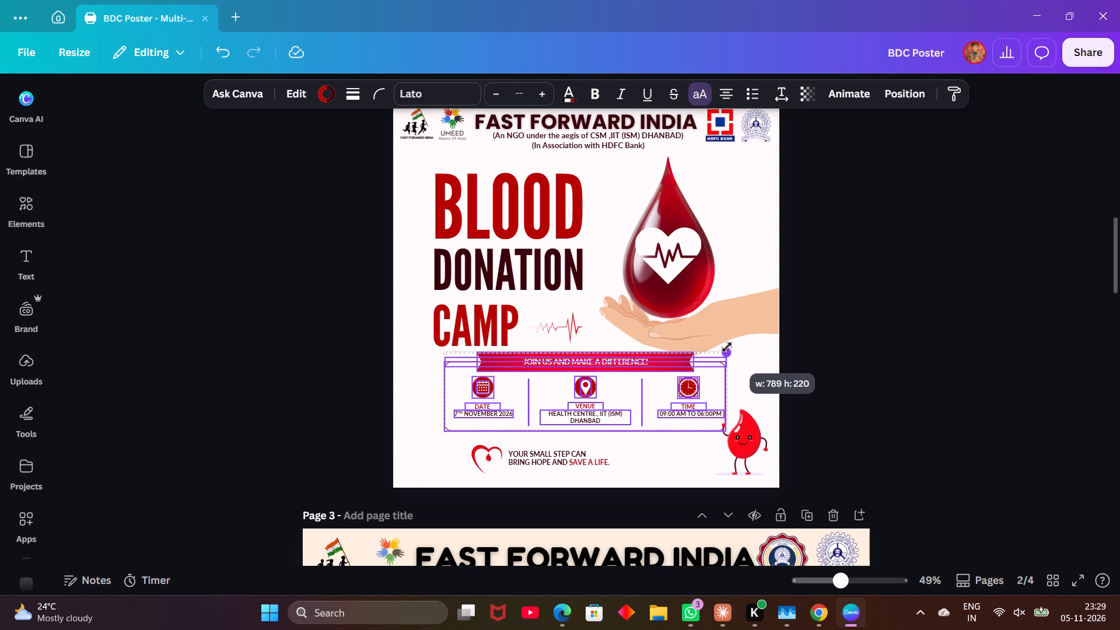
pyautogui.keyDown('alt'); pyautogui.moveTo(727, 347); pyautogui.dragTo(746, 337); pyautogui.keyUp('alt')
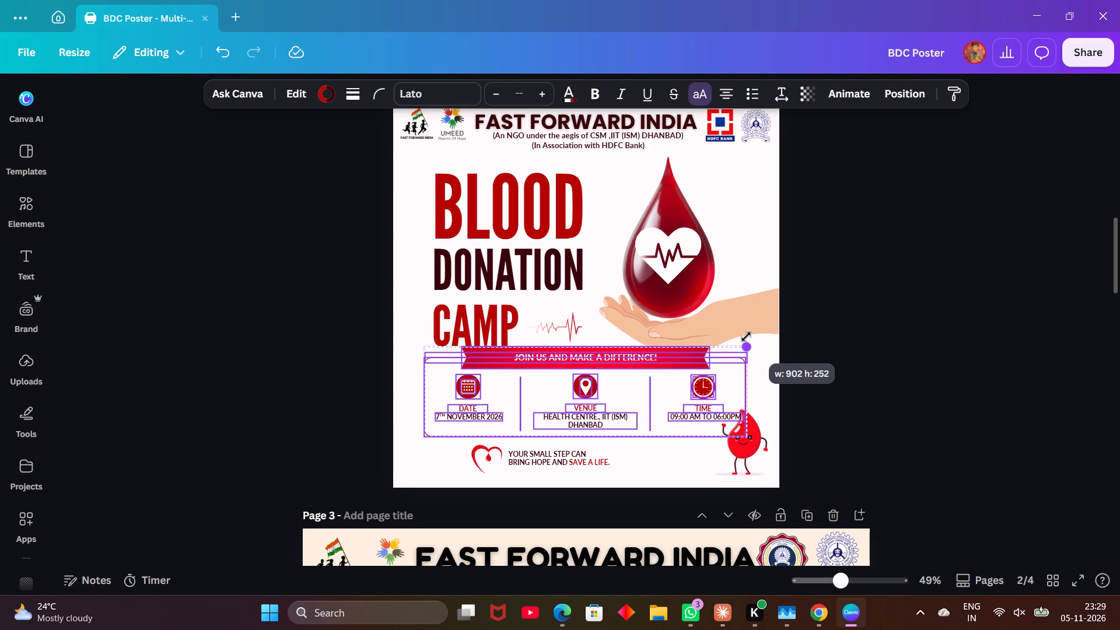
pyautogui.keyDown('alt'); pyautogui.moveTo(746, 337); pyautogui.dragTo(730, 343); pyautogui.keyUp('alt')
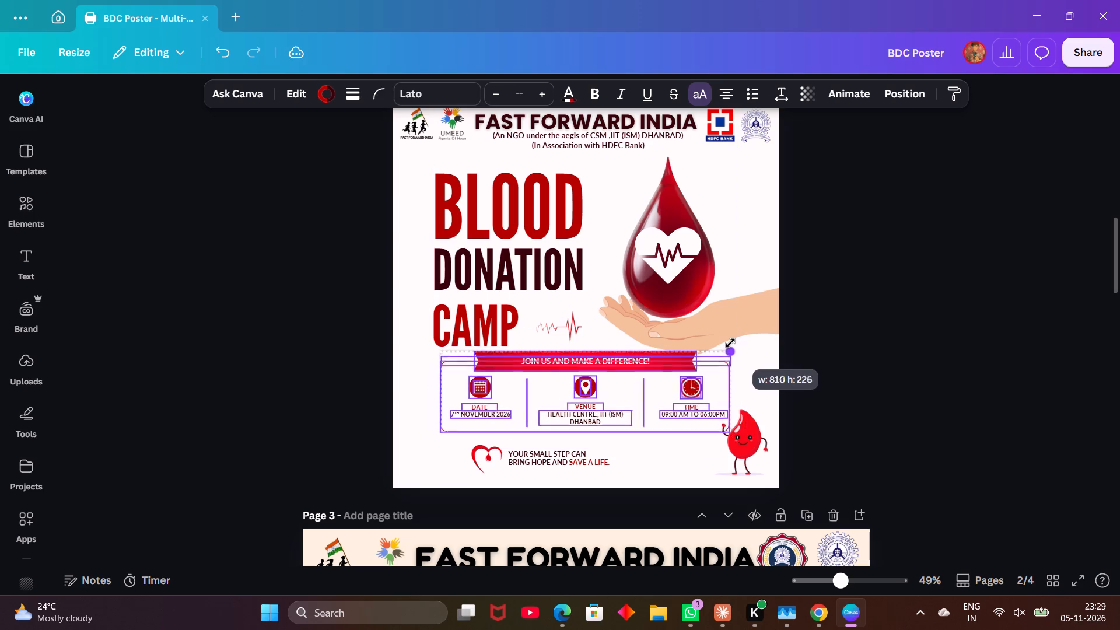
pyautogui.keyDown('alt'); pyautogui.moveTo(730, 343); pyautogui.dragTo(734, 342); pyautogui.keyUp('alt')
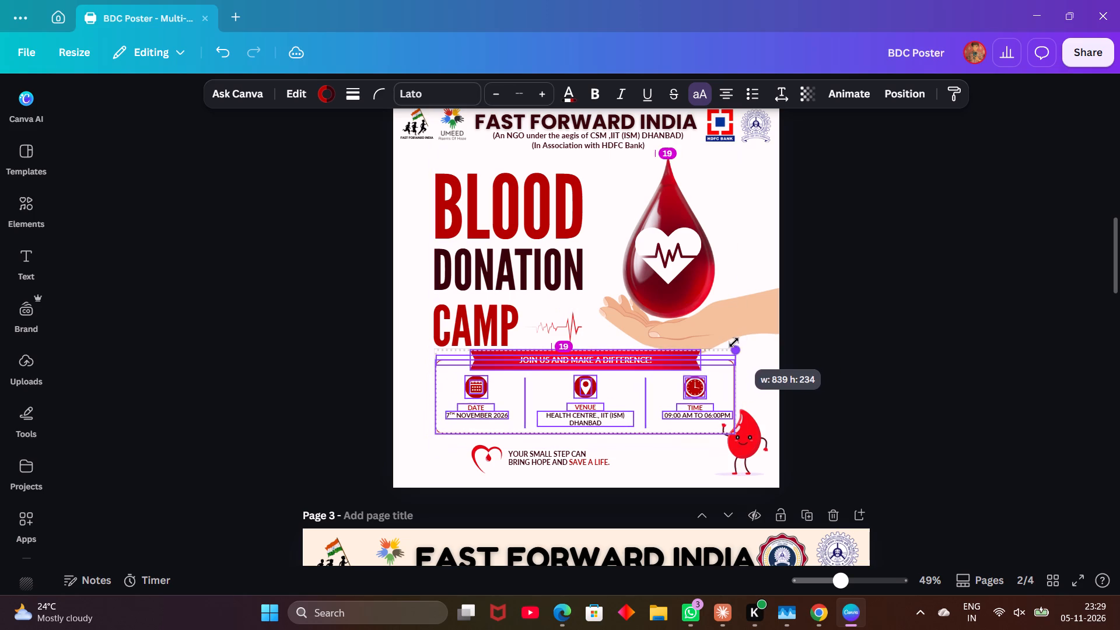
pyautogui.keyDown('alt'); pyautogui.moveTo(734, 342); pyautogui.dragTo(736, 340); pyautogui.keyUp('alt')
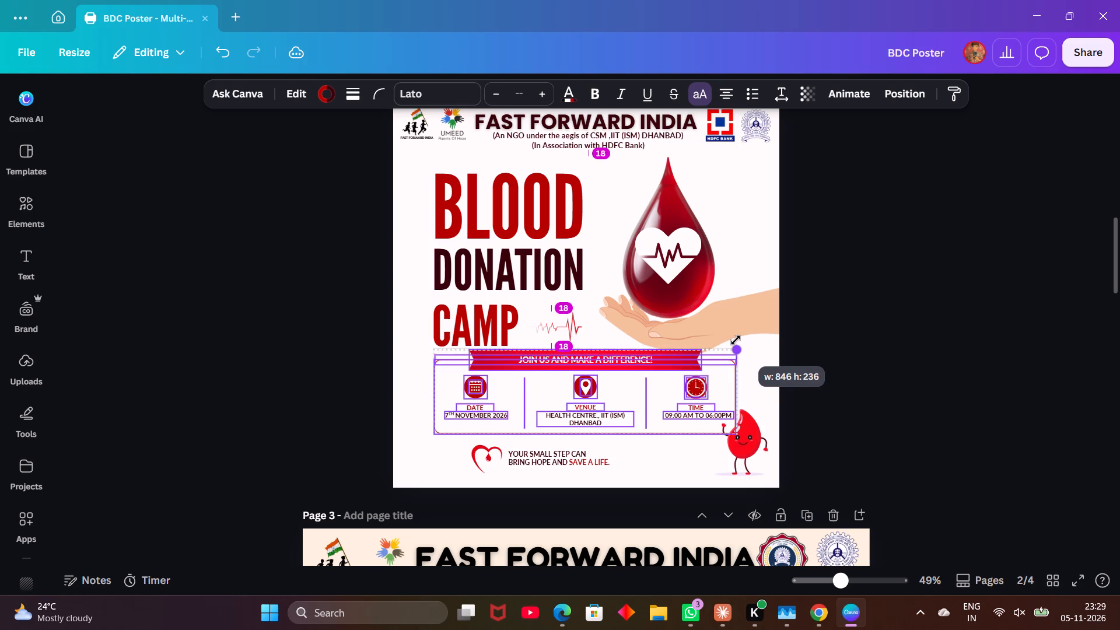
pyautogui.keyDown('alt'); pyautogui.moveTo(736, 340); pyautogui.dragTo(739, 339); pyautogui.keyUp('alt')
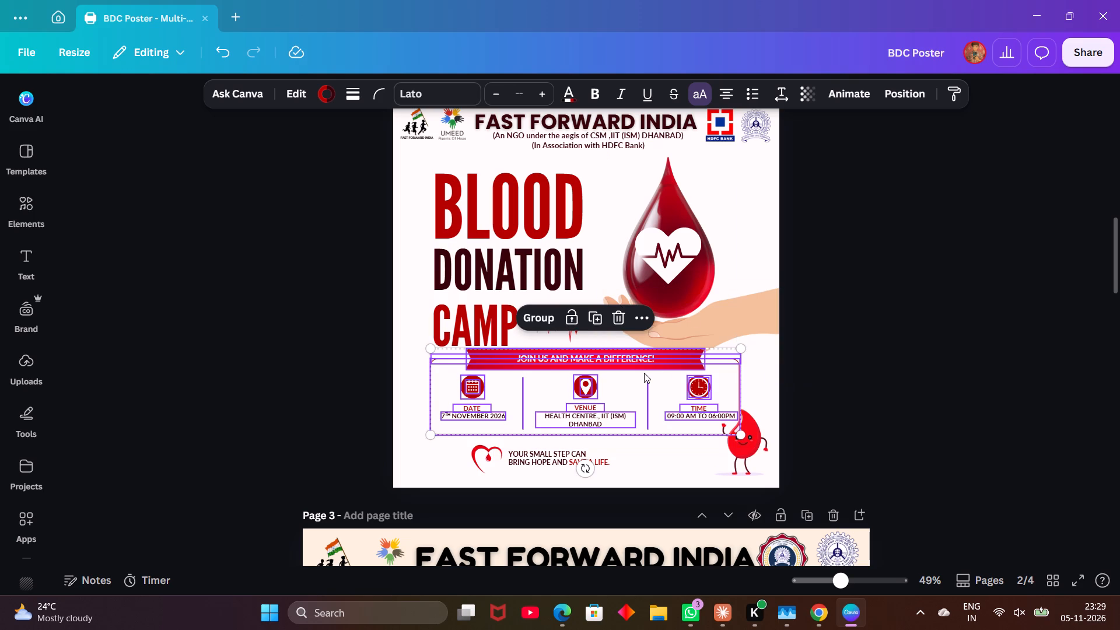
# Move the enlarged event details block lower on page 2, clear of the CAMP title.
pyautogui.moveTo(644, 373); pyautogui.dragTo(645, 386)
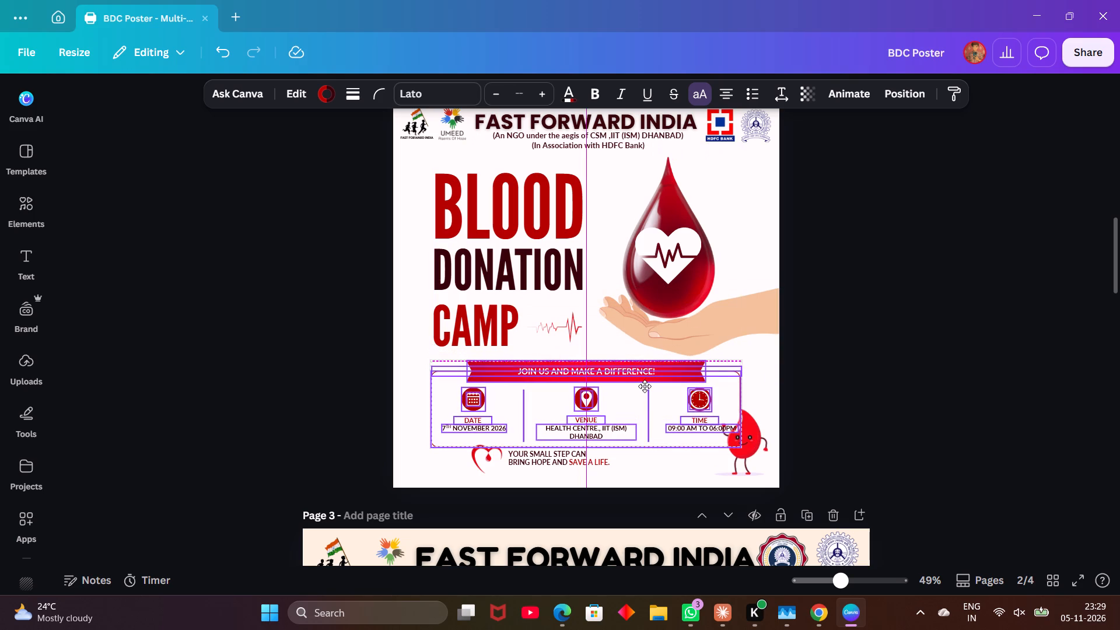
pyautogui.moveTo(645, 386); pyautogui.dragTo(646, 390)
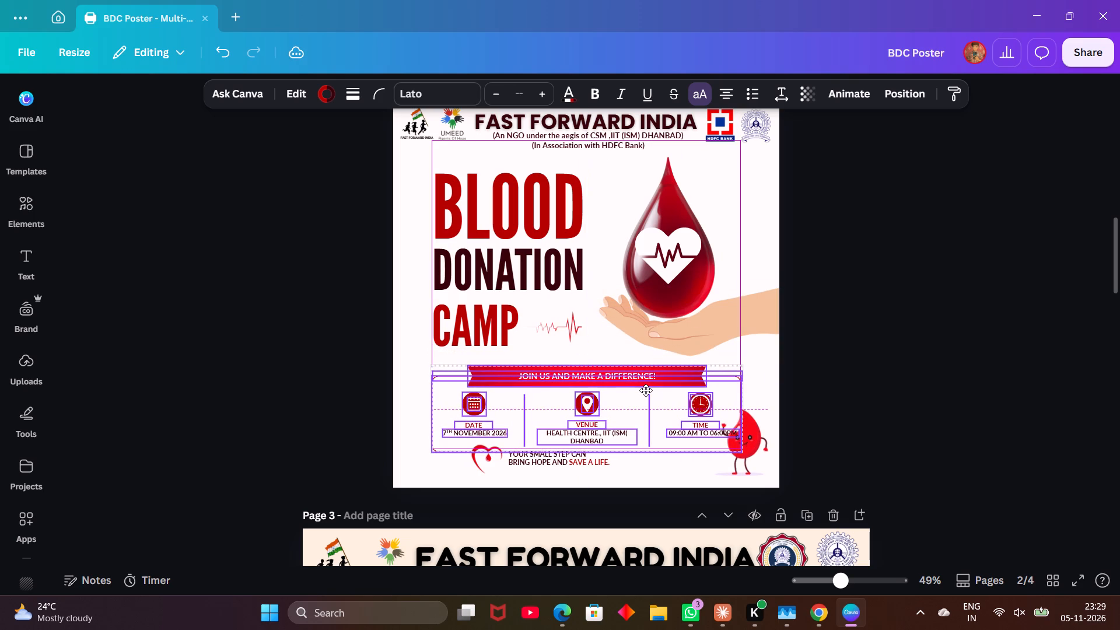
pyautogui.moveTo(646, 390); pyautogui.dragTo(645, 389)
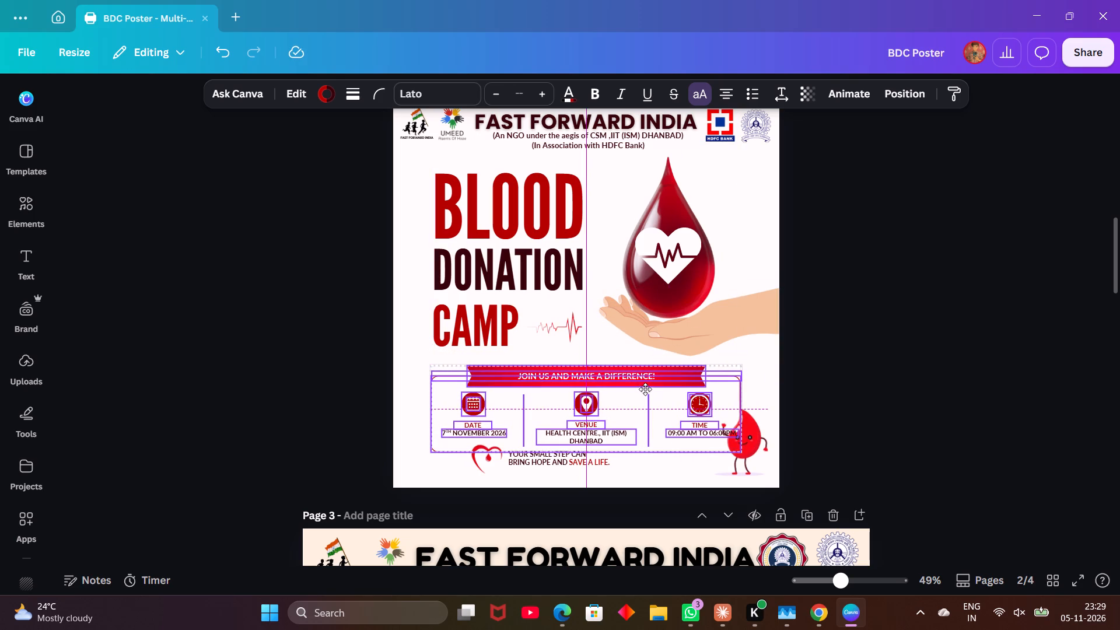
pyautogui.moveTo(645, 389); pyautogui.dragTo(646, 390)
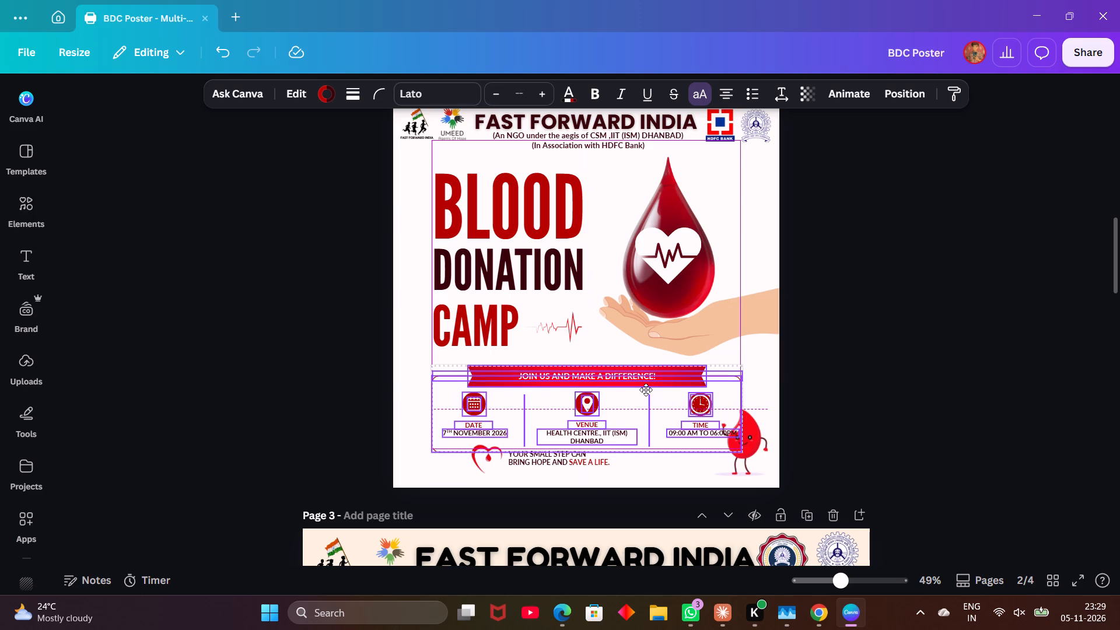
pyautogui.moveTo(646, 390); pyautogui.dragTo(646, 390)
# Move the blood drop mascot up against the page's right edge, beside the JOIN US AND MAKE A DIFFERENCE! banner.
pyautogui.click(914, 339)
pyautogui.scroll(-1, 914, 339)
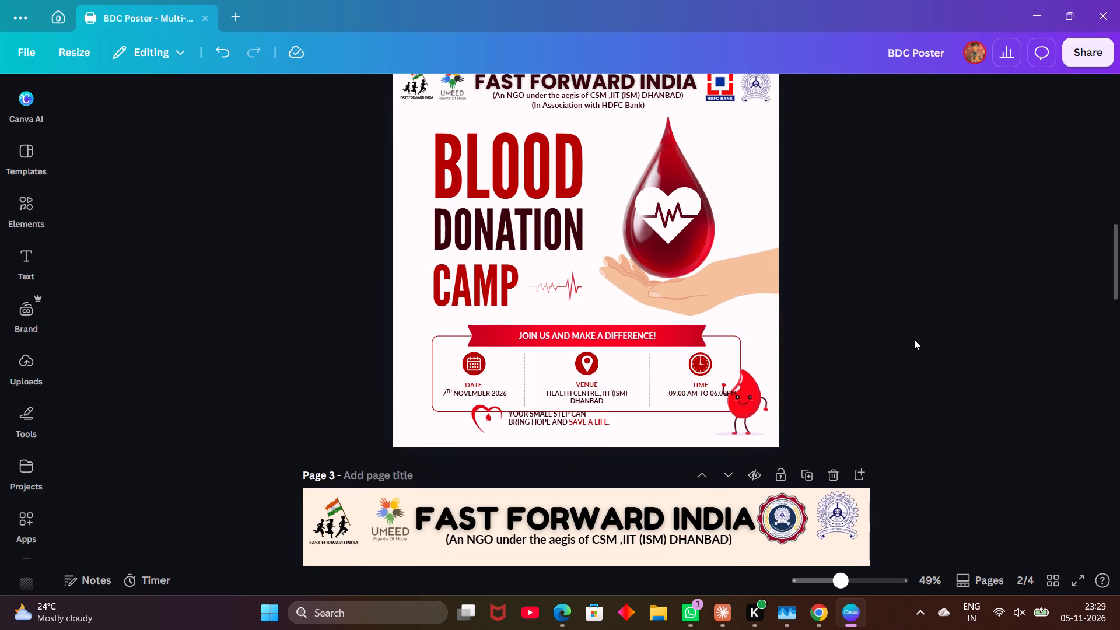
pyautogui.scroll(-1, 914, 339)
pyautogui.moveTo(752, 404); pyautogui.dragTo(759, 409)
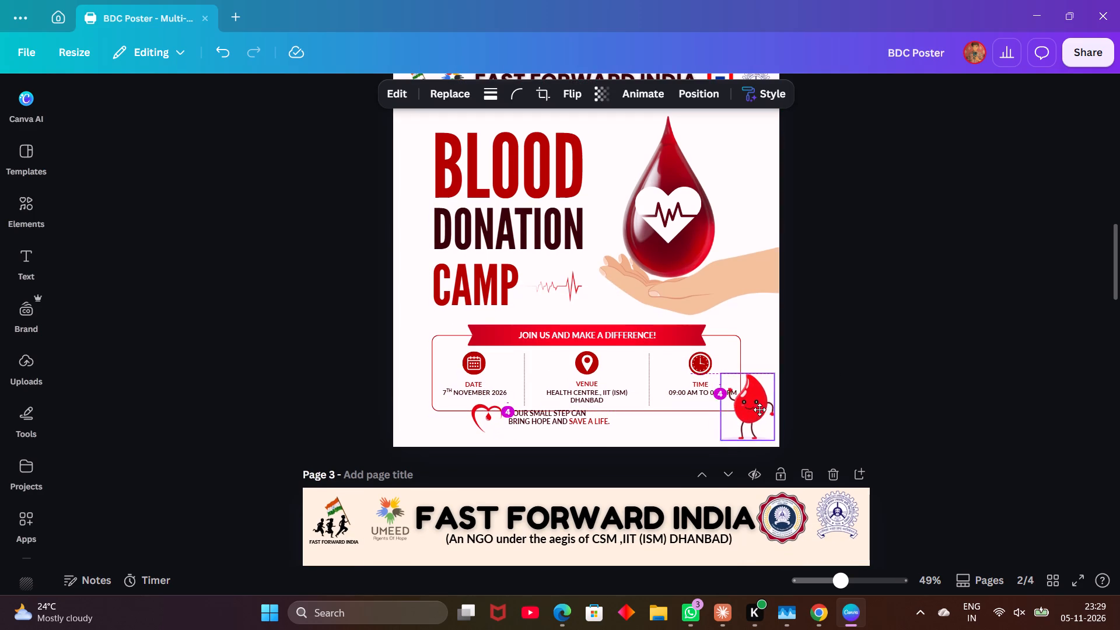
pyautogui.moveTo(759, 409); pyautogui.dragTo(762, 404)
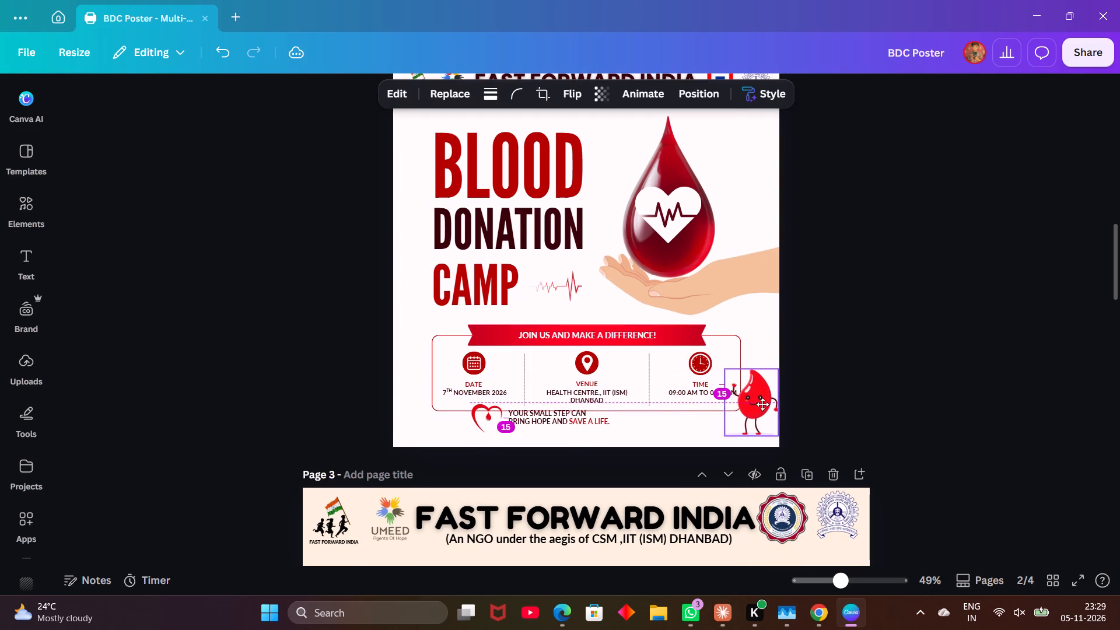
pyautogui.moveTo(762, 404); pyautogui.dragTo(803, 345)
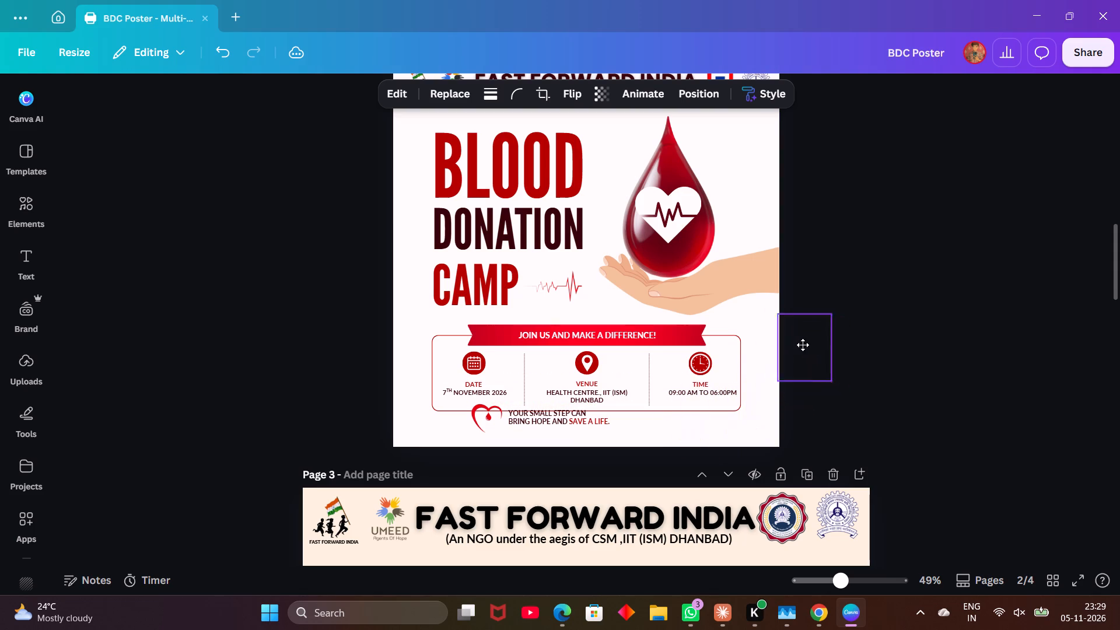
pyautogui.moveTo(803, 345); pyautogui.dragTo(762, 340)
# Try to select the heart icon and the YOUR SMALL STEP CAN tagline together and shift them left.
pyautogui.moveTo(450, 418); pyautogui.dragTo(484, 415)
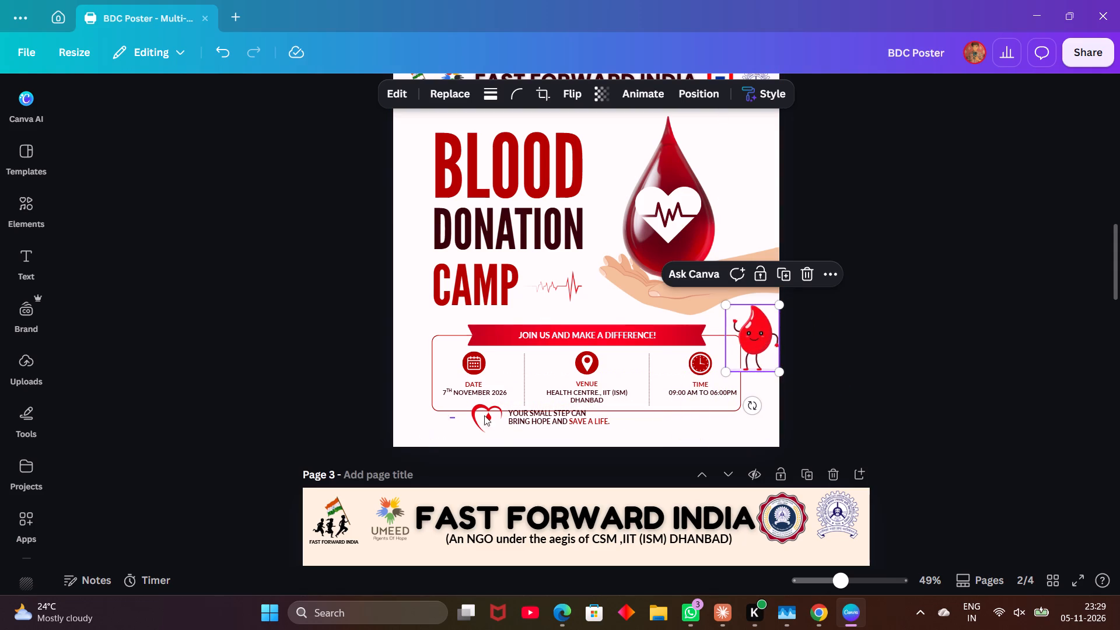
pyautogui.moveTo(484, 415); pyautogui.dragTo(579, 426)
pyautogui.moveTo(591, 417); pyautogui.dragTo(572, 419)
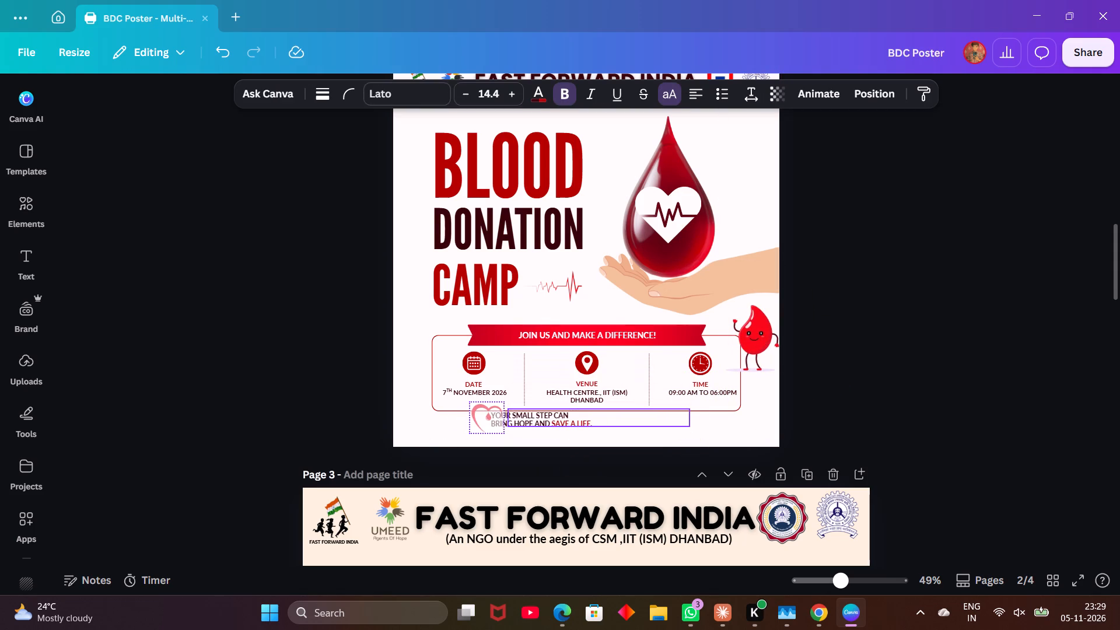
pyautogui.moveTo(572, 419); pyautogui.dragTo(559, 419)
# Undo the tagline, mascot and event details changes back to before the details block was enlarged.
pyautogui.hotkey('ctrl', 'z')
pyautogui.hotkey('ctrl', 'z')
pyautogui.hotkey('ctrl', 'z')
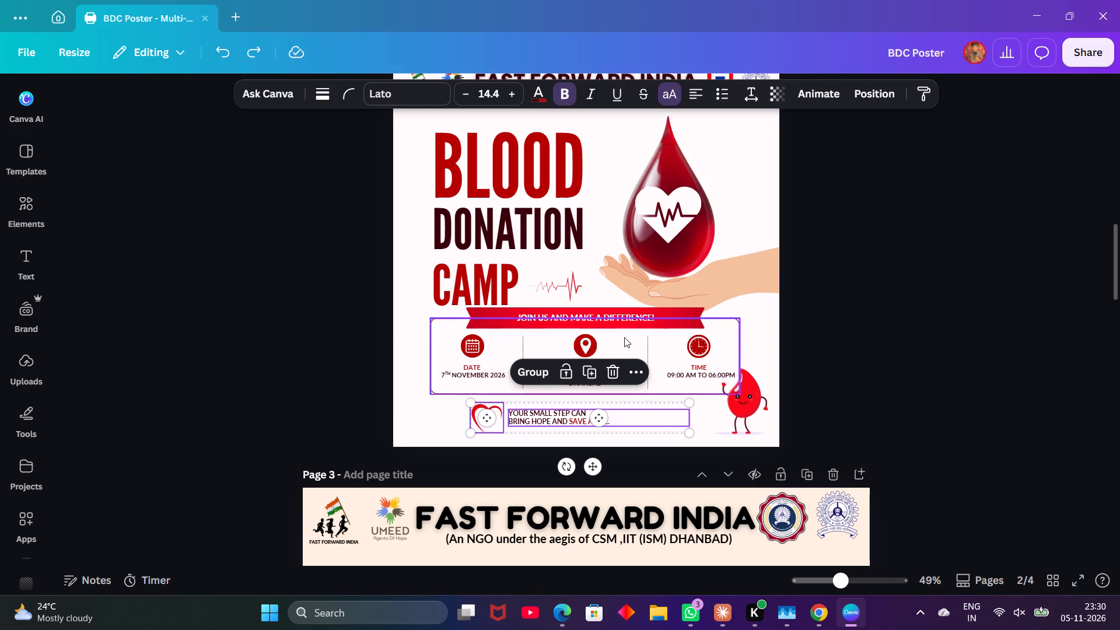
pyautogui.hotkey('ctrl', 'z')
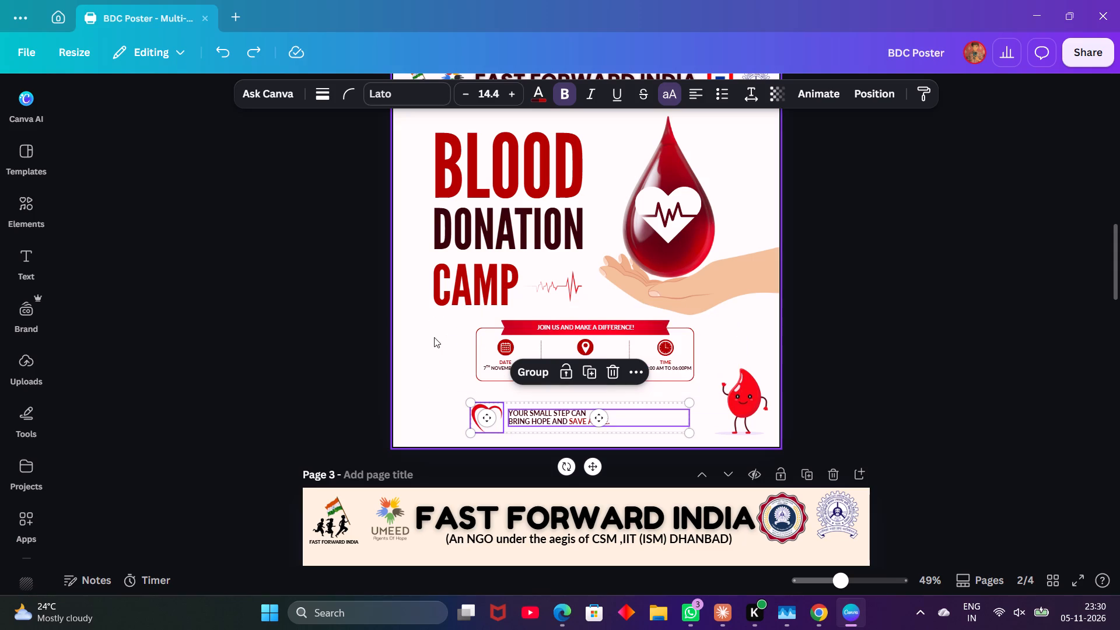
# Select the whole page 2 event details block with its banner and enlarge it to about 755 by 211.
pyautogui.click(434, 337)
pyautogui.moveTo(434, 337); pyautogui.dragTo(643, 335)
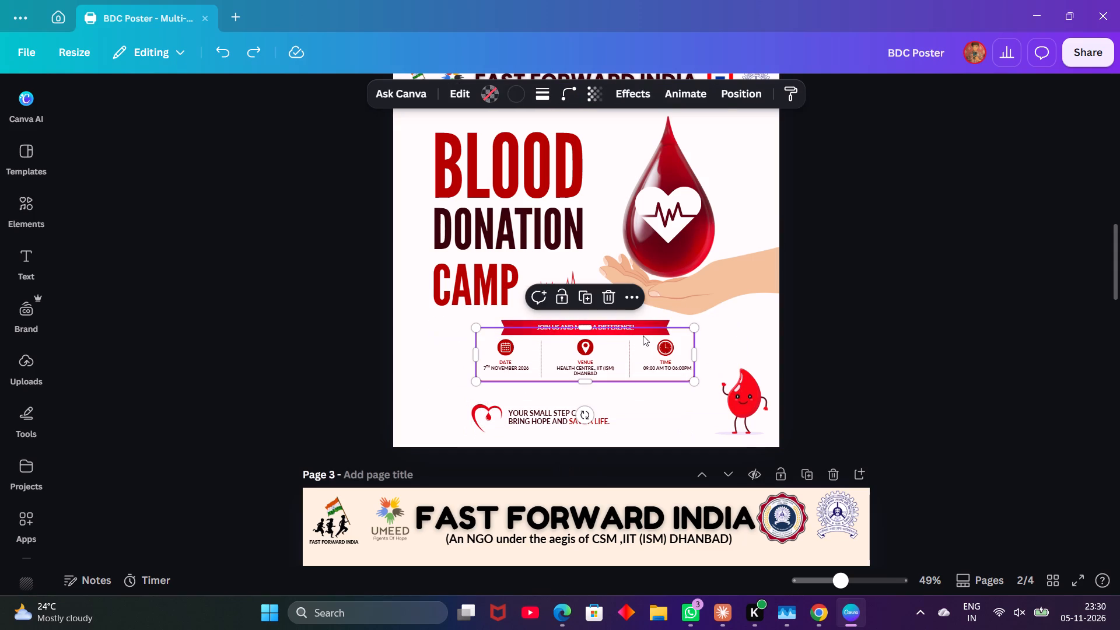
pyautogui.click(440, 341)
pyautogui.moveTo(445, 336); pyautogui.dragTo(593, 344)
pyautogui.click(441, 345)
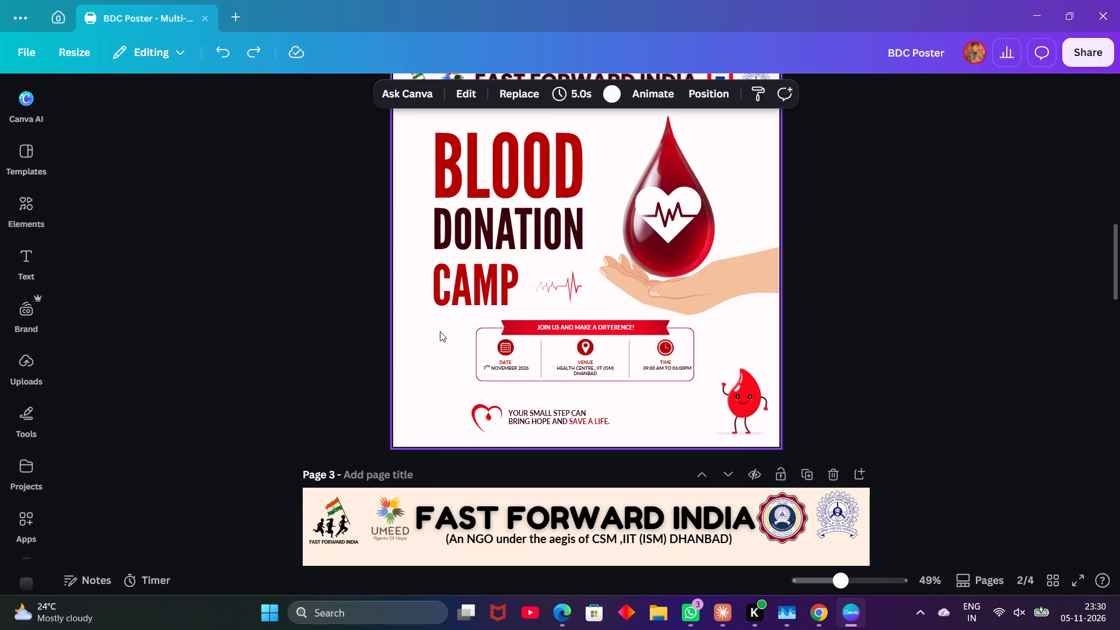
pyautogui.moveTo(440, 331); pyautogui.dragTo(704, 387)
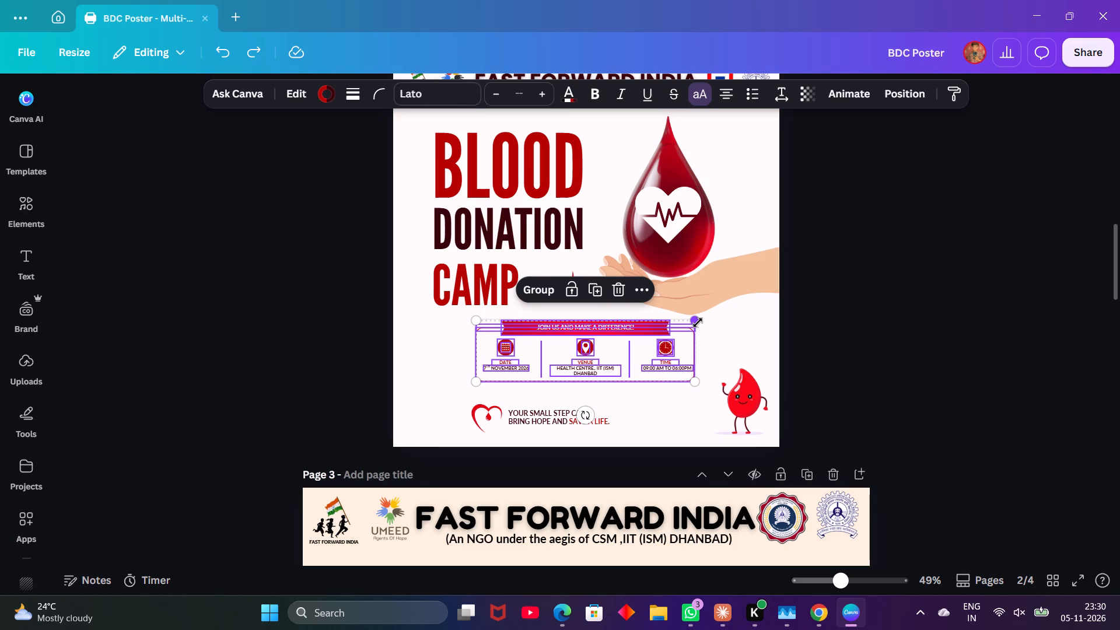
pyautogui.keyDown('alt'); pyautogui.moveTo(698, 317); pyautogui.dragTo(721, 311); pyautogui.keyUp('alt')
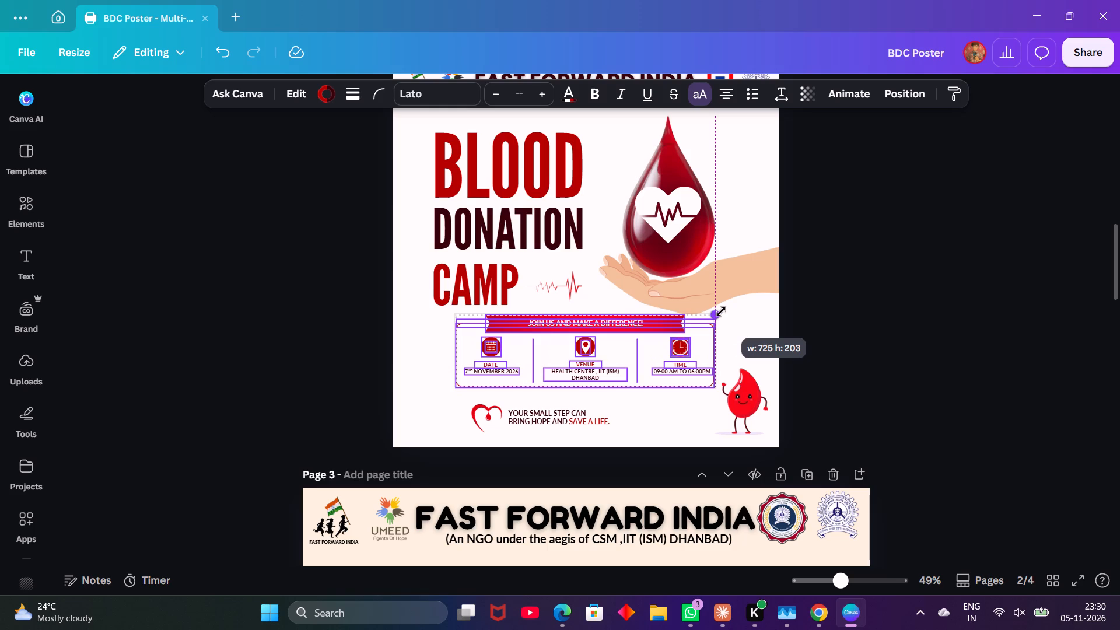
pyautogui.keyDown('alt'); pyautogui.moveTo(721, 311); pyautogui.dragTo(724, 310); pyautogui.keyUp('alt')
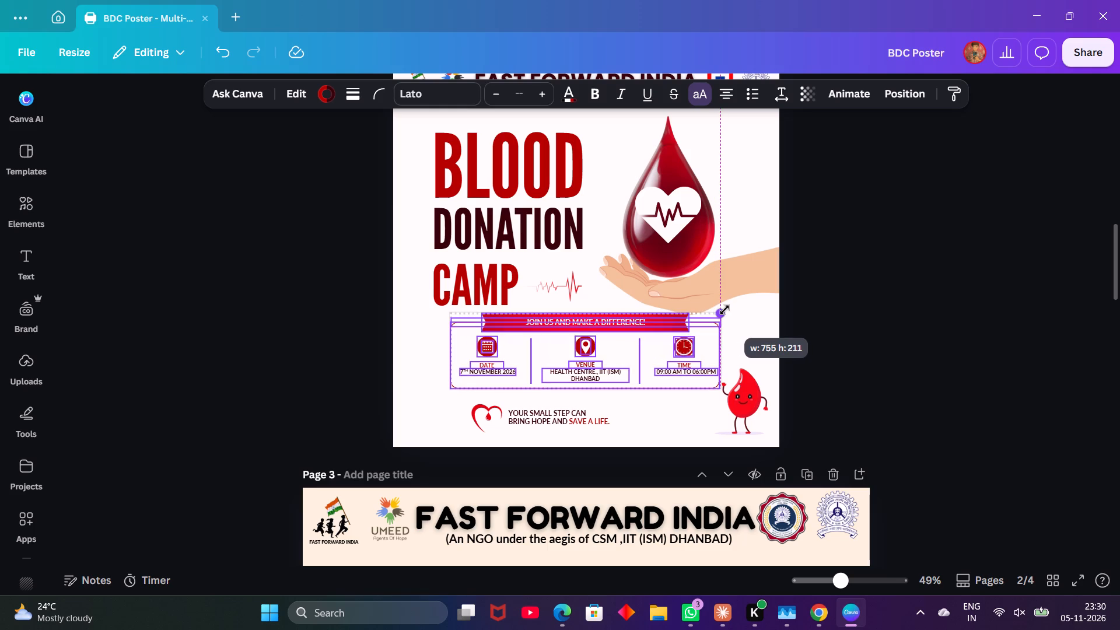
# Examine the layout of the original poster's lower half on page 1.
pyautogui.scroll(2, 830, 257)
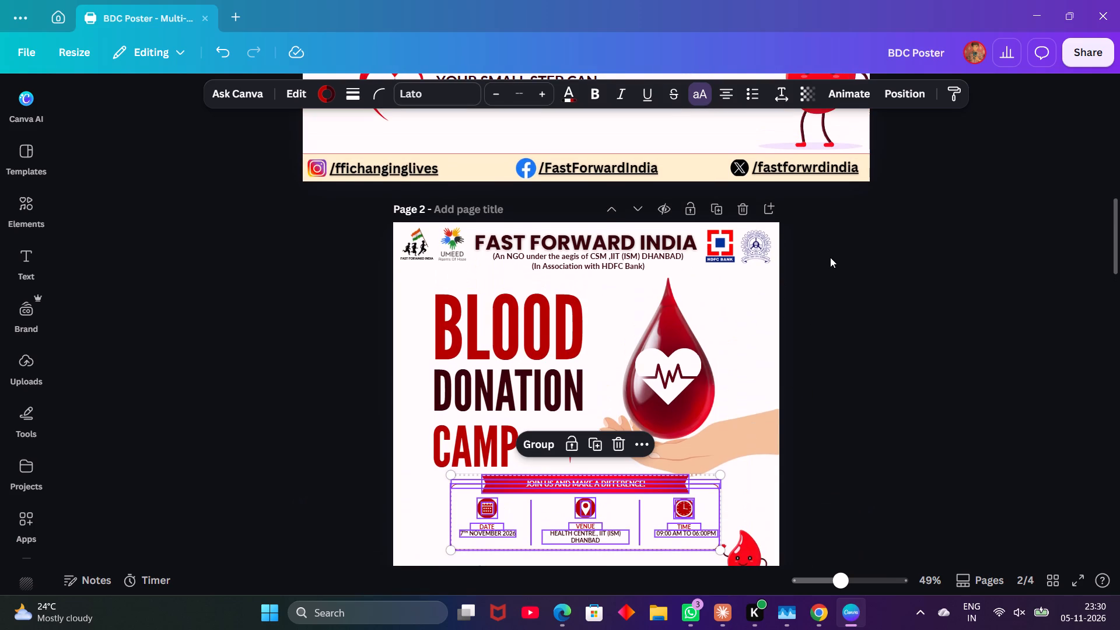
pyautogui.scroll(4, 830, 257)
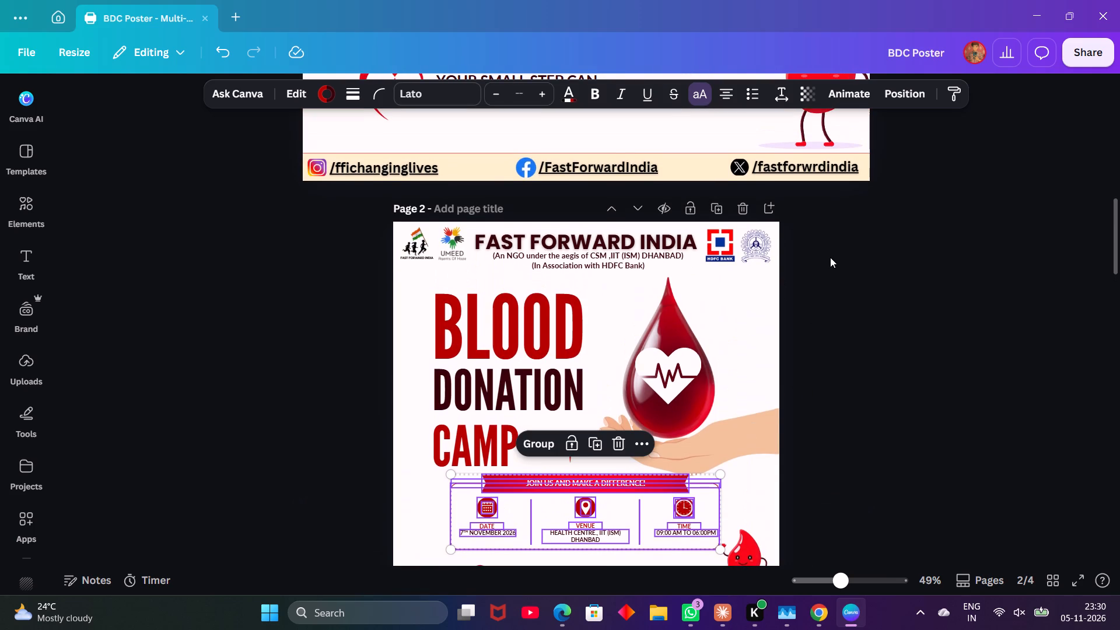
pyautogui.scroll(3, 830, 257)
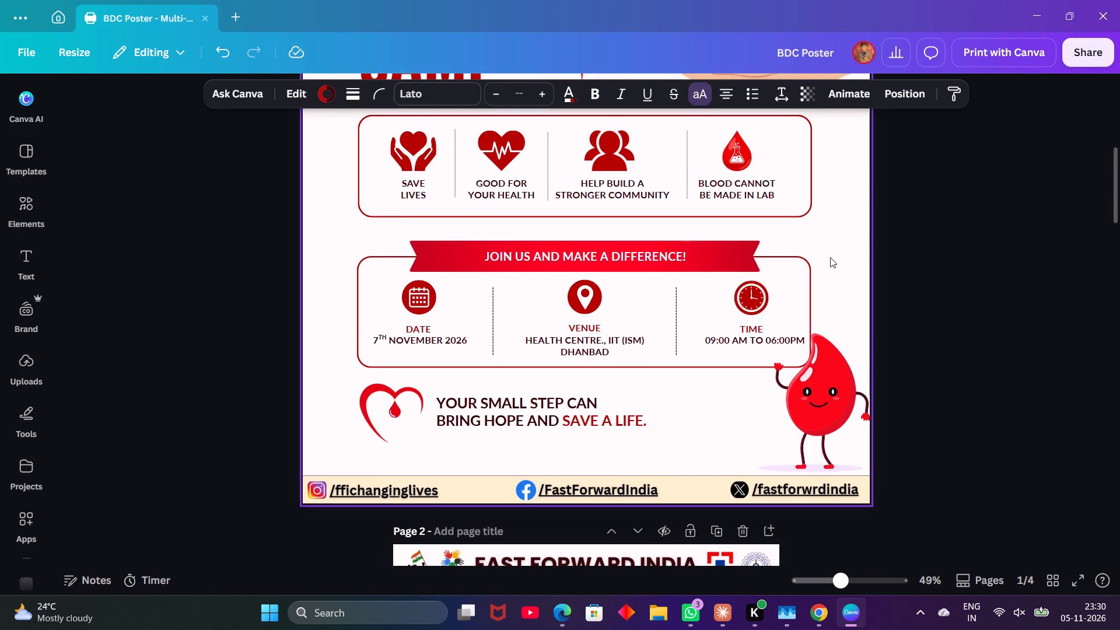
# Move the page 2 event details block slightly down and left, aligning its left edge with the BLOOD DONATION CAMP title.
pyautogui.scroll(-2, 830, 257)
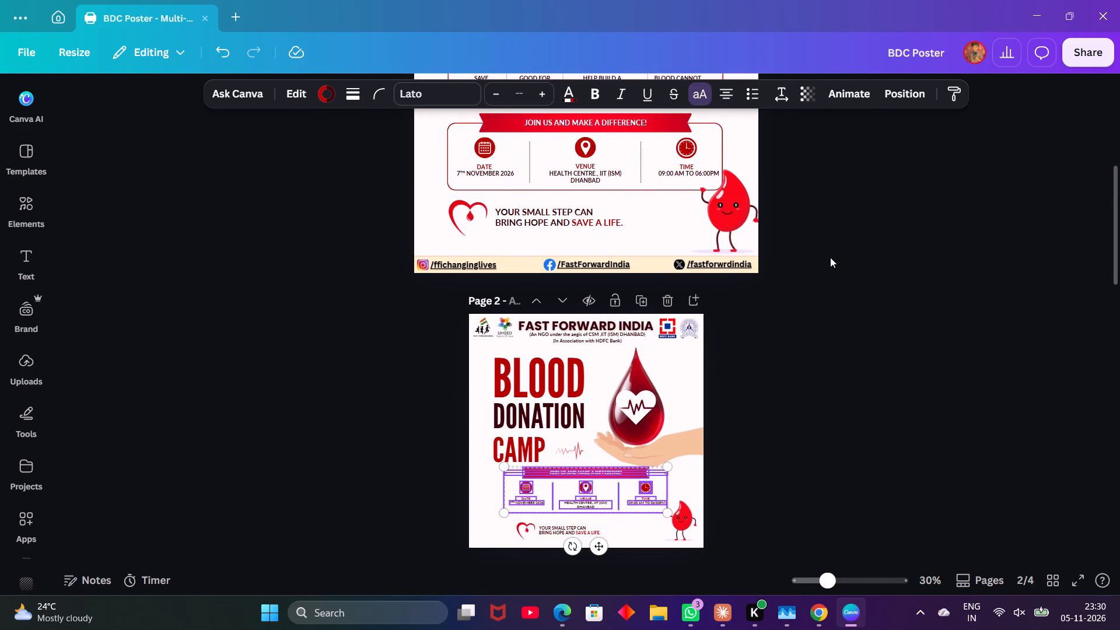
pyautogui.moveTo(616, 501); pyautogui.dragTo(609, 503)
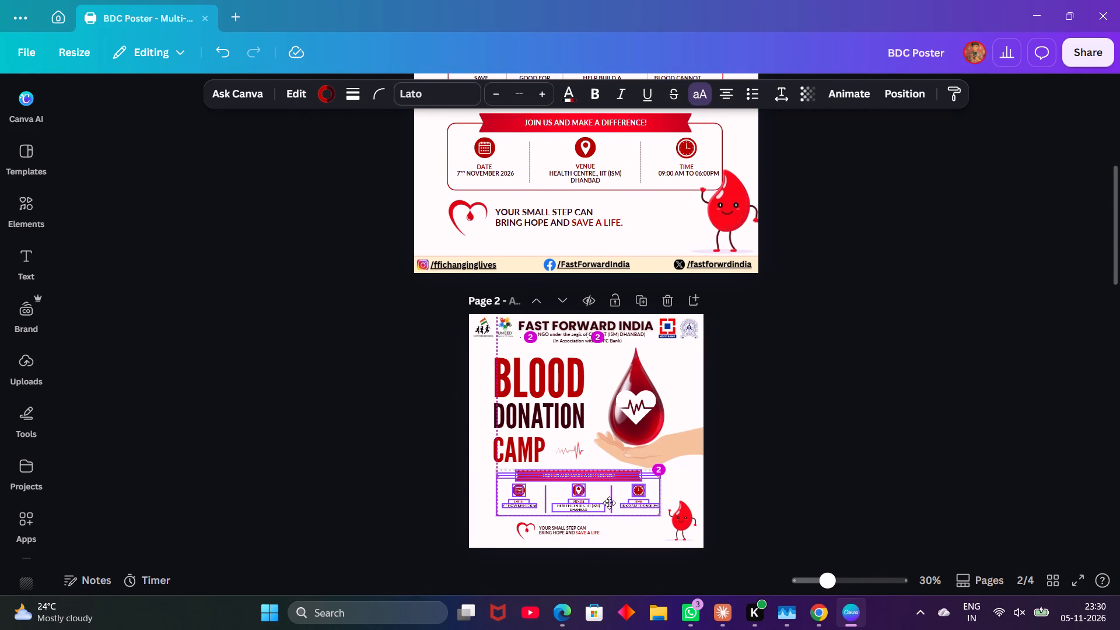
pyautogui.moveTo(609, 503); pyautogui.dragTo(606, 503)
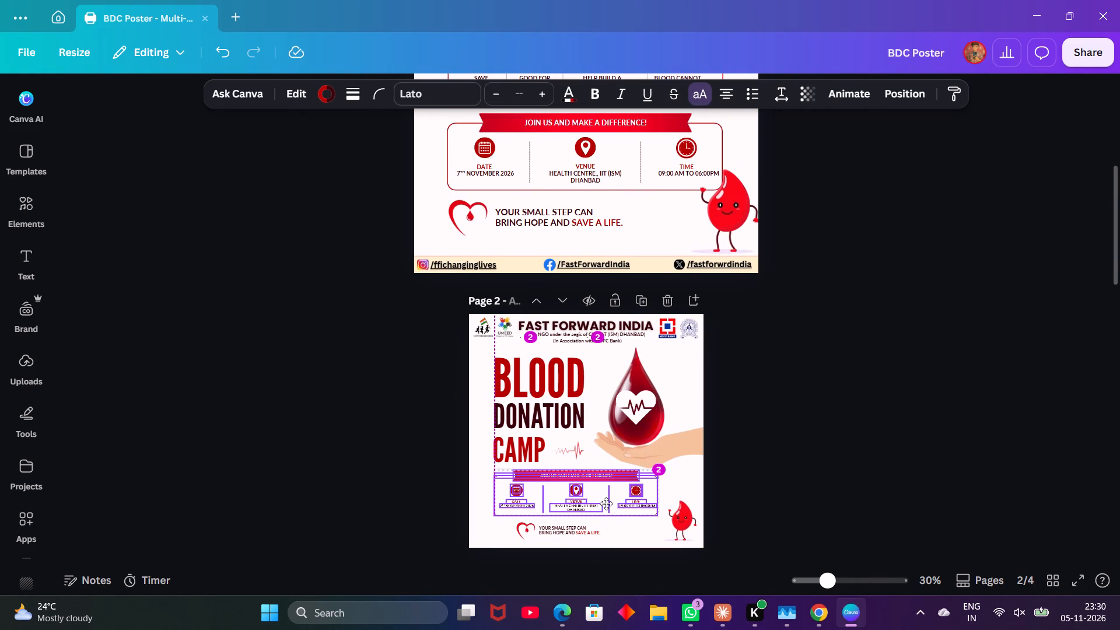
pyautogui.moveTo(606, 503); pyautogui.dragTo(605, 504)
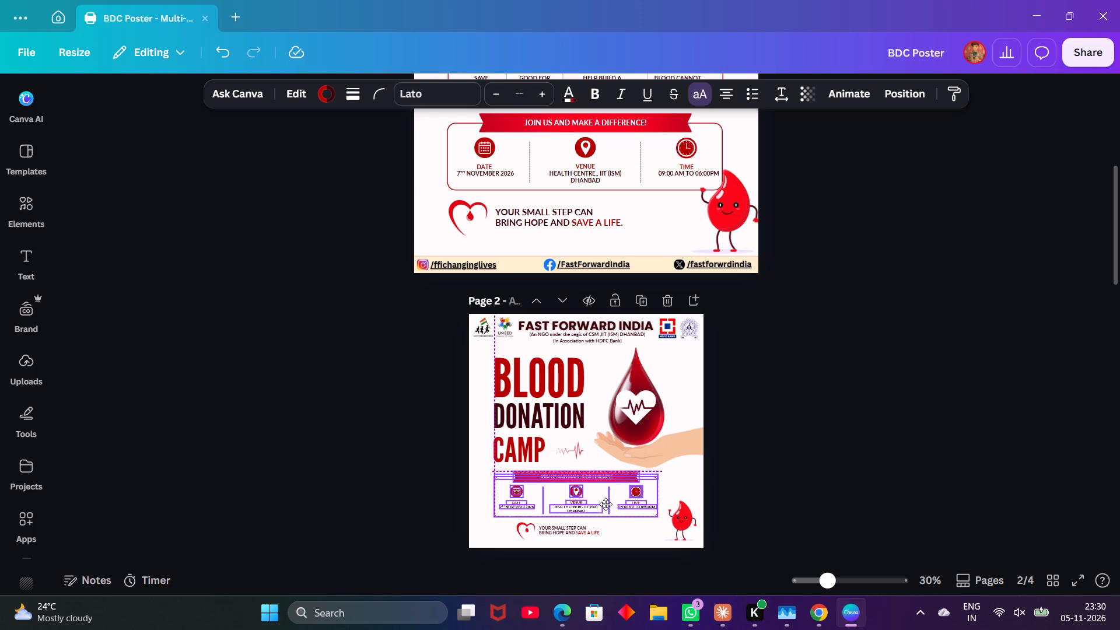
pyautogui.moveTo(605, 504); pyautogui.dragTo(605, 506)
pyautogui.click(781, 470)
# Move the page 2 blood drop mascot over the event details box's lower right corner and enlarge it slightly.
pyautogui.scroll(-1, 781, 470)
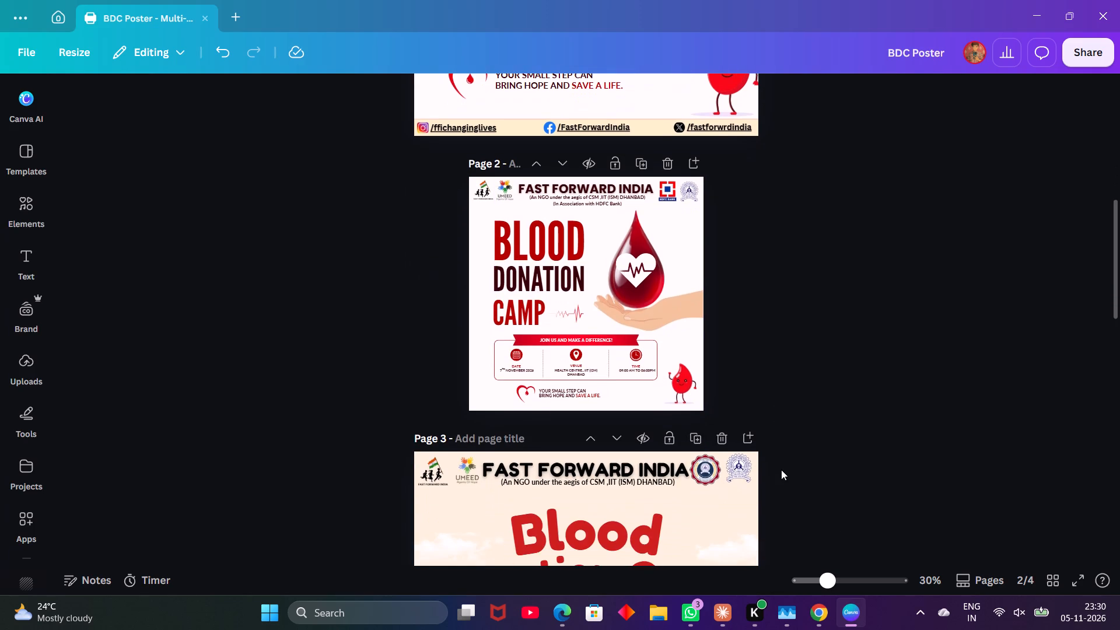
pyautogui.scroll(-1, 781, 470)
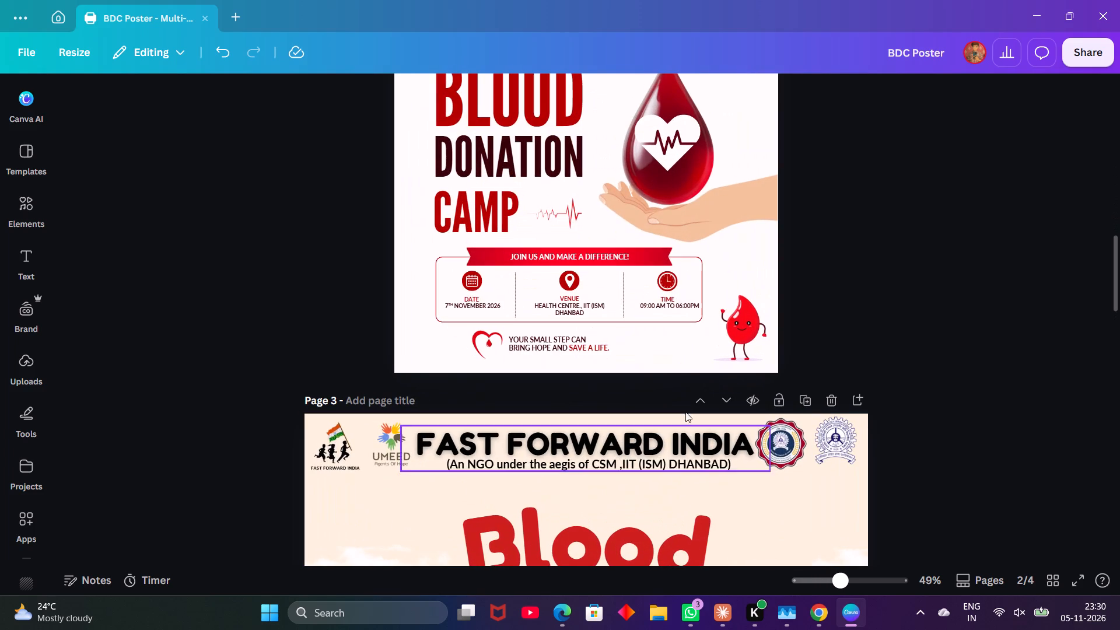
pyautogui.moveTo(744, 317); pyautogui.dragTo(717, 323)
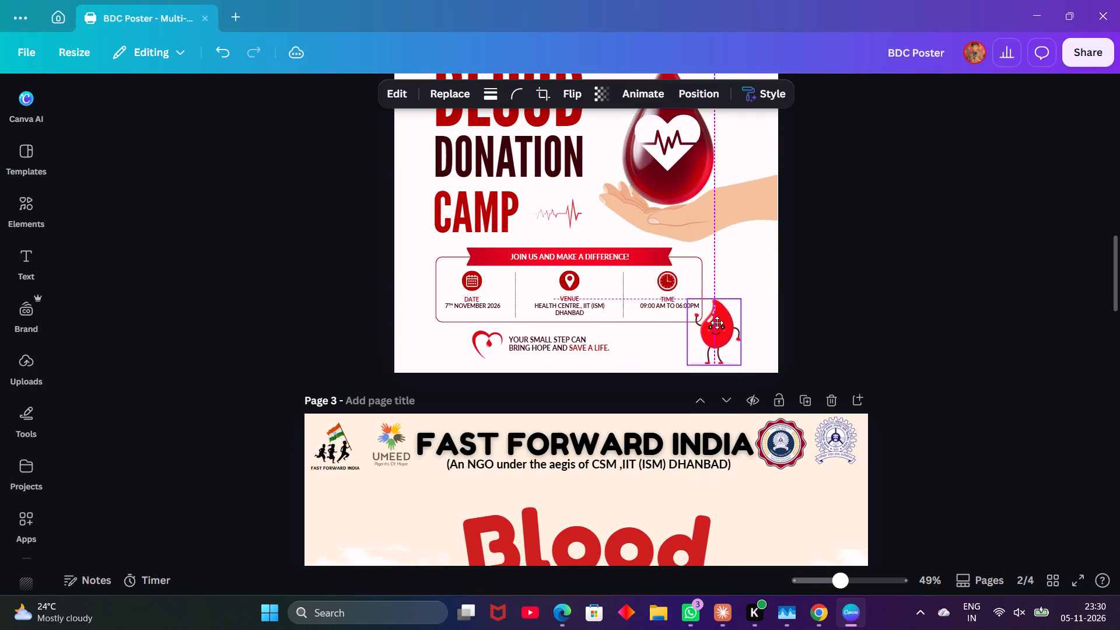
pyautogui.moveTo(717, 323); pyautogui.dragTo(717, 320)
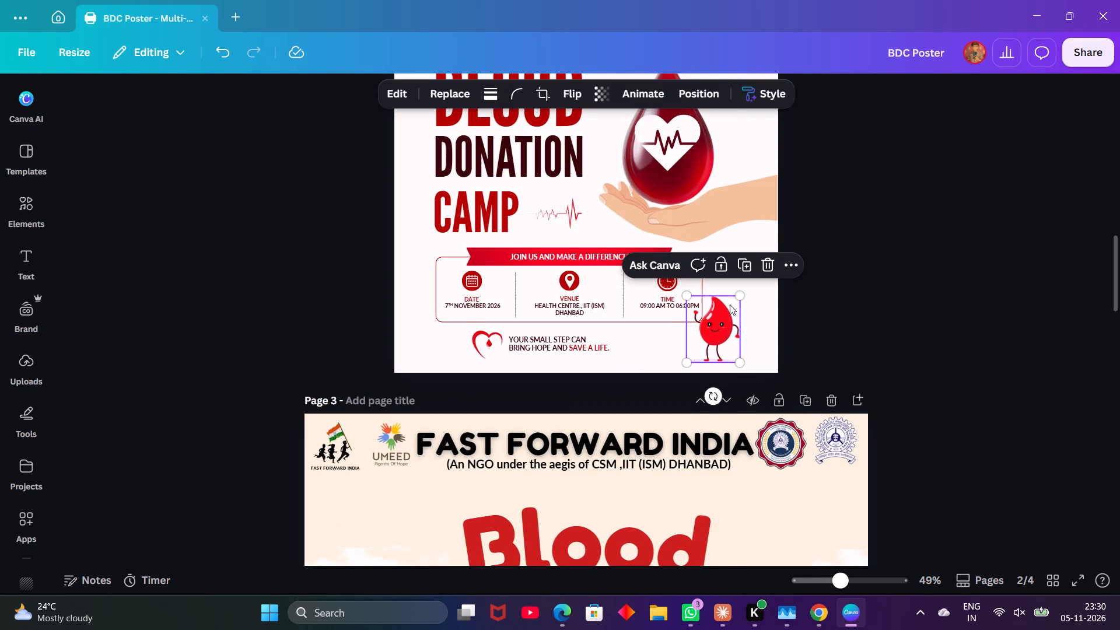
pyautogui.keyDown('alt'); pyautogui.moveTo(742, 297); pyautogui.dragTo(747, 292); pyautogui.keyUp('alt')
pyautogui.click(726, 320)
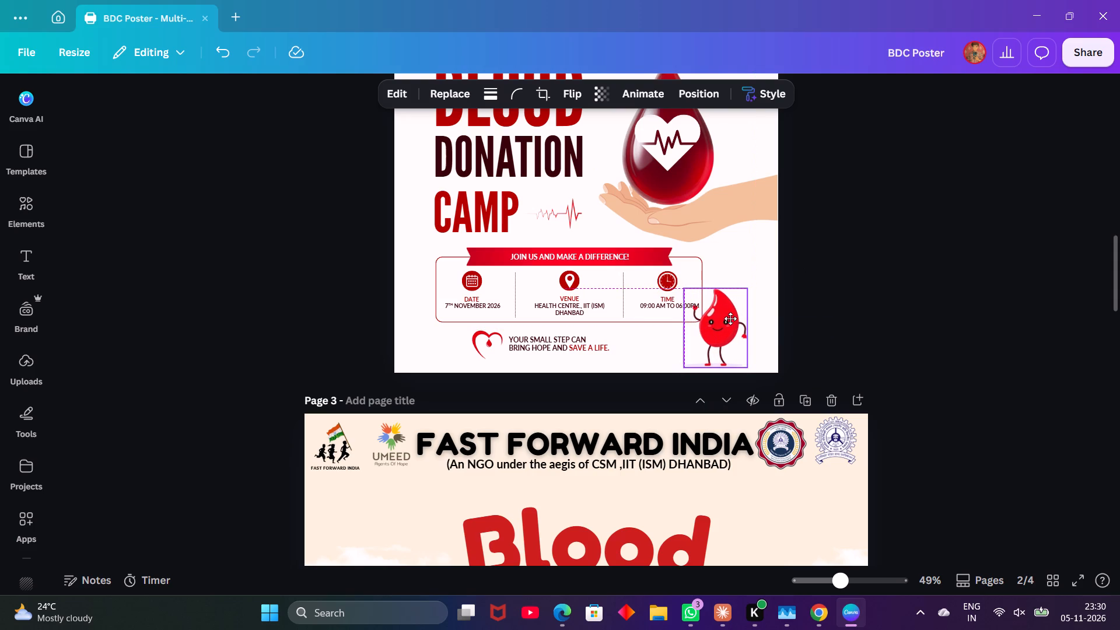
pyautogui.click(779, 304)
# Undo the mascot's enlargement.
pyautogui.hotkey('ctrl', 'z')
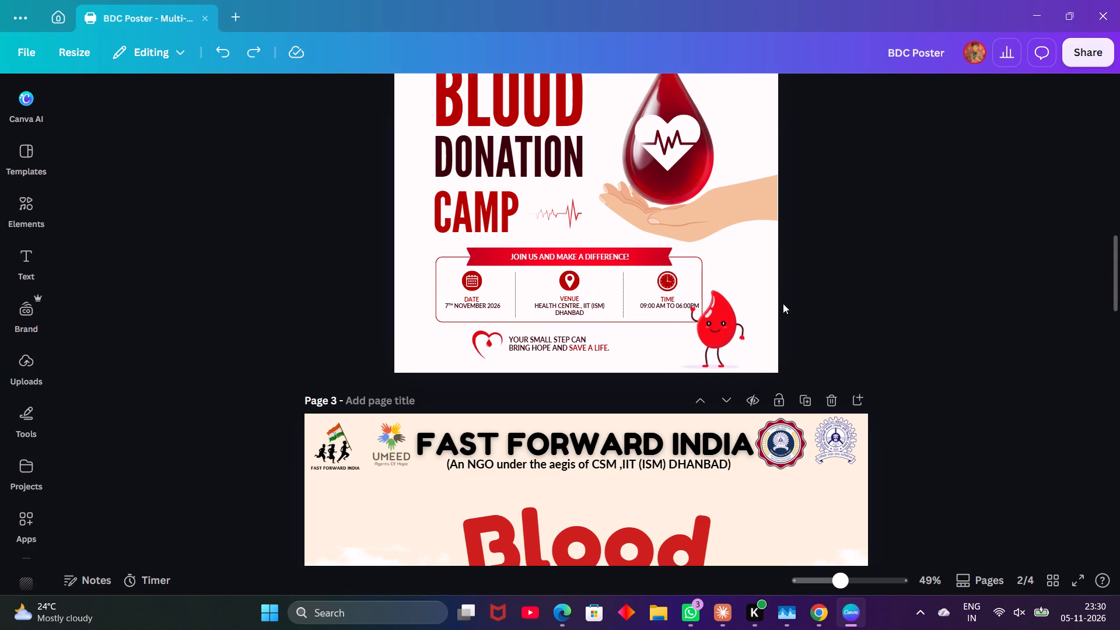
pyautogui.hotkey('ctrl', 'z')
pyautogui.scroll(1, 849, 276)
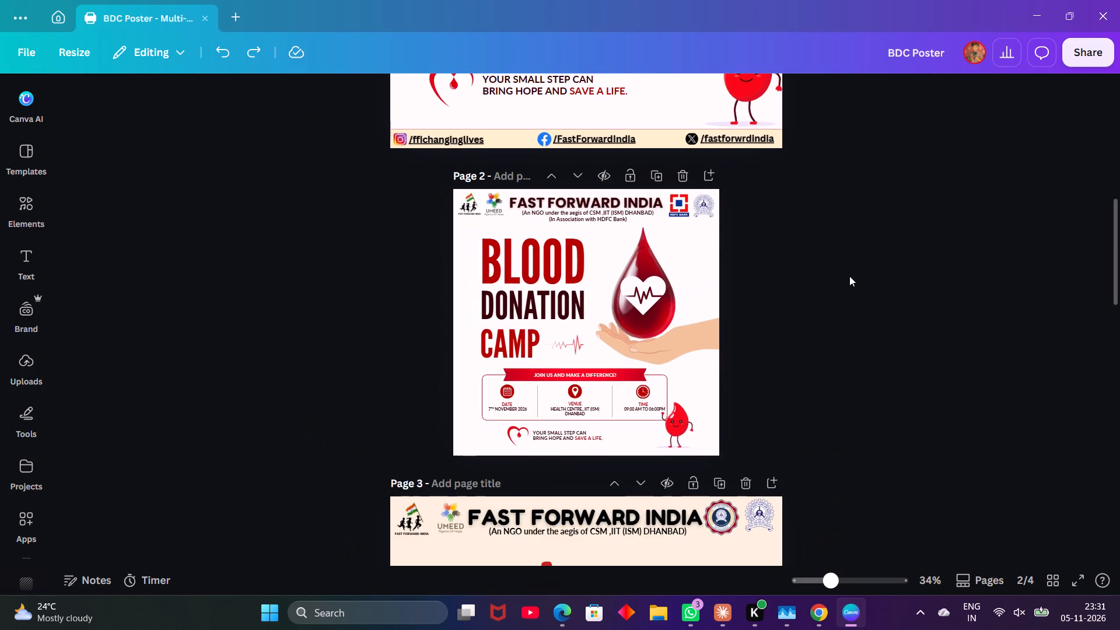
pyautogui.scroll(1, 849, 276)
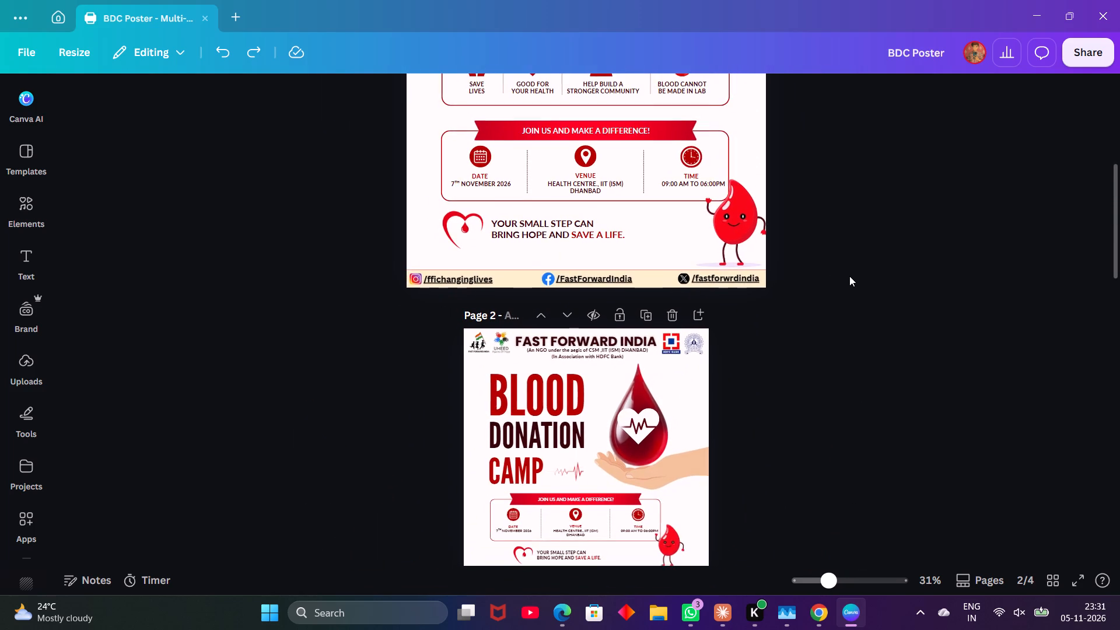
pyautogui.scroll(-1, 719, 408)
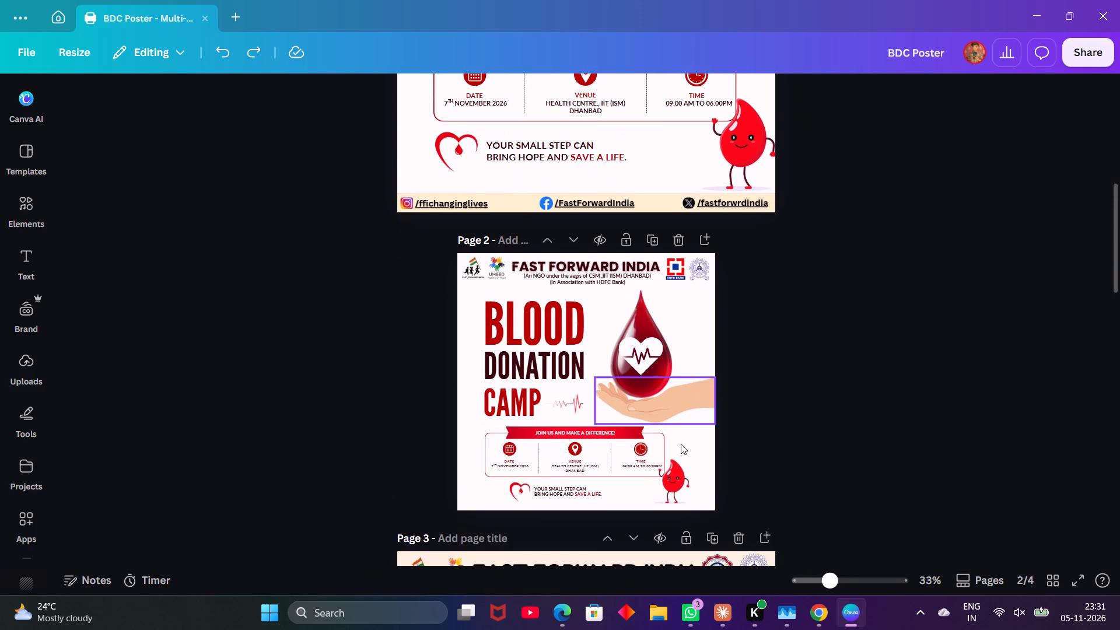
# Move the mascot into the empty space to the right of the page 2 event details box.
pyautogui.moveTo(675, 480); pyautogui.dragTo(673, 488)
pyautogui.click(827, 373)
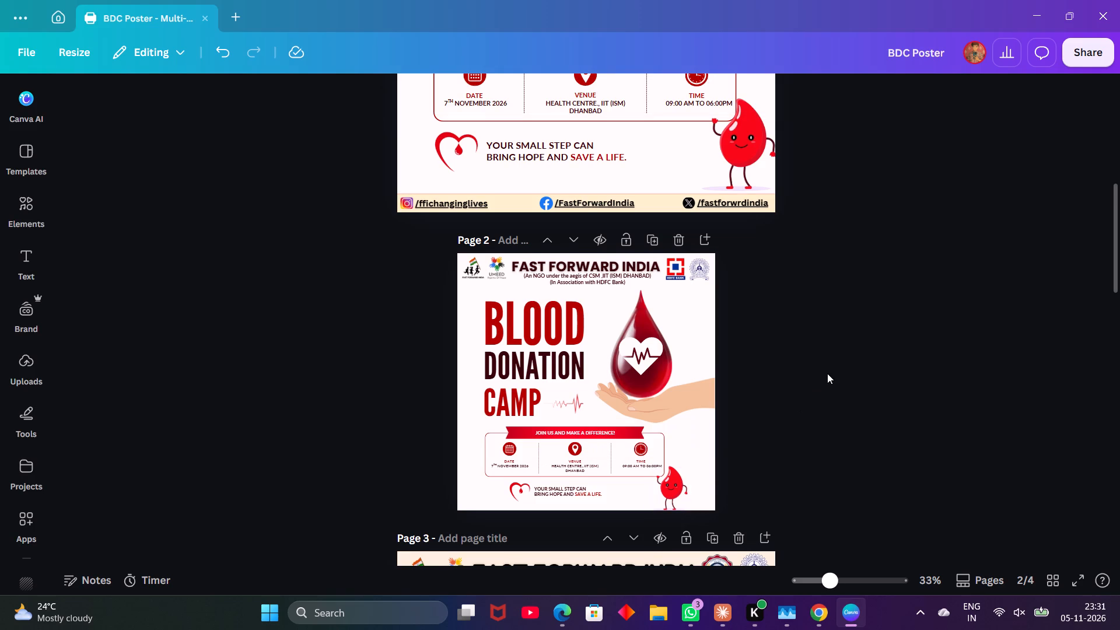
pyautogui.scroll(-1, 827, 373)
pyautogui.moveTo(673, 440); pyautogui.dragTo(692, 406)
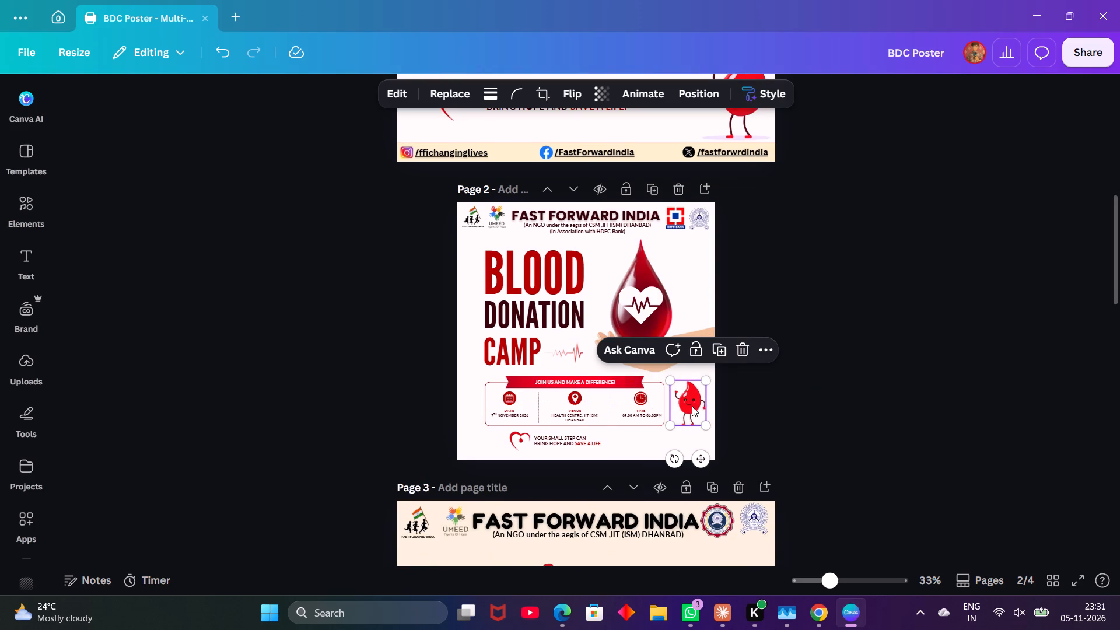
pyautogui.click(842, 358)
# Copy the whole social media footer strip with its three handles from page 1 and paste it onto page 2.
pyautogui.scroll(1, 780, 361)
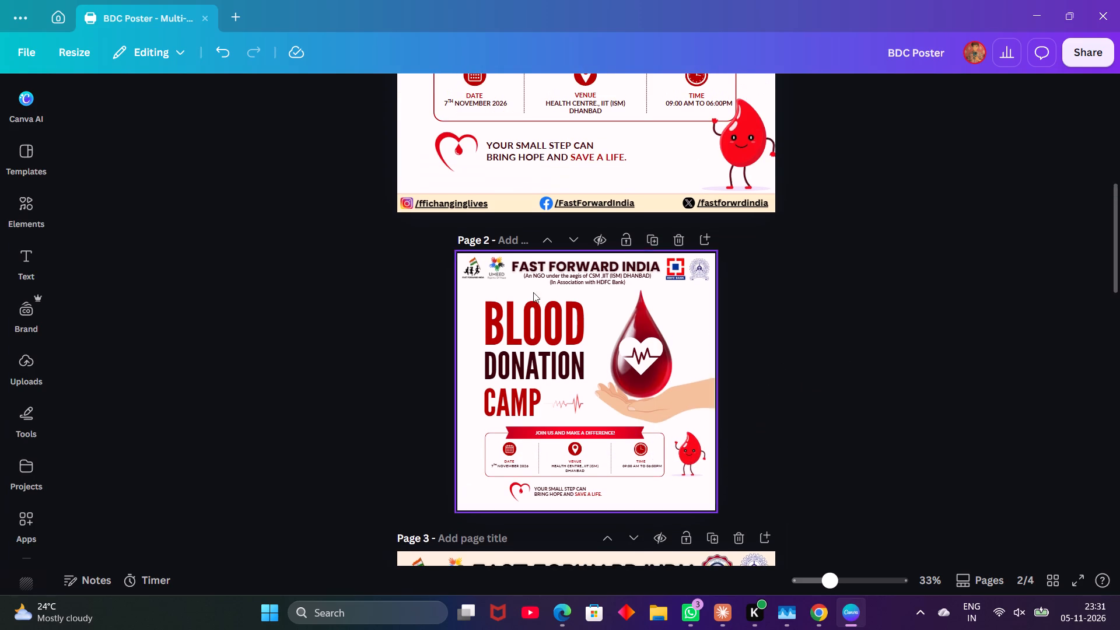
pyautogui.moveTo(331, 215); pyautogui.dragTo(703, 191)
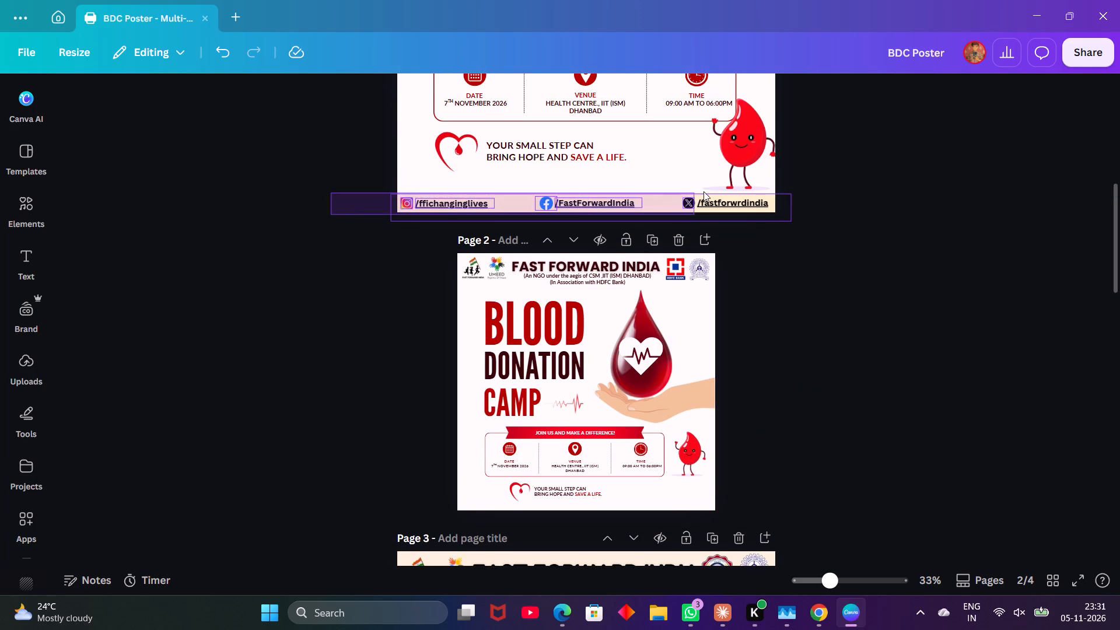
pyautogui.moveTo(703, 191); pyautogui.dragTo(816, 202)
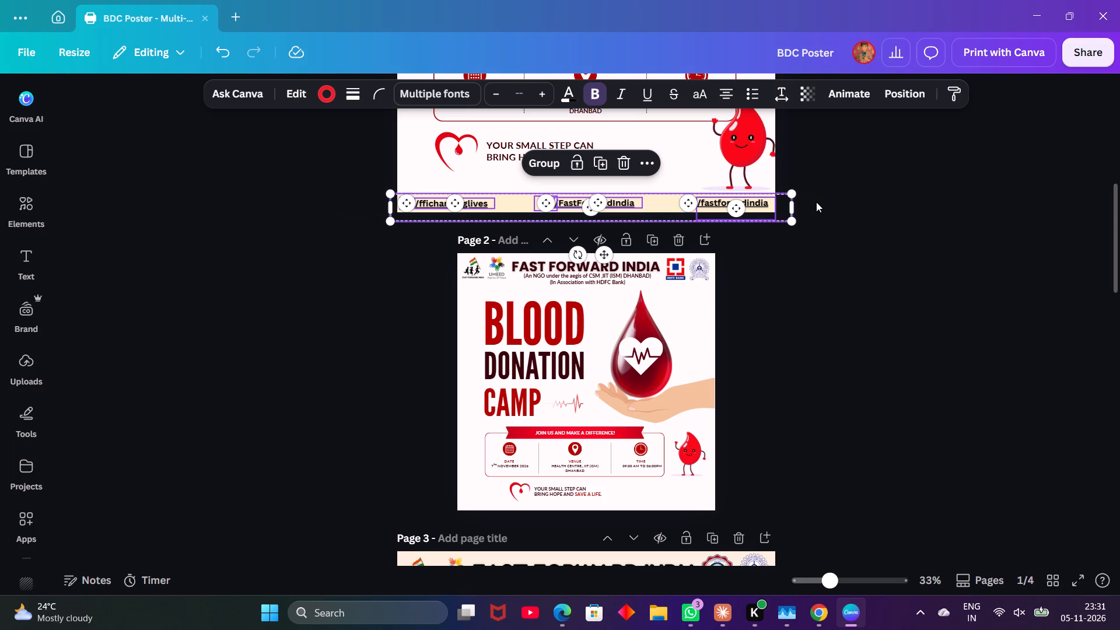
pyautogui.hotkey('ctrl', 'c')
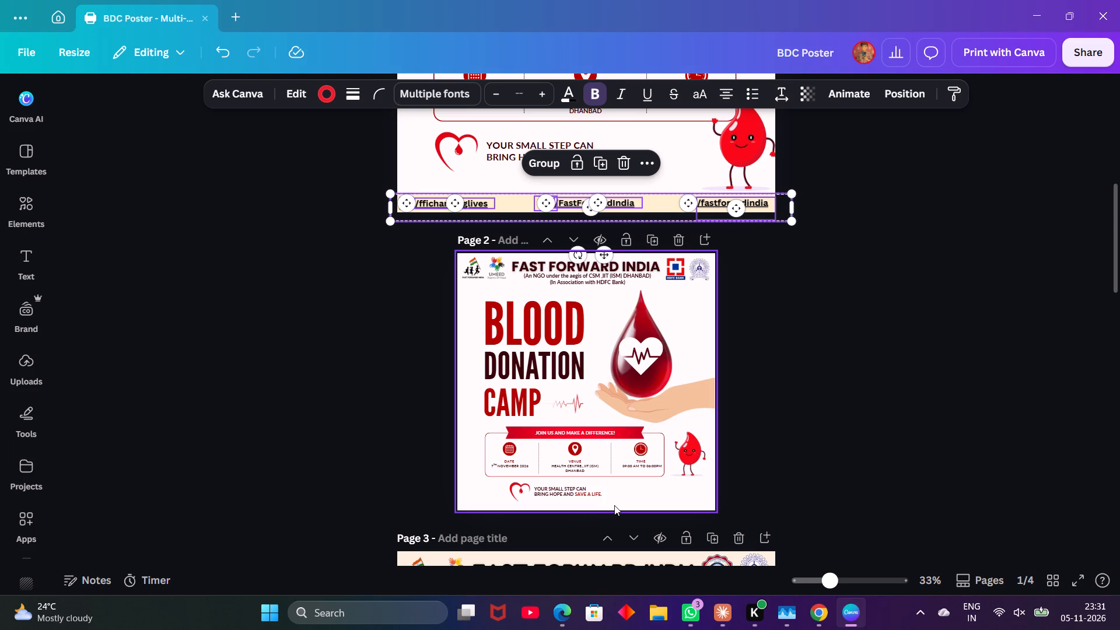
pyautogui.click(614, 505)
pyautogui.hotkey('ctrl', 'v')
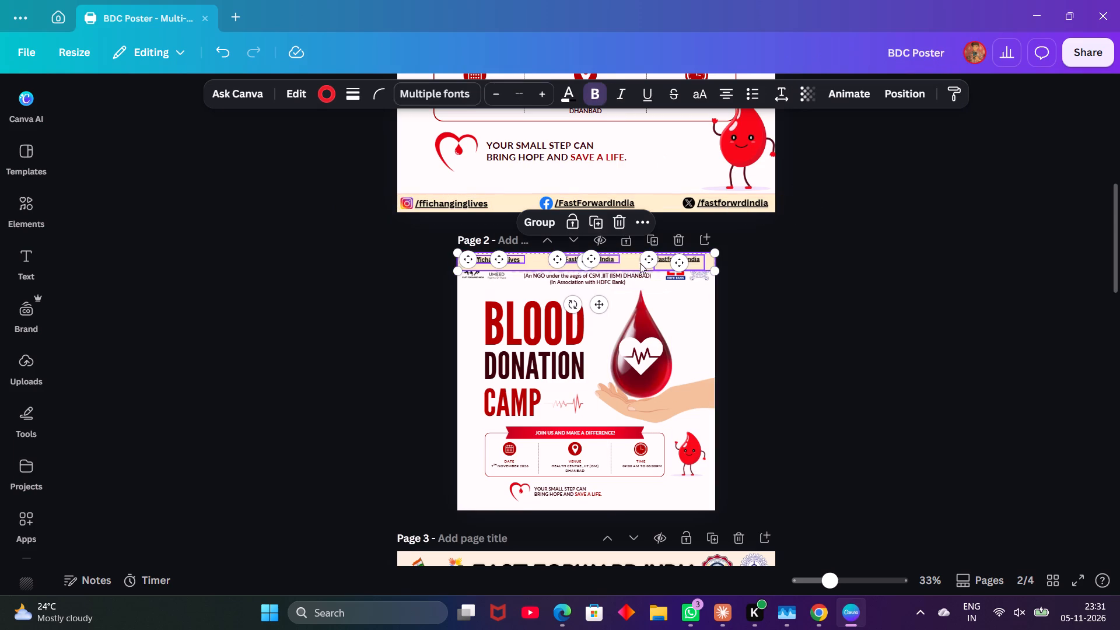
# Move the pasted social media strip down to page 2's bottom edge, centred horizontally.
pyautogui.moveTo(625, 264); pyautogui.dragTo(629, 350)
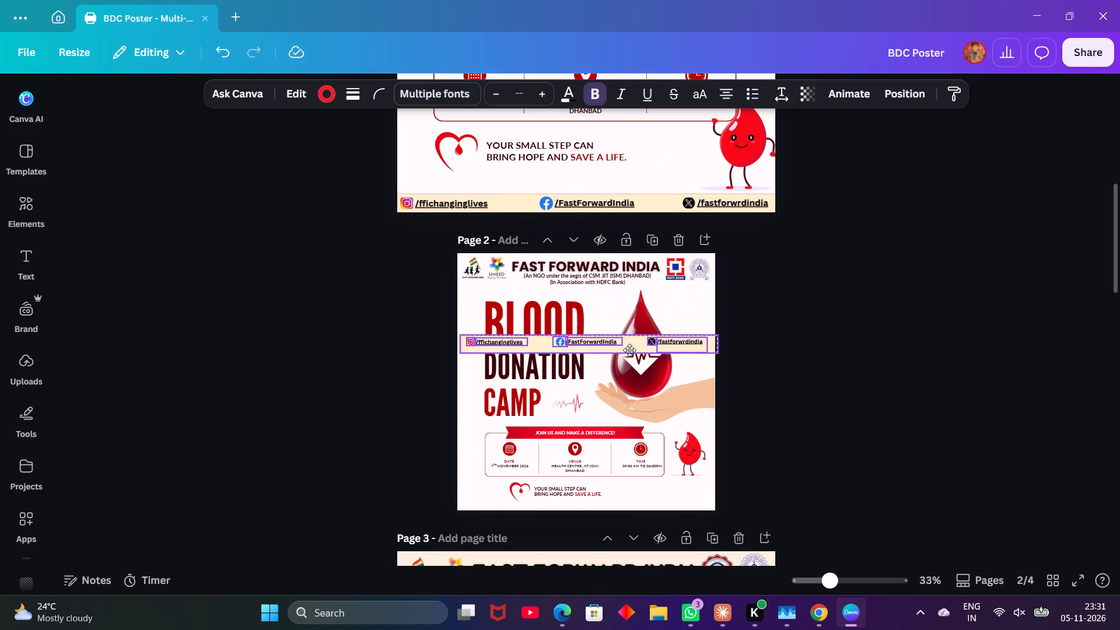
pyautogui.moveTo(629, 350); pyautogui.dragTo(625, 374)
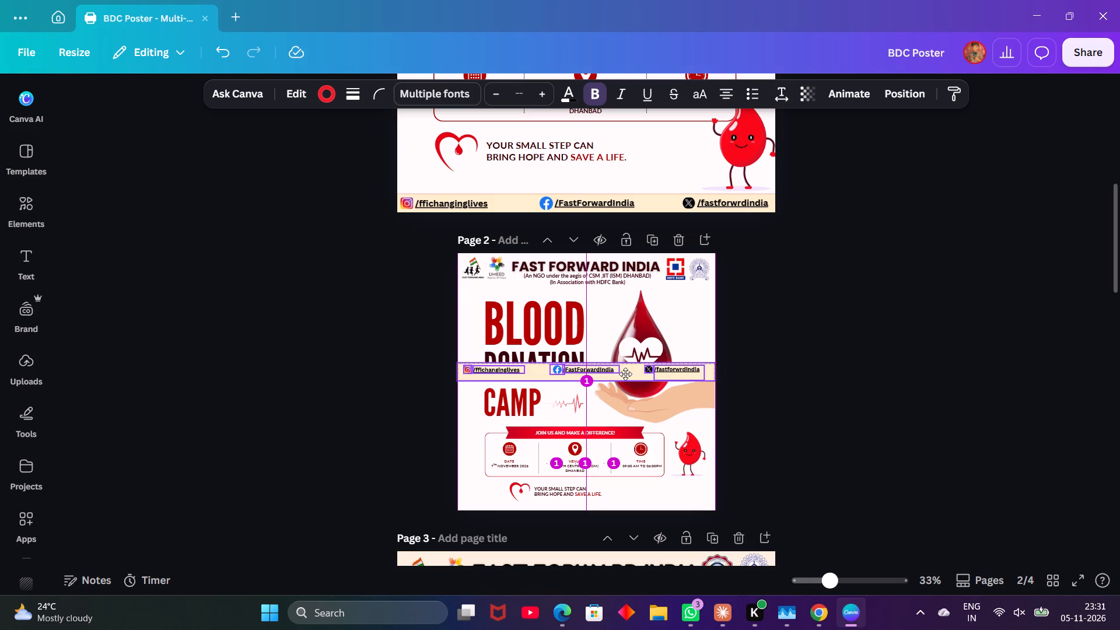
pyautogui.moveTo(625, 374); pyautogui.dragTo(625, 497)
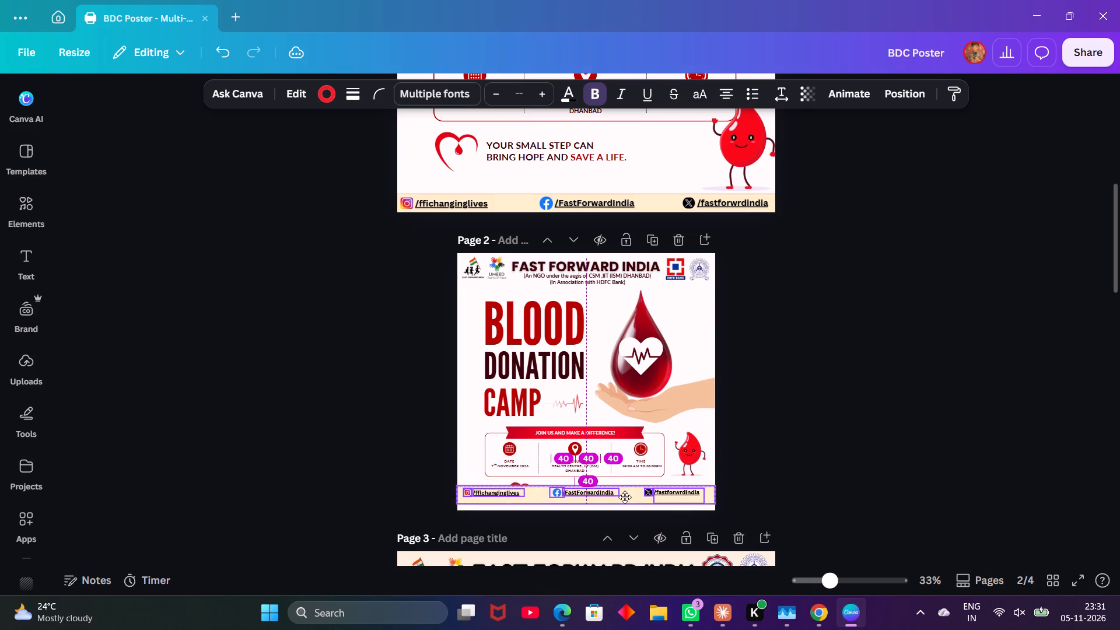
pyautogui.moveTo(625, 497); pyautogui.dragTo(627, 509)
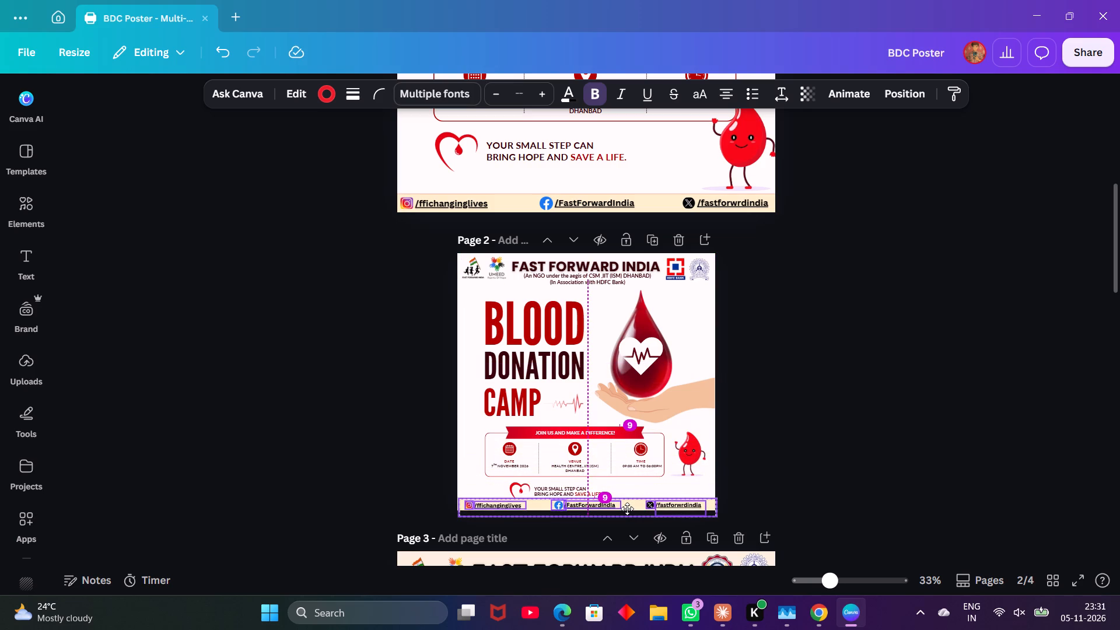
pyautogui.moveTo(627, 509); pyautogui.dragTo(625, 509)
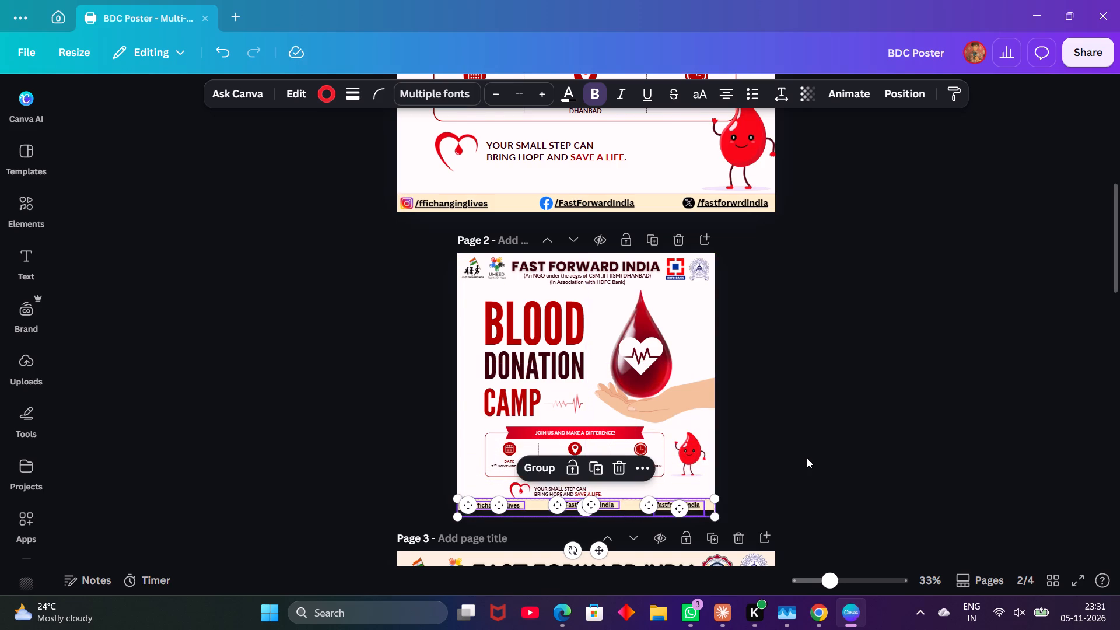
pyautogui.click(807, 458)
# Select the heart icon and YOUR SMALL STEP CAN tagline together and shift them up and left, clear of the footer strip.
pyautogui.scroll(-1, 807, 458)
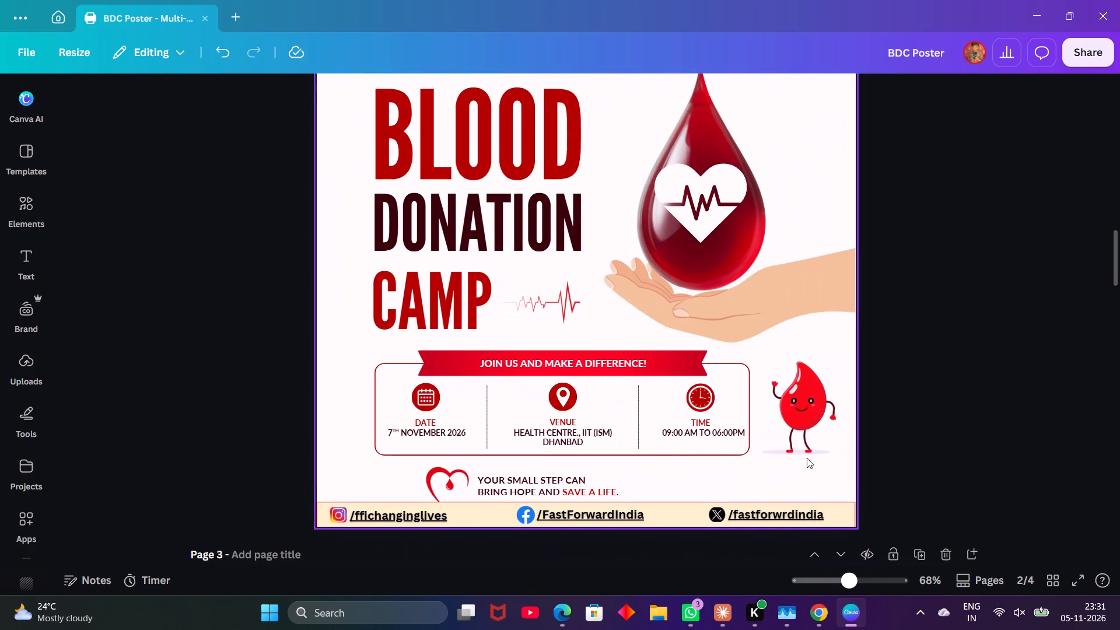
pyautogui.scroll(-1, 807, 458)
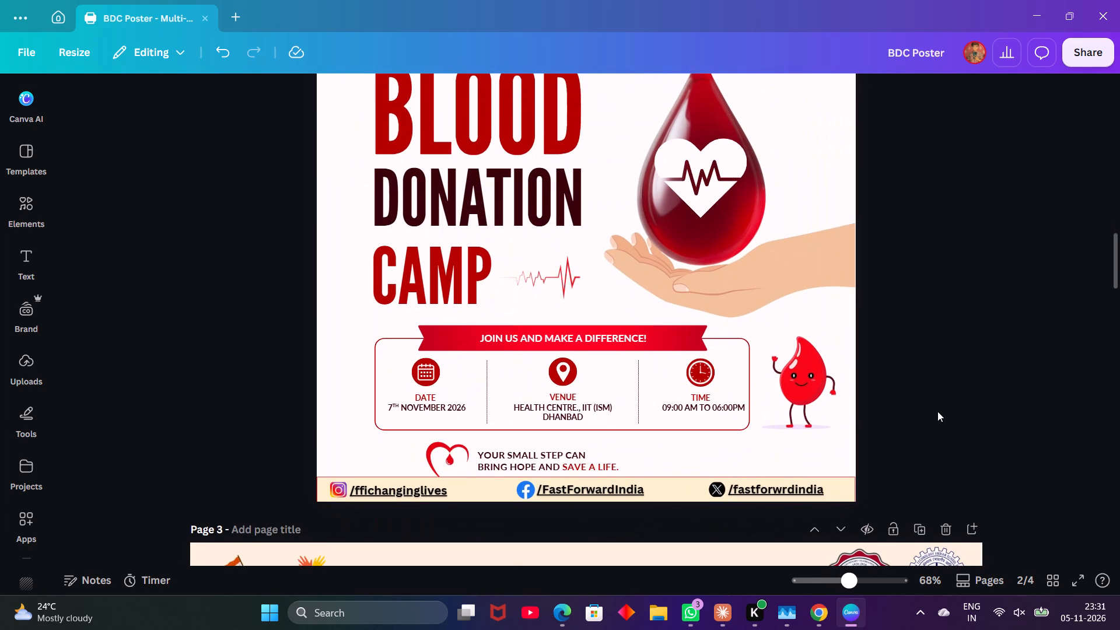
pyautogui.rightClick(937, 411)
pyautogui.moveTo(405, 437); pyautogui.dragTo(524, 454)
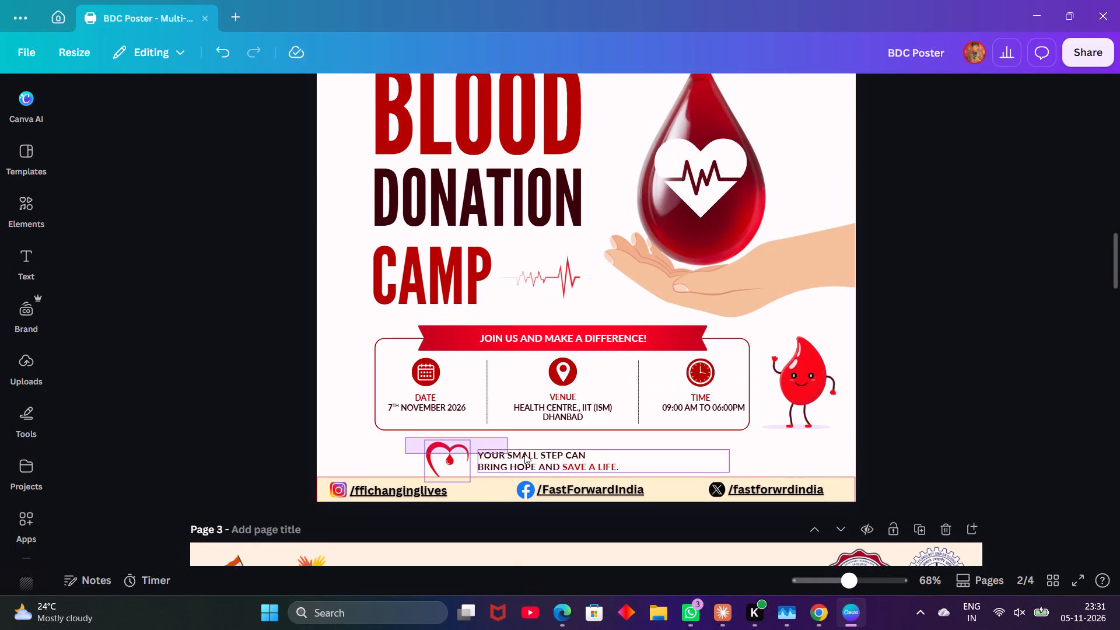
pyautogui.moveTo(524, 454); pyautogui.dragTo(563, 463)
pyautogui.moveTo(563, 463); pyautogui.dragTo(547, 459)
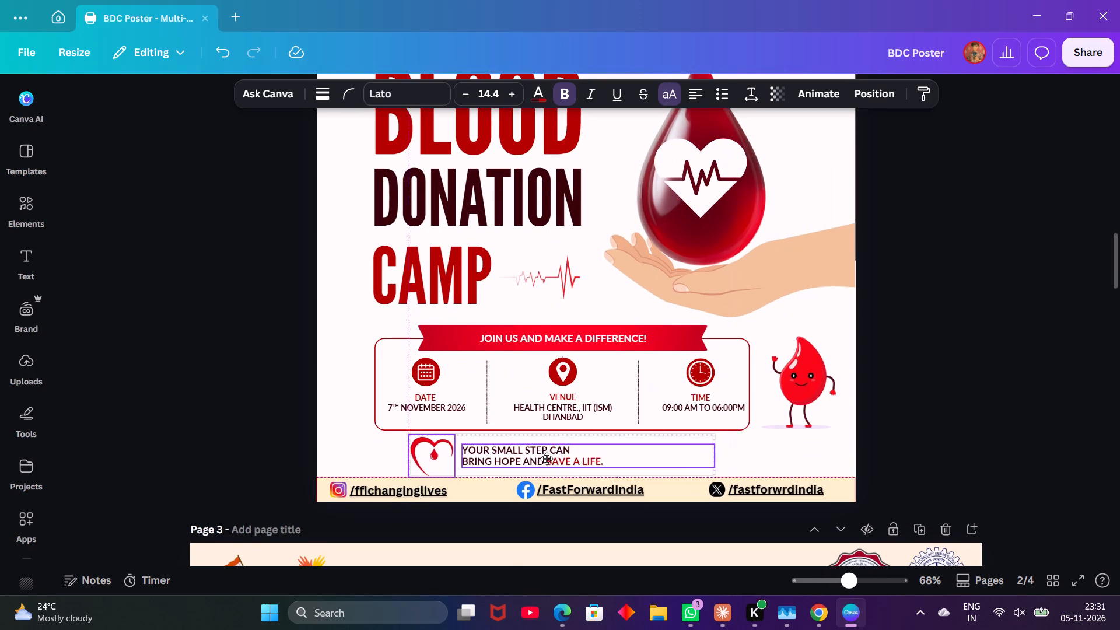
pyautogui.moveTo(547, 459); pyautogui.dragTo(537, 455)
pyautogui.click(914, 357)
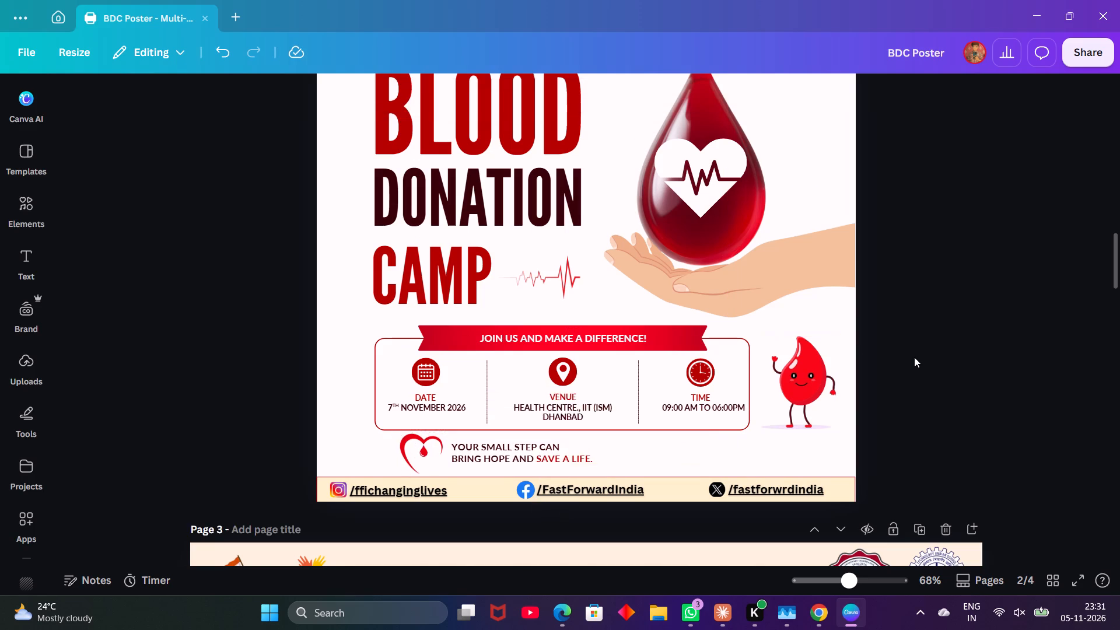
# Move page 2's mascot slightly down and left, beside the event details box's lower corner and just above the footer strip.
pyautogui.scroll(-1, 861, 369)
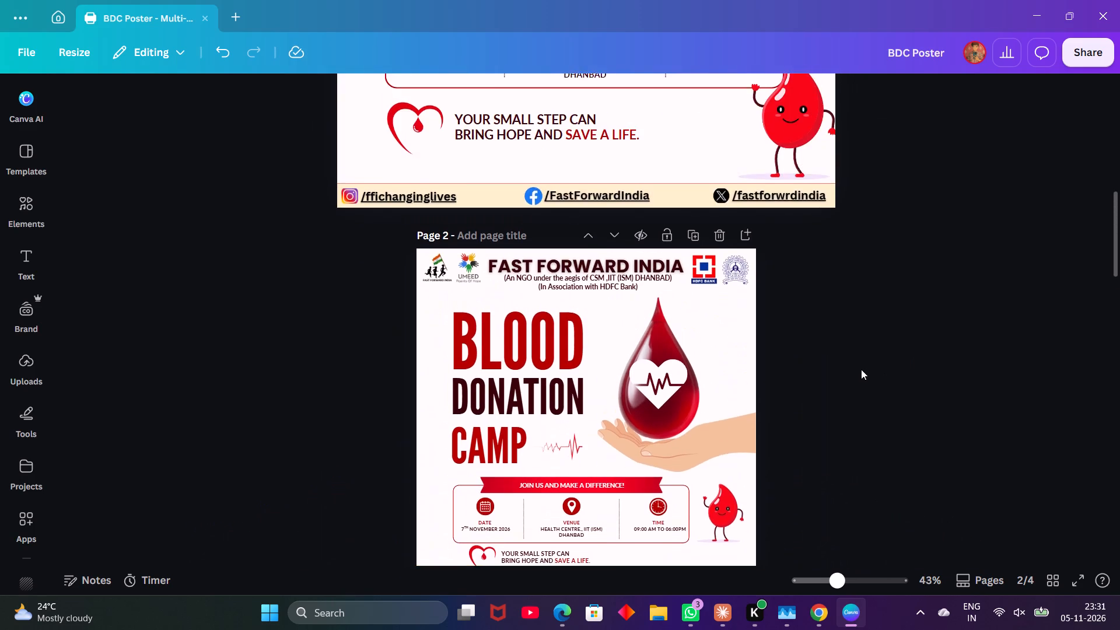
pyautogui.scroll(-4, 861, 369)
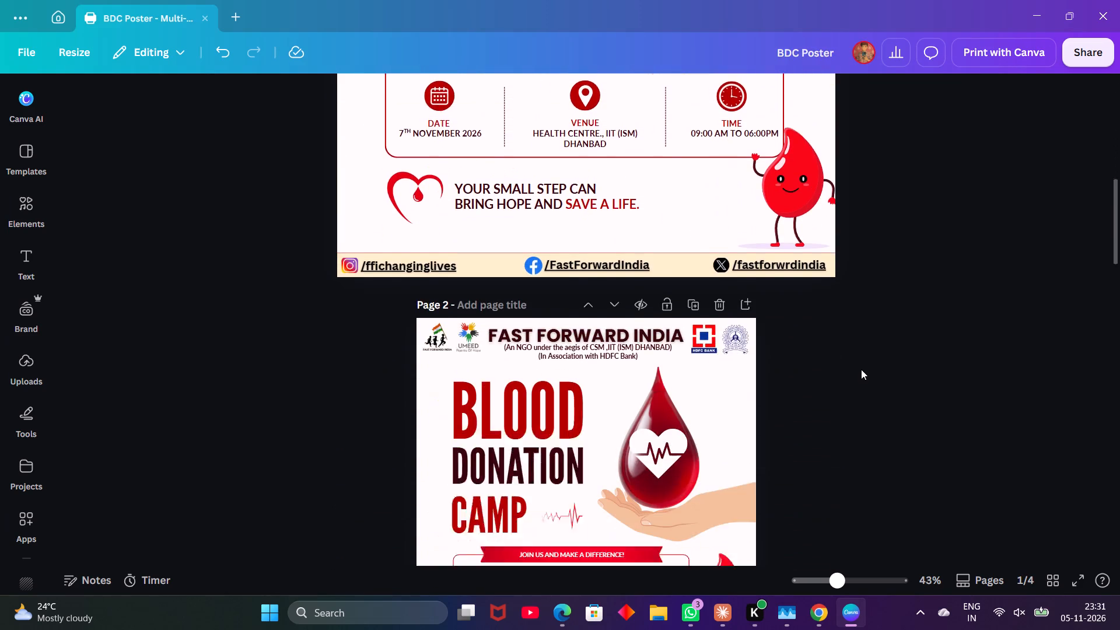
pyautogui.scroll(-3, 861, 369)
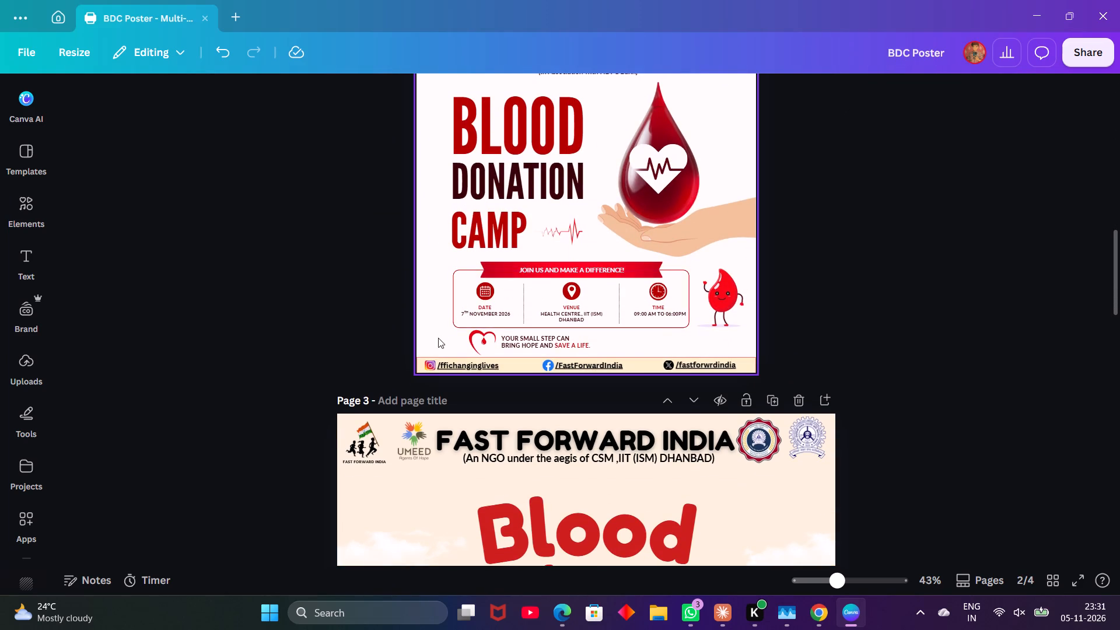
pyautogui.moveTo(740, 309); pyautogui.dragTo(727, 342)
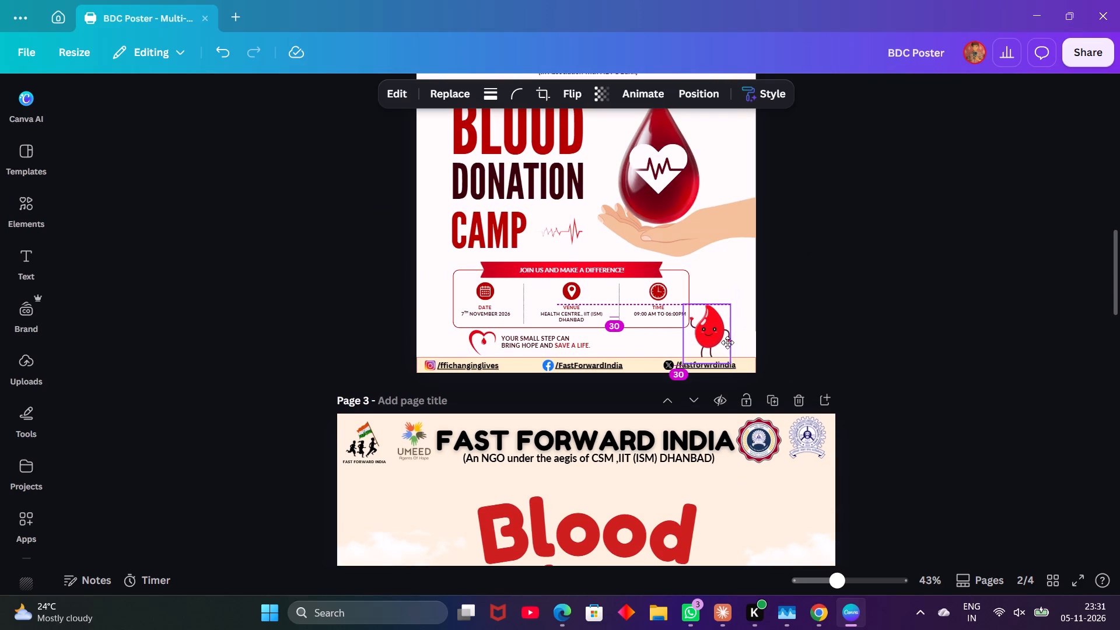
pyautogui.moveTo(727, 342); pyautogui.dragTo(729, 338)
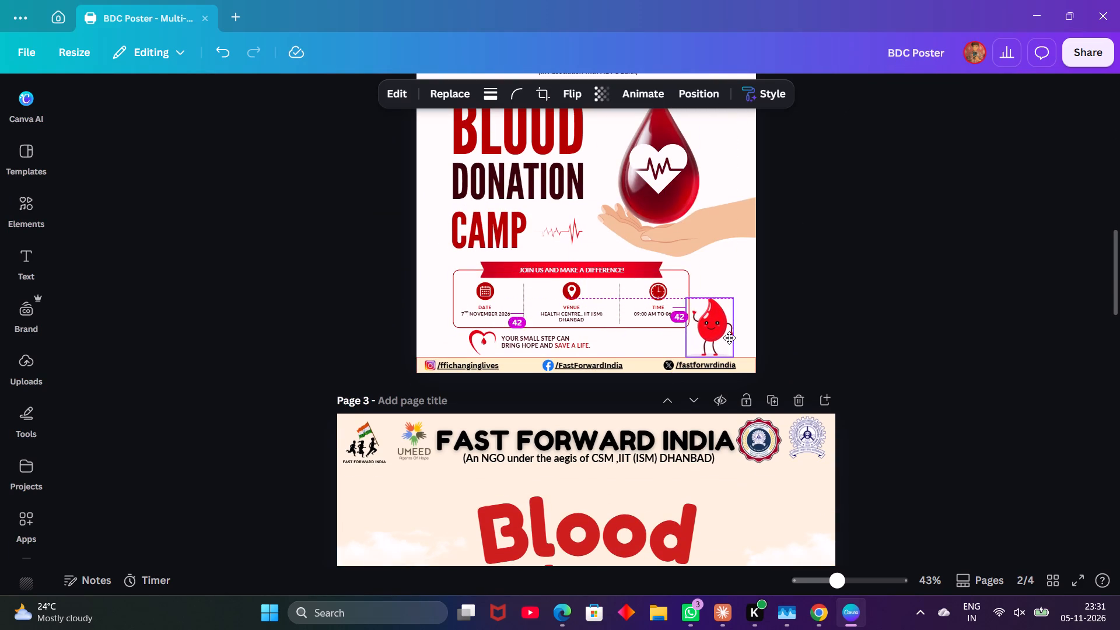
pyautogui.moveTo(729, 338); pyautogui.dragTo(731, 337)
pyautogui.click(916, 254)
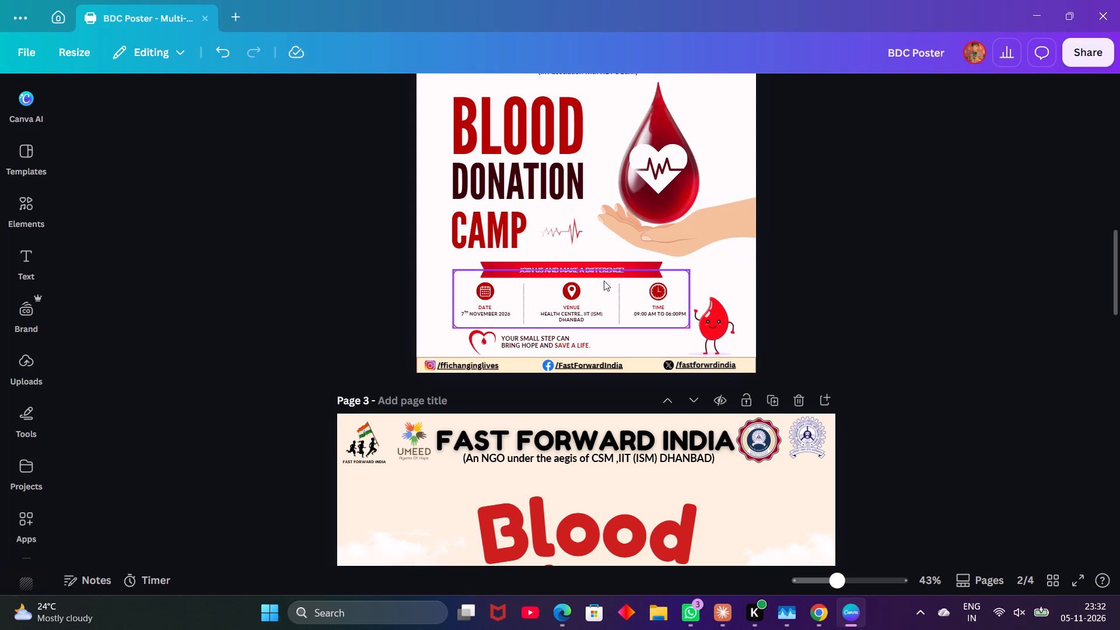
# Copy the BDC Poster design's share link for anyone with the link.
pyautogui.scroll(1, 856, 260)
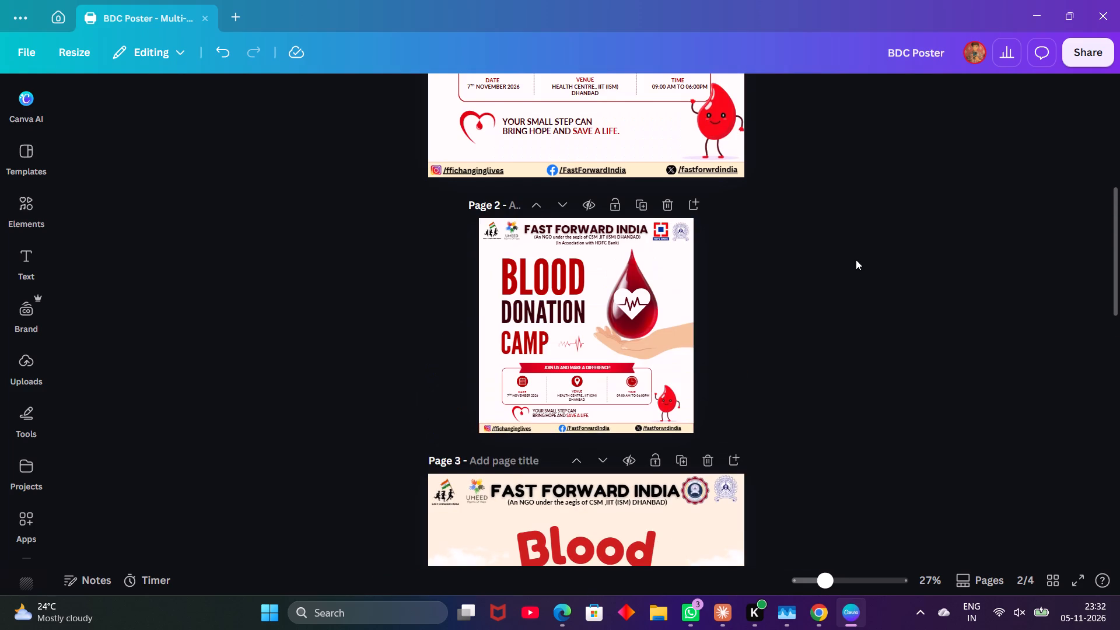
pyautogui.scroll(3, 856, 260)
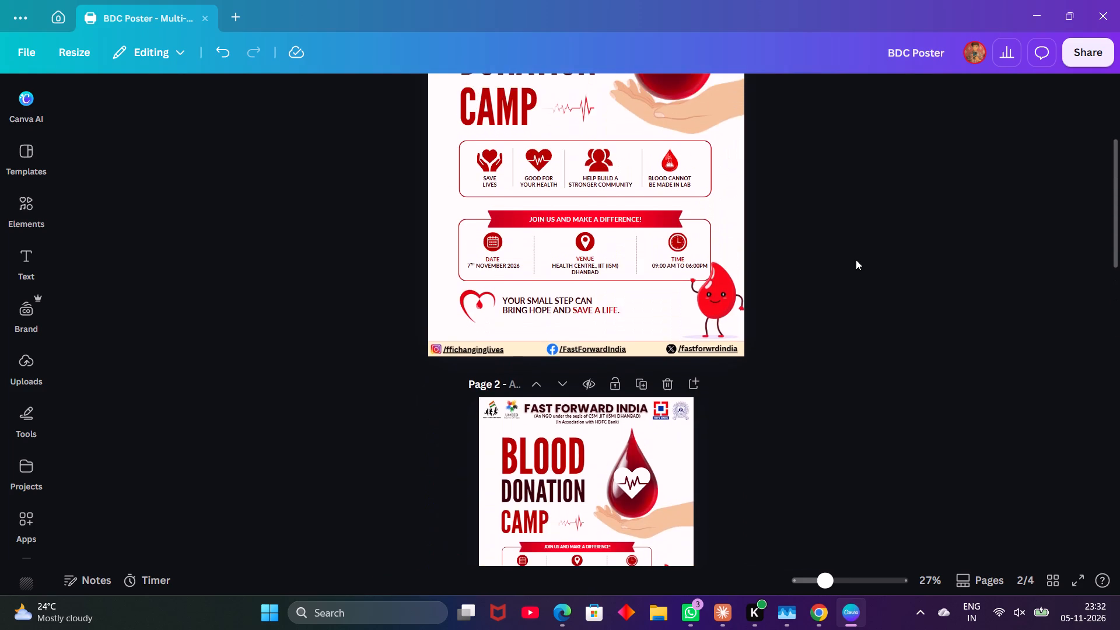
pyautogui.scroll(1, 856, 260)
pyautogui.scroll(-1, 856, 260)
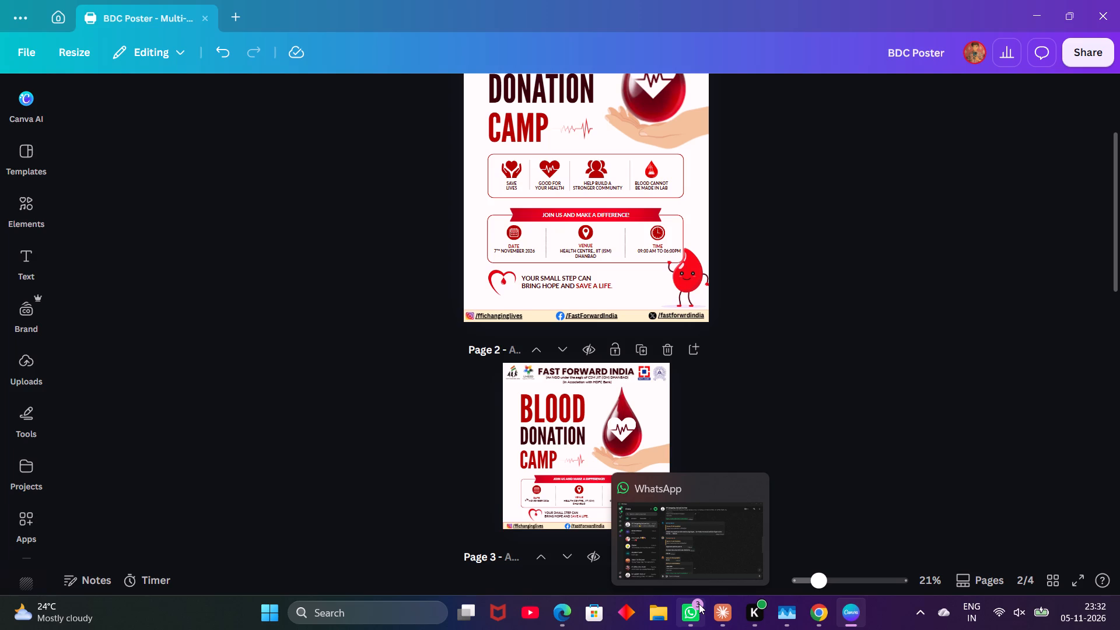
pyautogui.click(1105, 62)
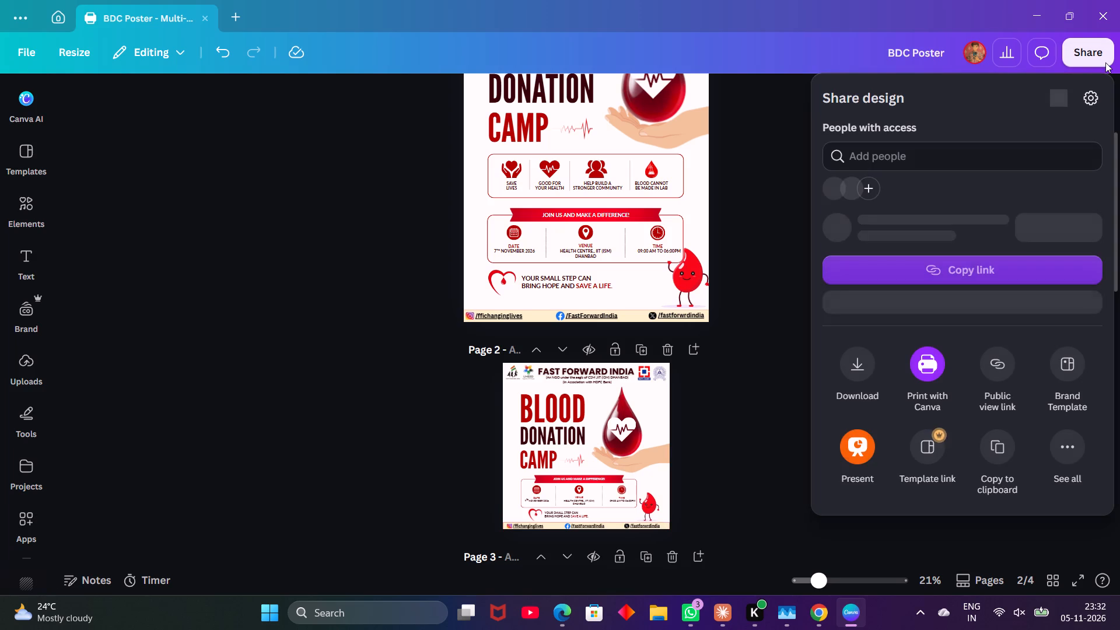
pyautogui.click(938, 284)
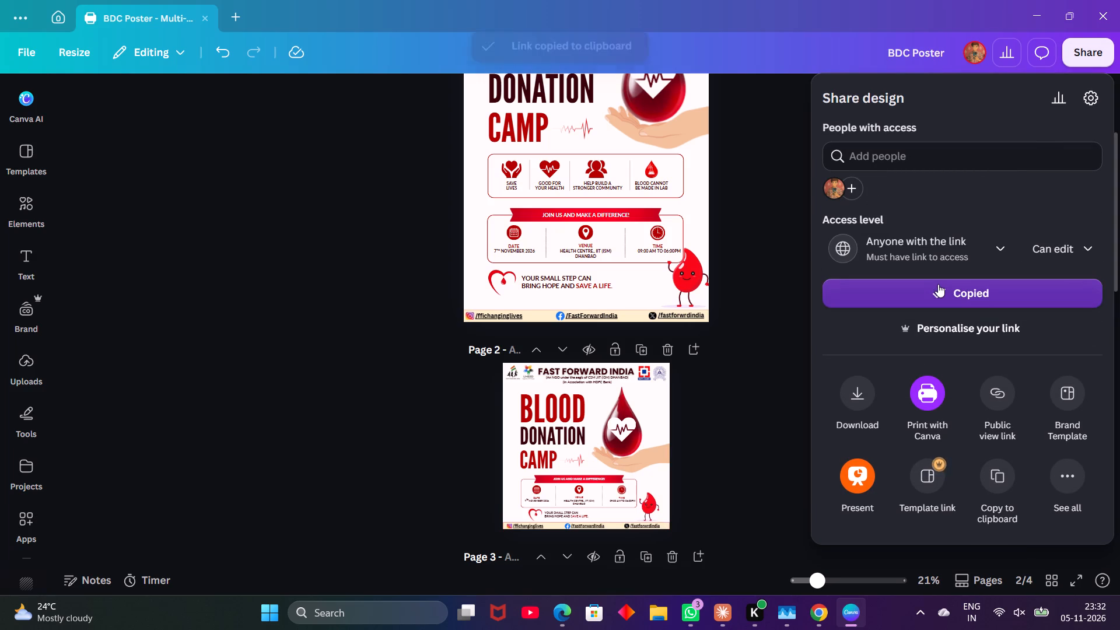
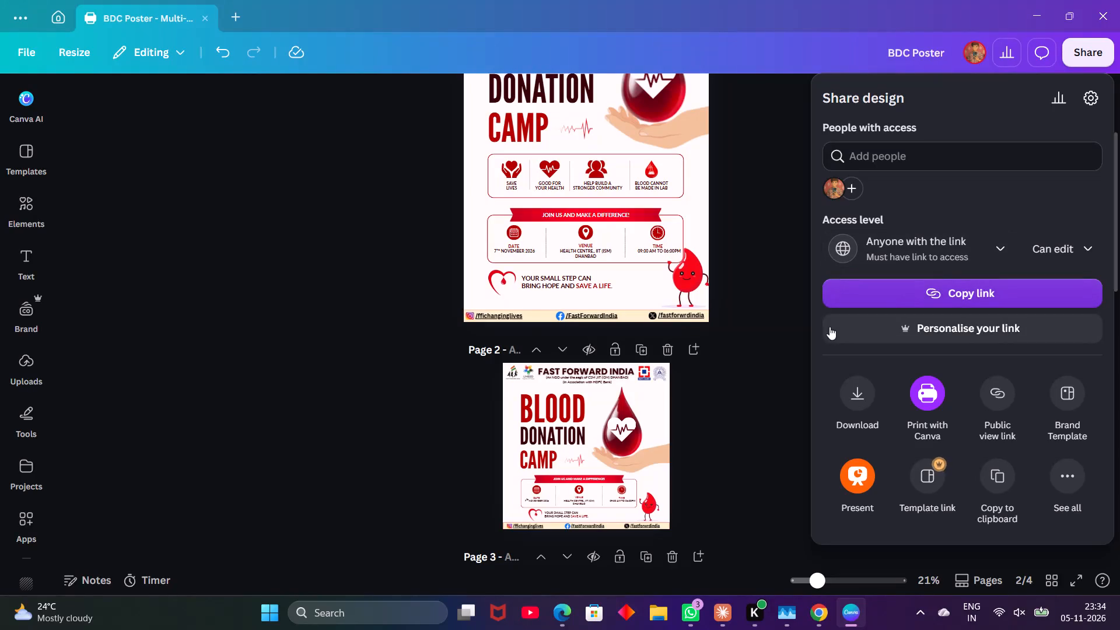
# Enlarge page 2's mascot and place it against the page's right edge, beside the event details box and just above the footer strip.
pyautogui.click(742, 354)
pyautogui.scroll(-1, 742, 354)
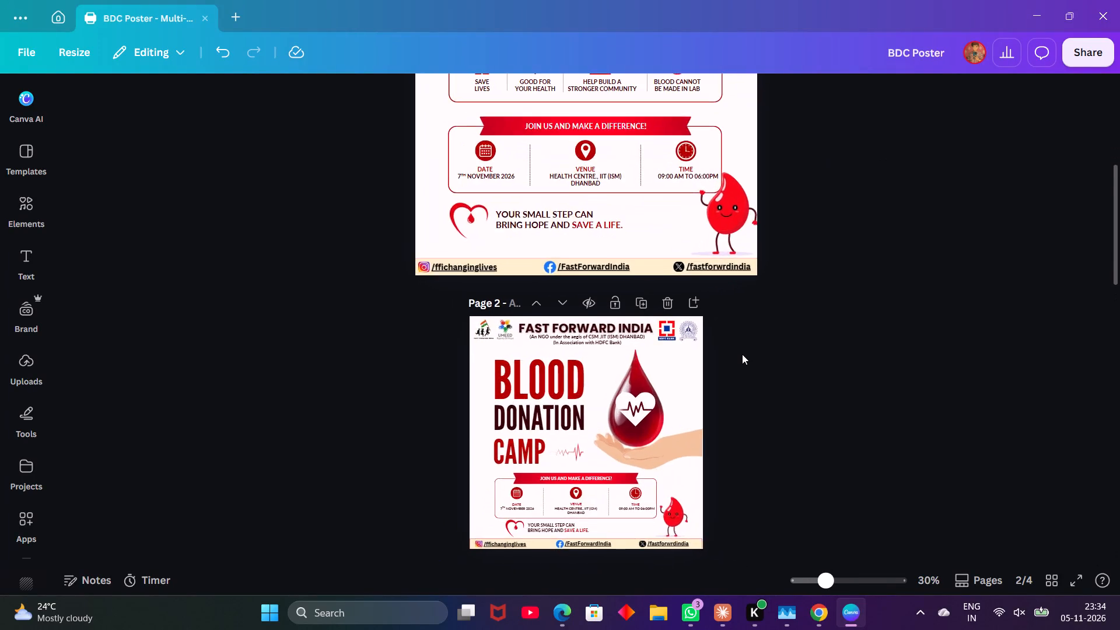
pyautogui.scroll(-2, 742, 354)
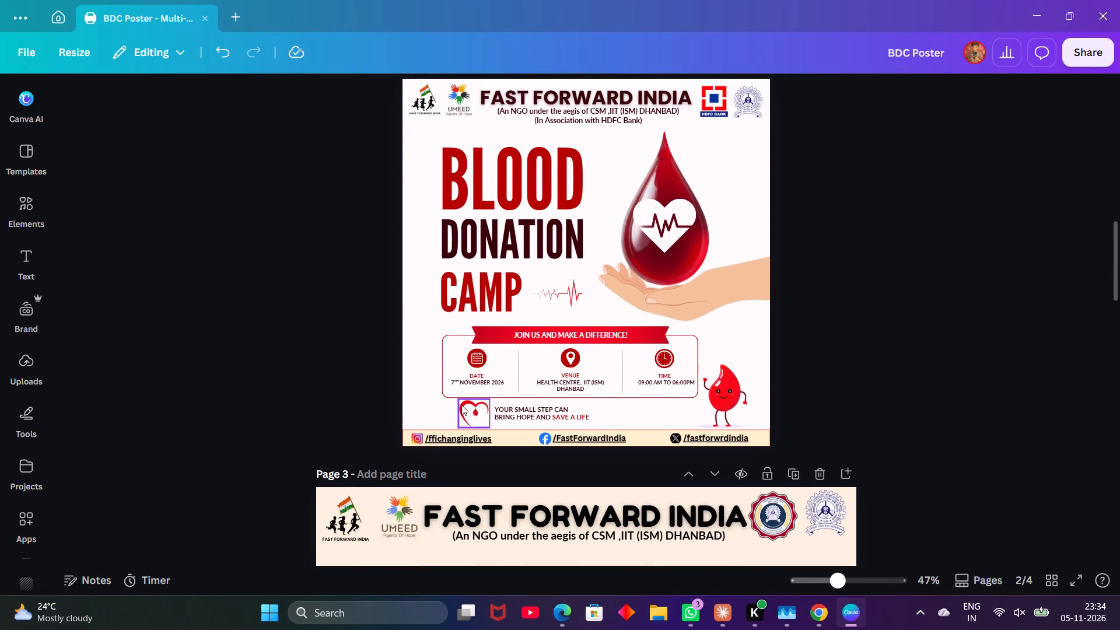
pyautogui.moveTo(442, 407); pyautogui.dragTo(581, 420)
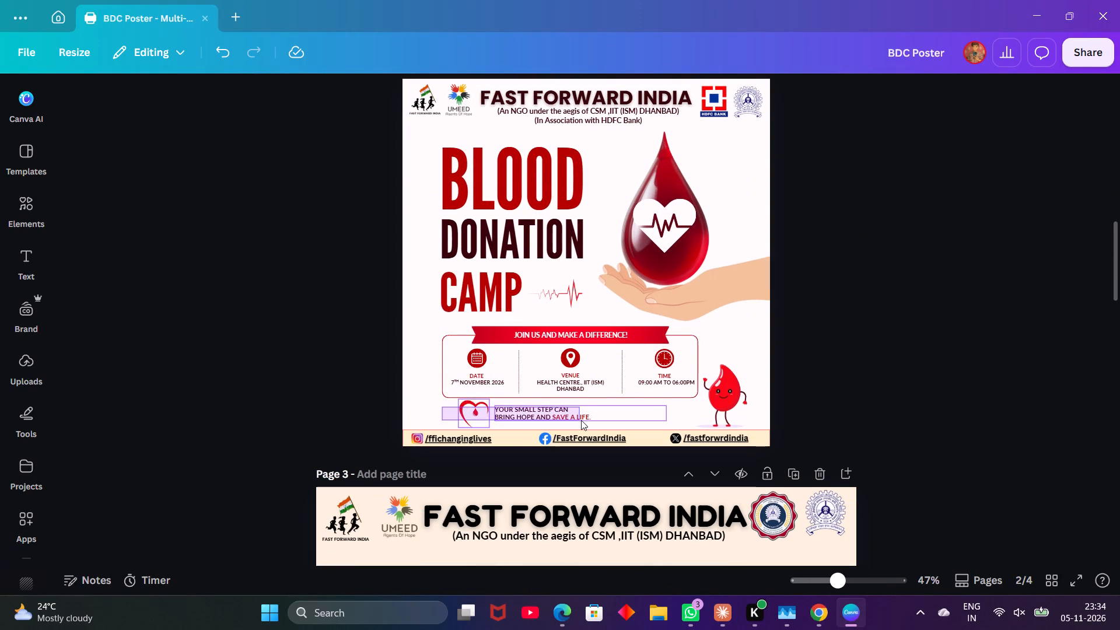
pyautogui.moveTo(731, 393); pyautogui.dragTo(719, 411)
pyautogui.moveTo(736, 379); pyautogui.dragTo(763, 348)
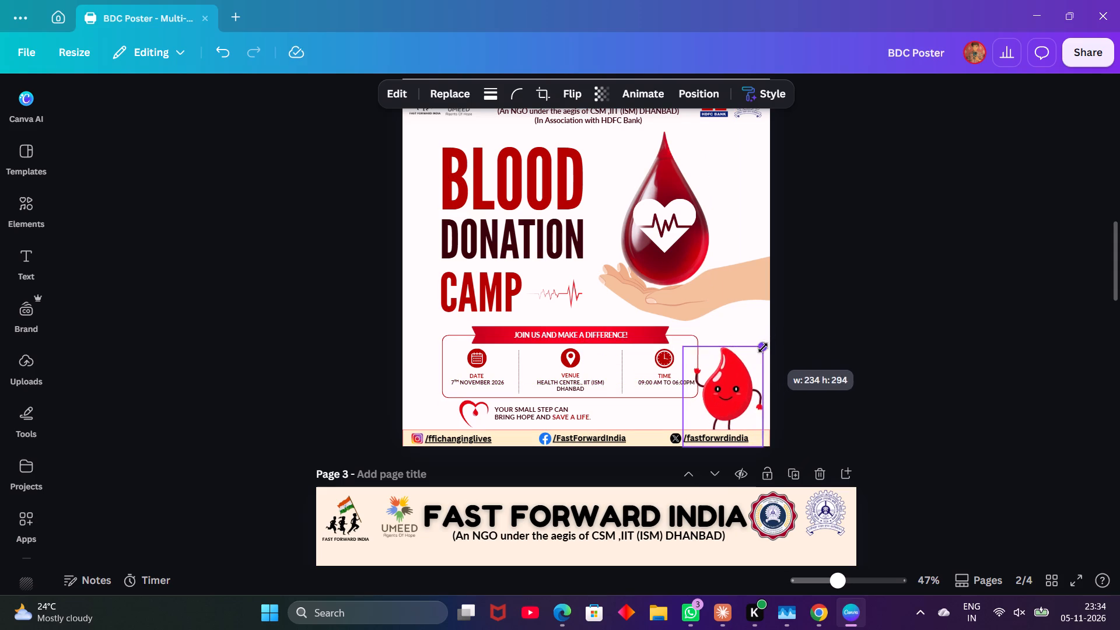
pyautogui.moveTo(763, 348); pyautogui.dragTo(761, 353)
pyautogui.moveTo(751, 371); pyautogui.dragTo(764, 358)
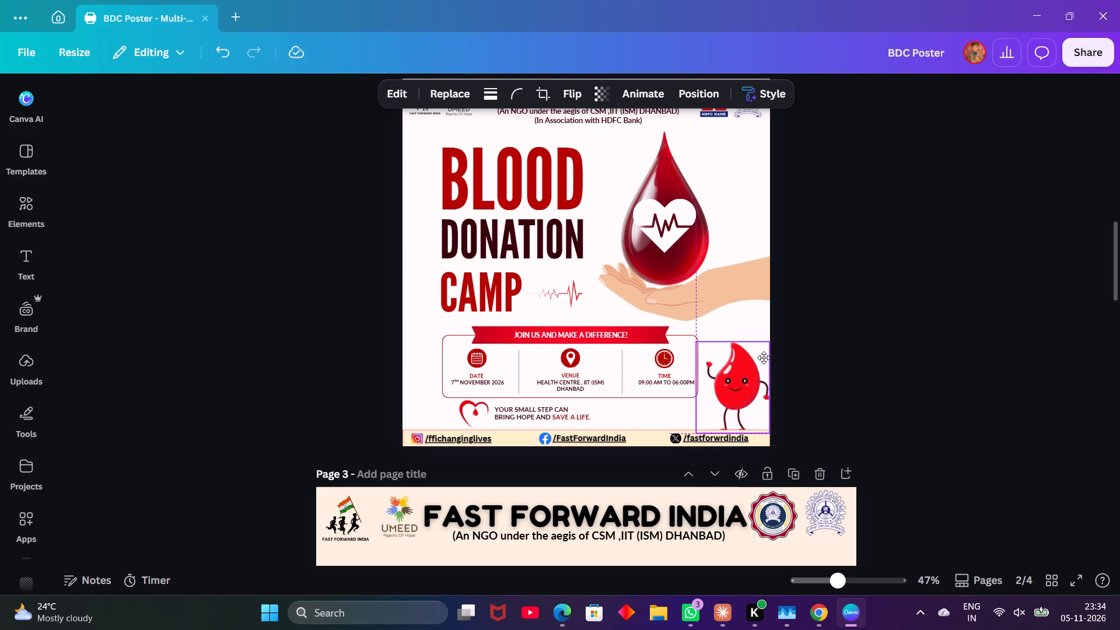
pyautogui.moveTo(764, 358); pyautogui.dragTo(764, 352)
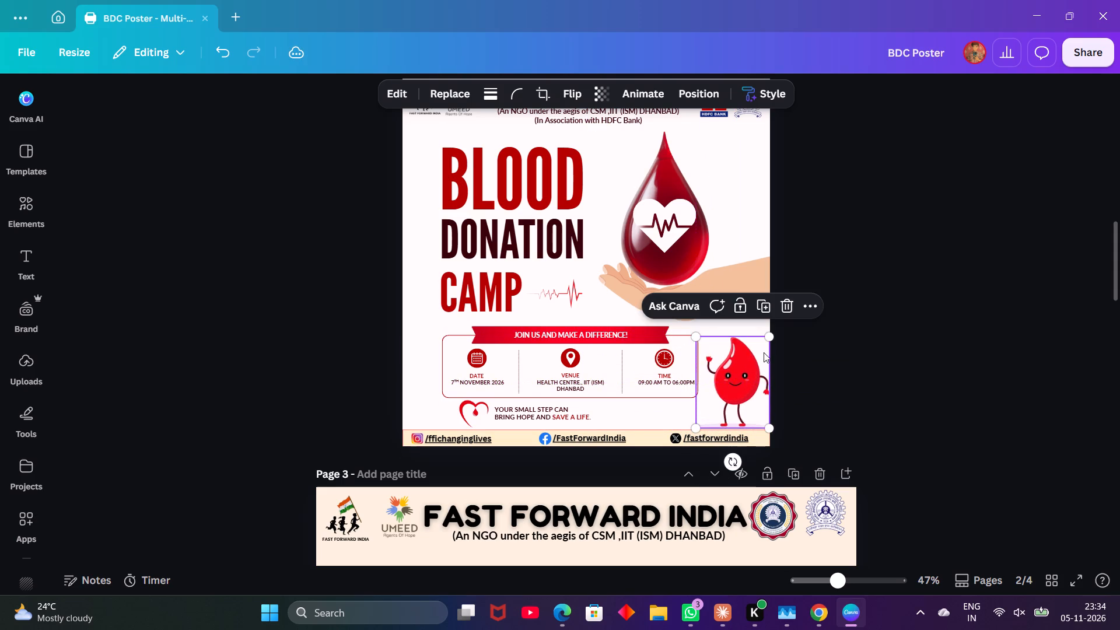
pyautogui.click(844, 331)
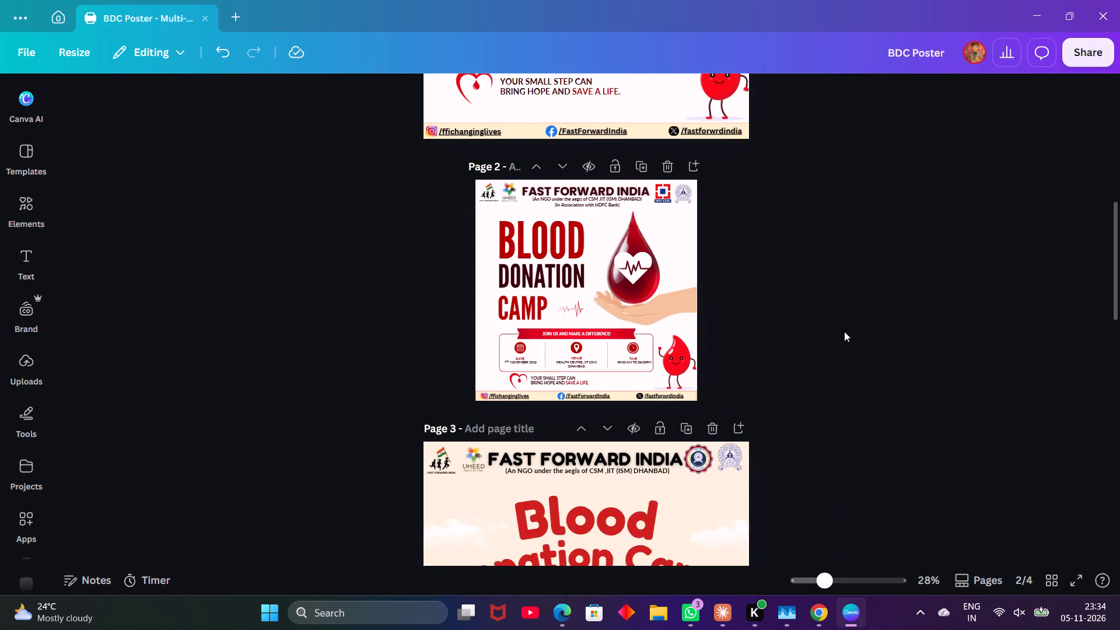
# Review the square poster on page 2 against the original page 1 poster, comparing the header, artwork, event details and footer.
pyautogui.scroll(4, 844, 331)
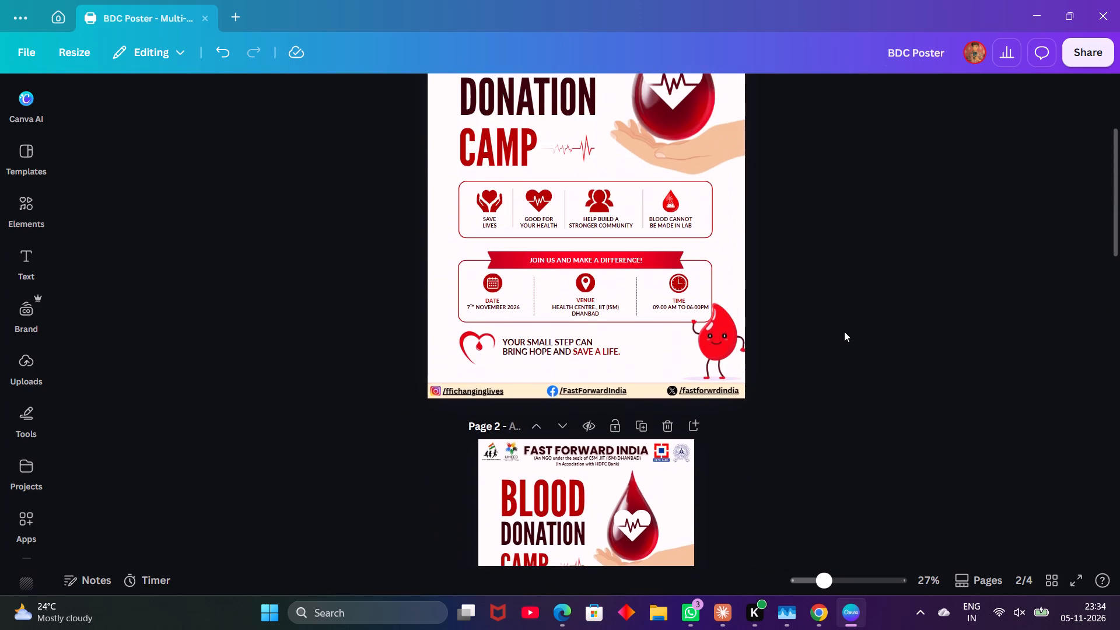
pyautogui.scroll(-1, 844, 331)
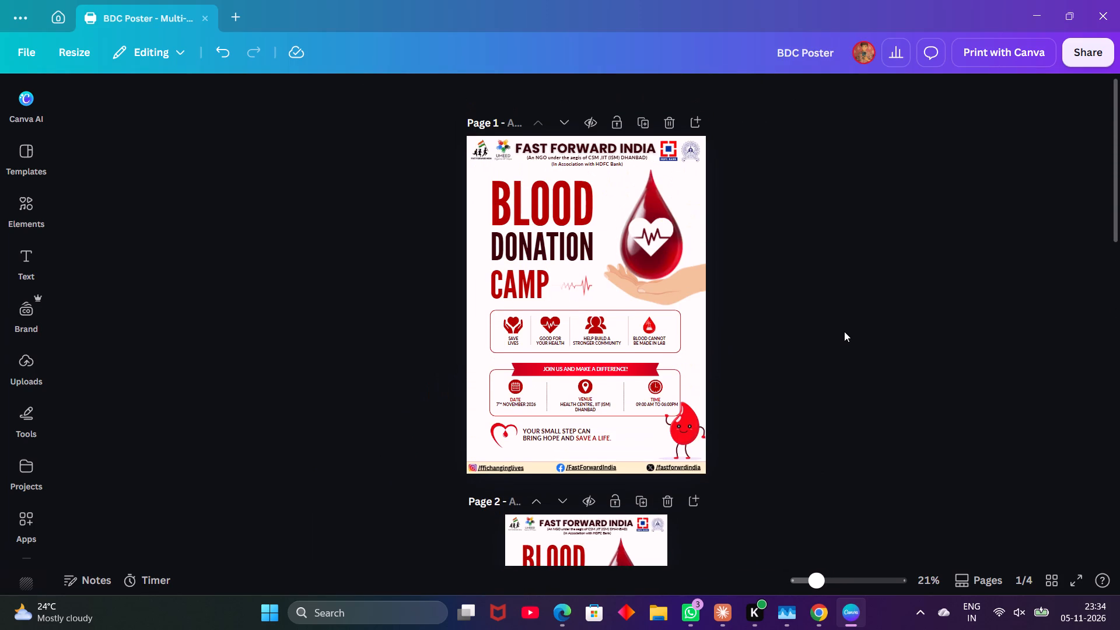
pyautogui.scroll(-1, 844, 331)
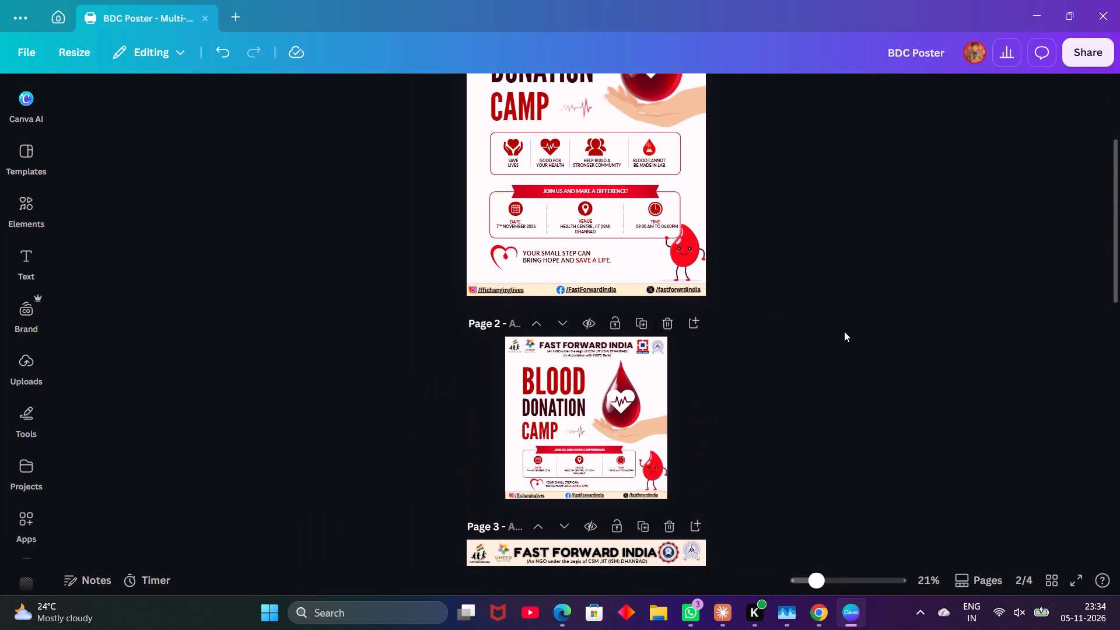
pyautogui.scroll(-1, 844, 331)
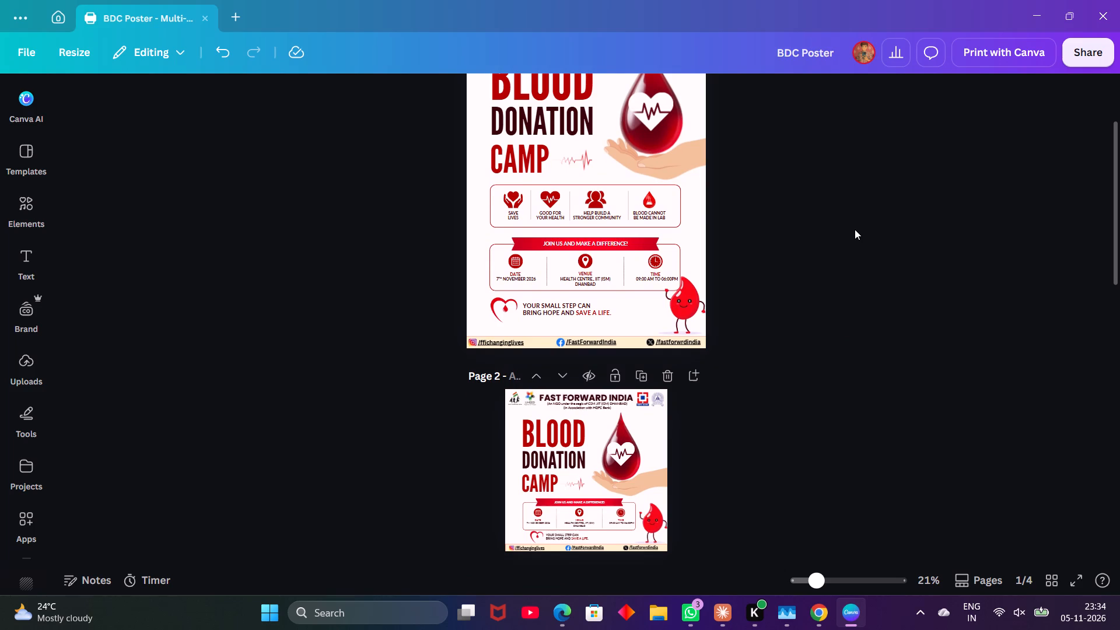
pyautogui.scroll(1, 855, 229)
pyautogui.scroll(-9, 855, 229)
pyautogui.scroll(4, 864, 184)
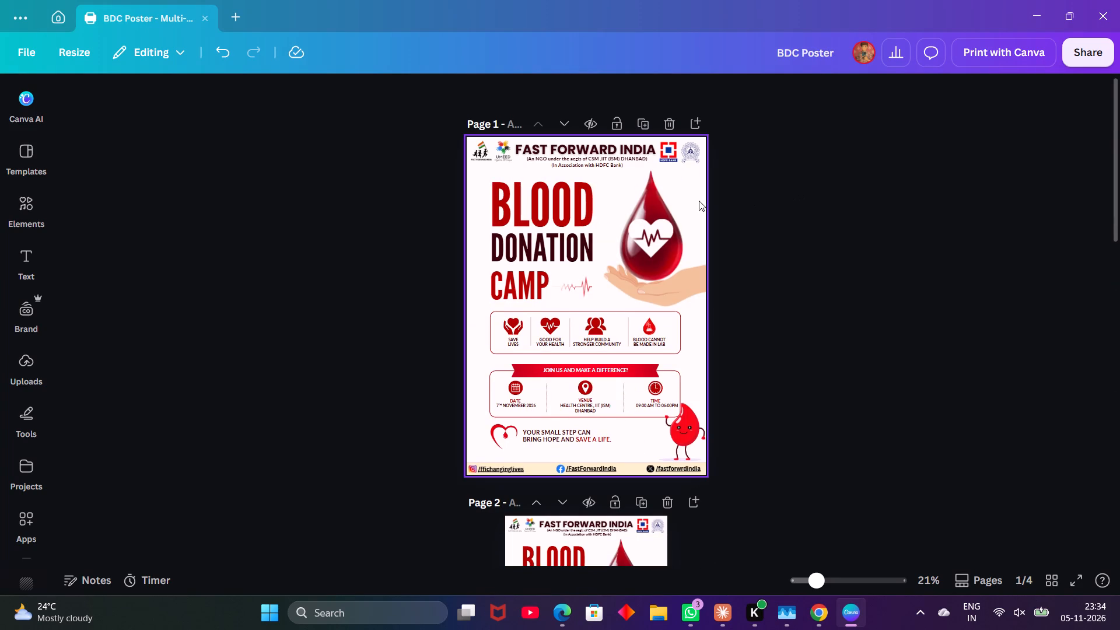
pyautogui.scroll(-1, 699, 201)
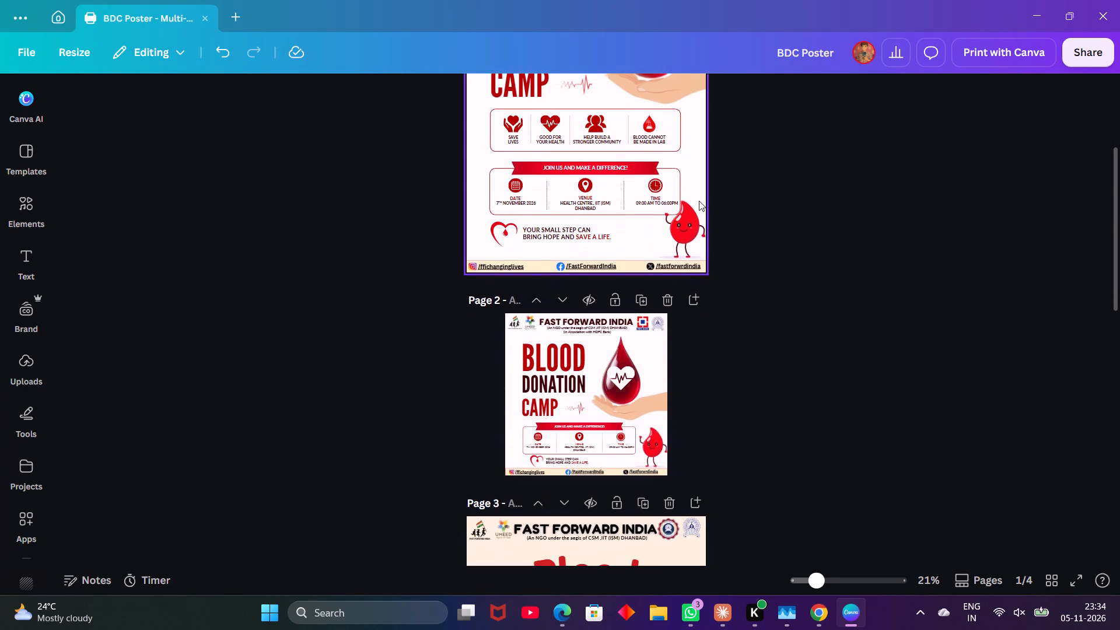
pyautogui.scroll(-2, 699, 201)
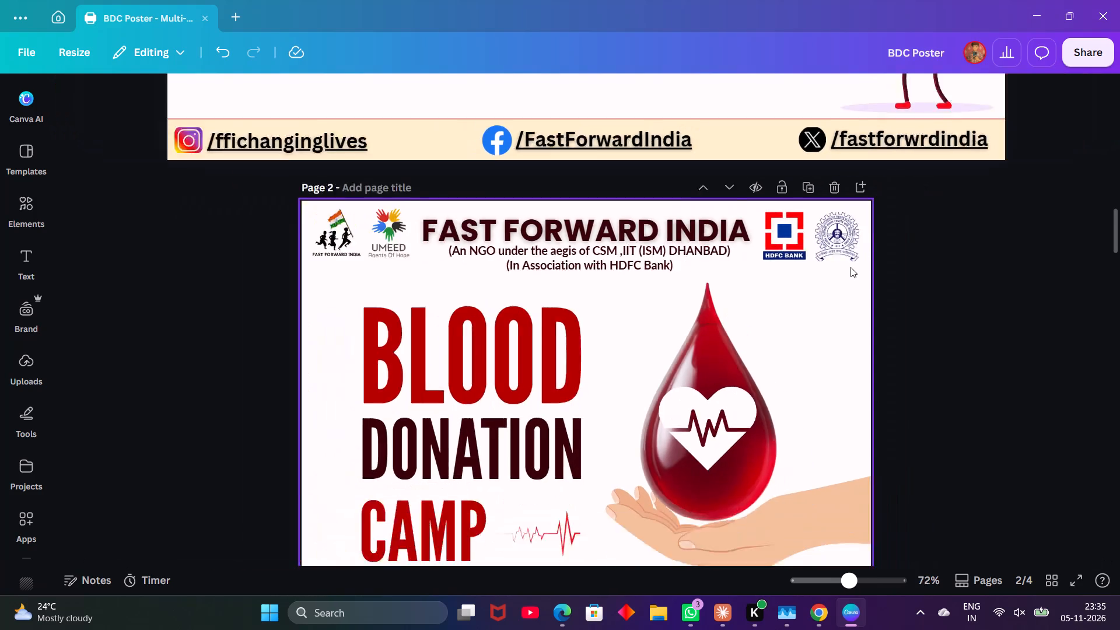
pyautogui.scroll(9, 850, 267)
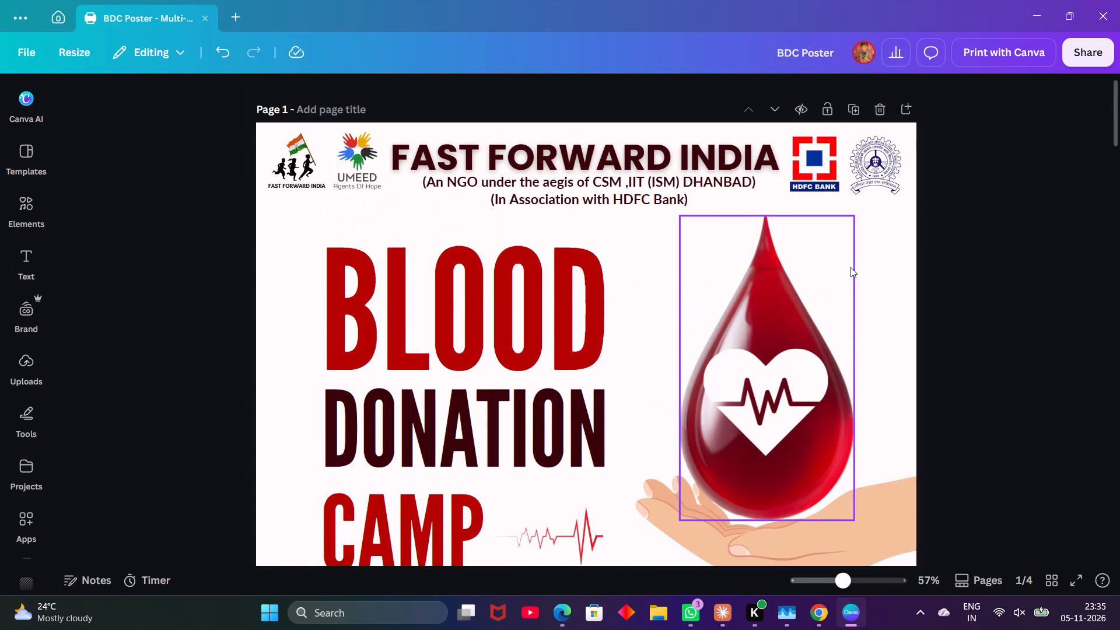
pyautogui.scroll(-2, 850, 267)
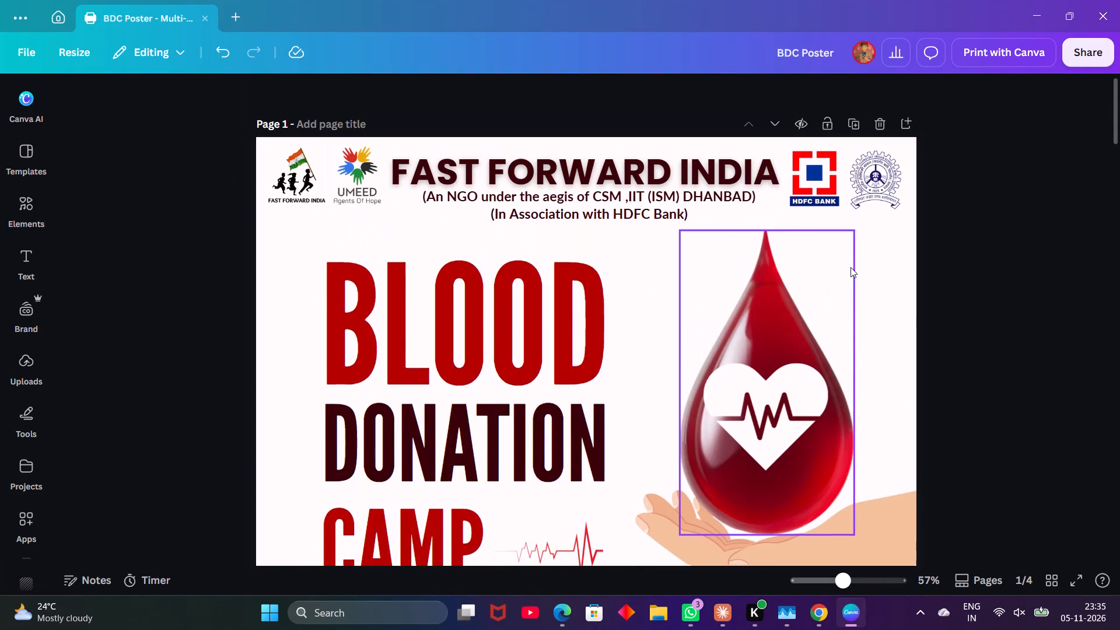
pyautogui.scroll(-4, 850, 267)
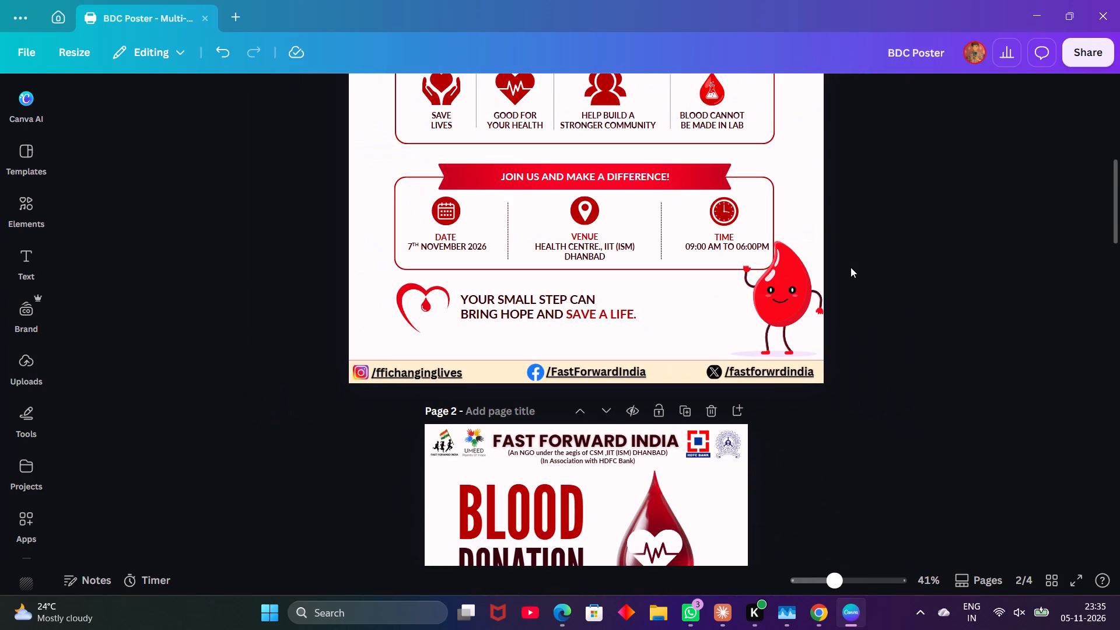
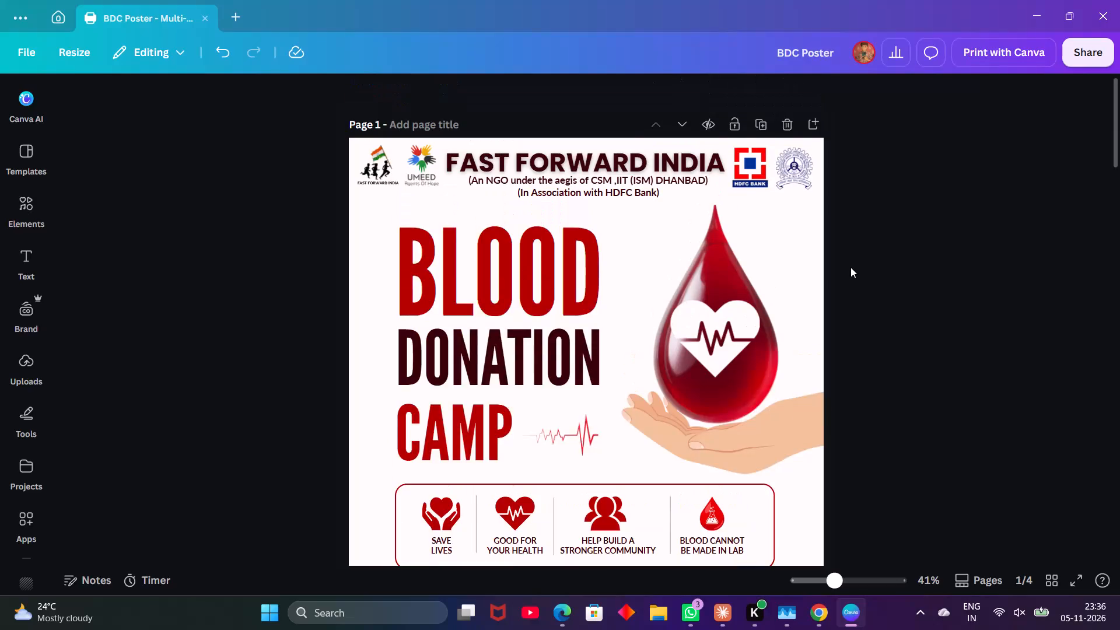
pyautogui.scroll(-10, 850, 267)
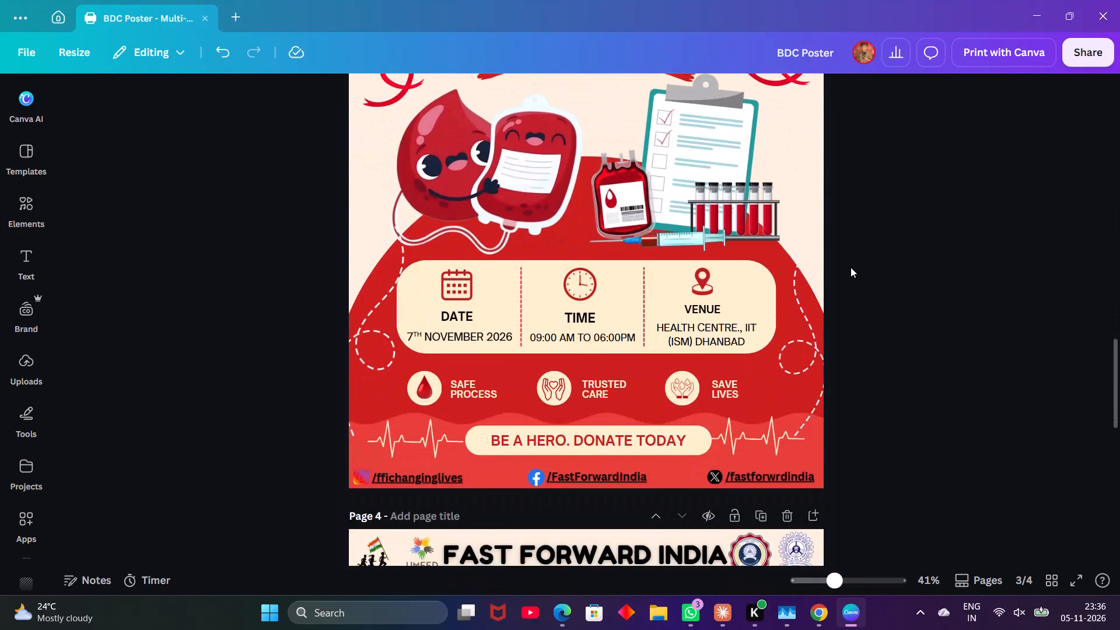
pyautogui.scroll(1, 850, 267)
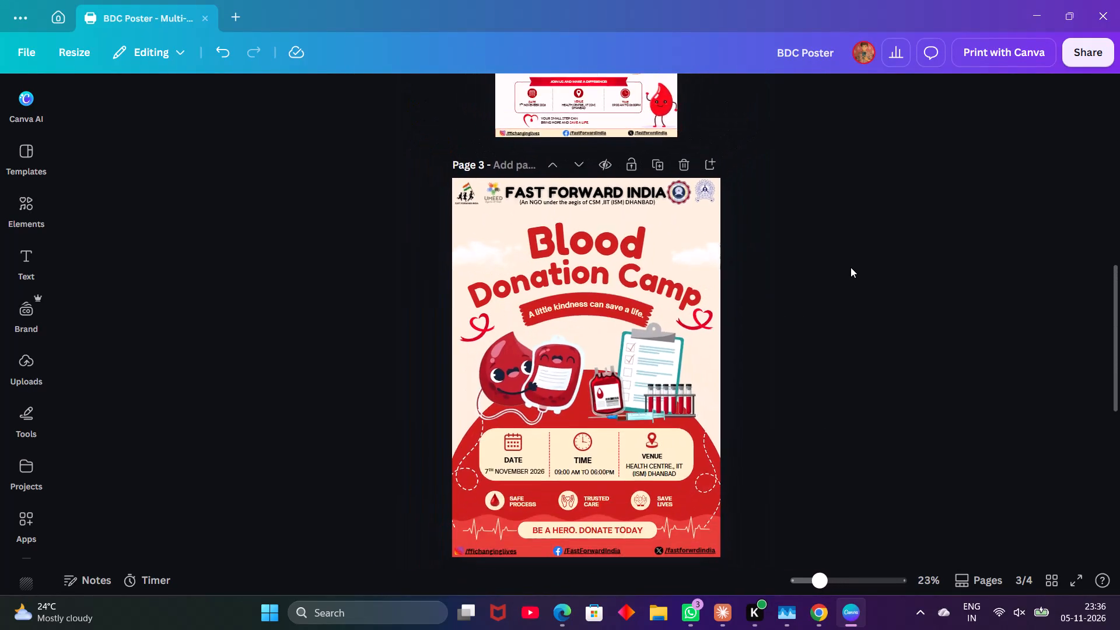
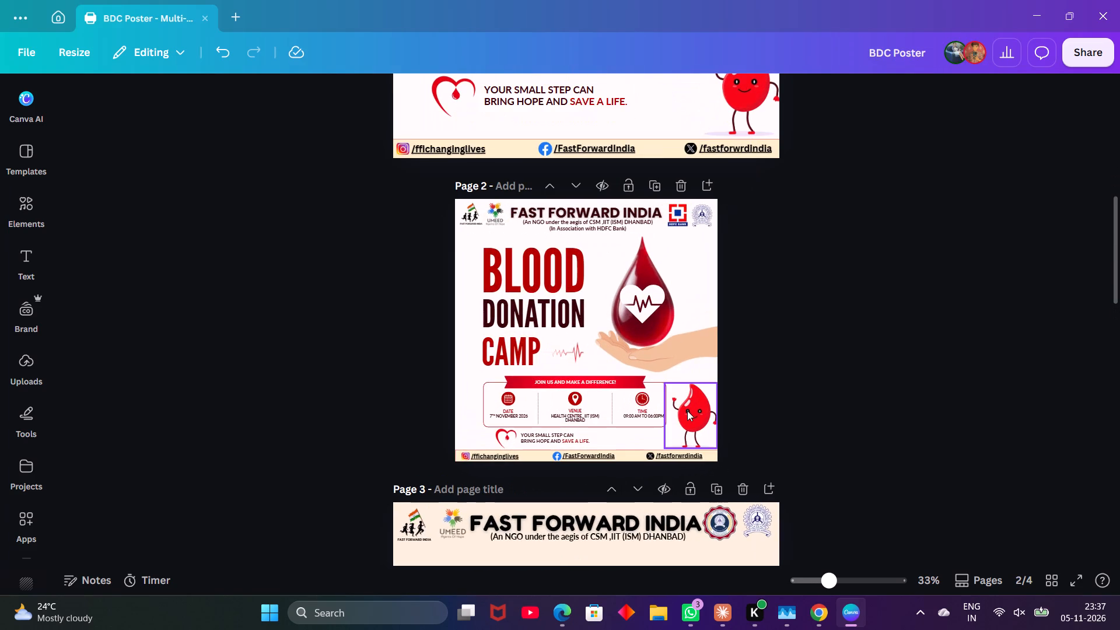
# Shrink the blood-drop mascot on page 2 and place it beside the event details box, just above the footer.
pyautogui.moveTo(687, 411); pyautogui.dragTo(664, 430)
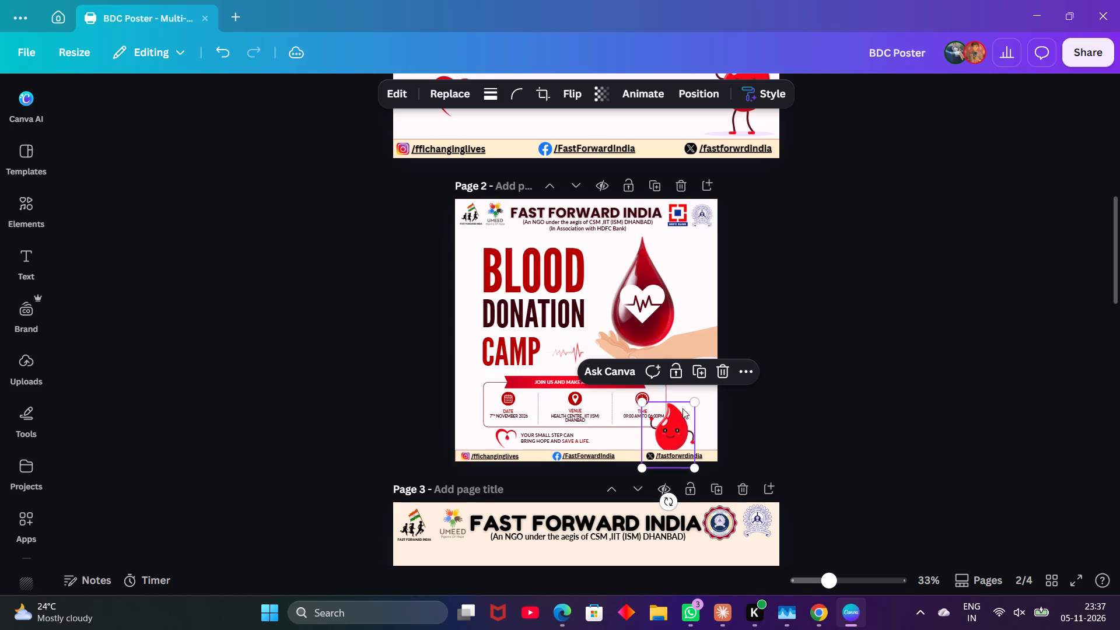
pyautogui.click(695, 395)
pyautogui.moveTo(681, 421); pyautogui.dragTo(702, 418)
pyautogui.moveTo(717, 397); pyautogui.dragTo(699, 408)
pyautogui.moveTo(685, 426); pyautogui.dragTo(685, 414)
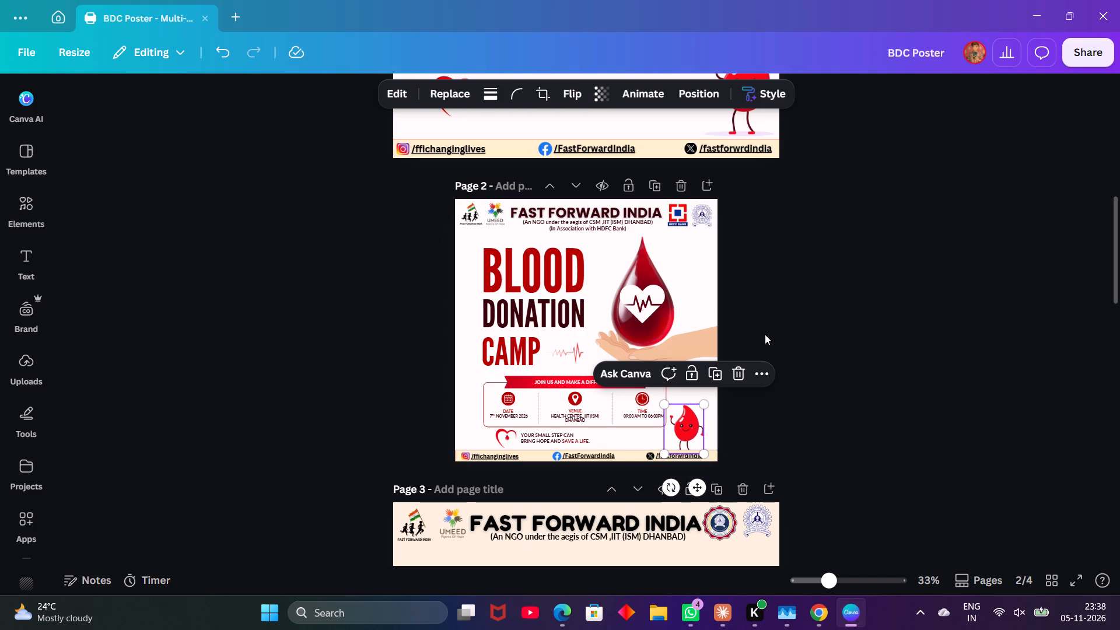
pyautogui.click(803, 321)
# Fine-tune the blood-drop mascot's position and enlarge it slightly so it fills the space beside the event details box.
pyautogui.click(698, 410)
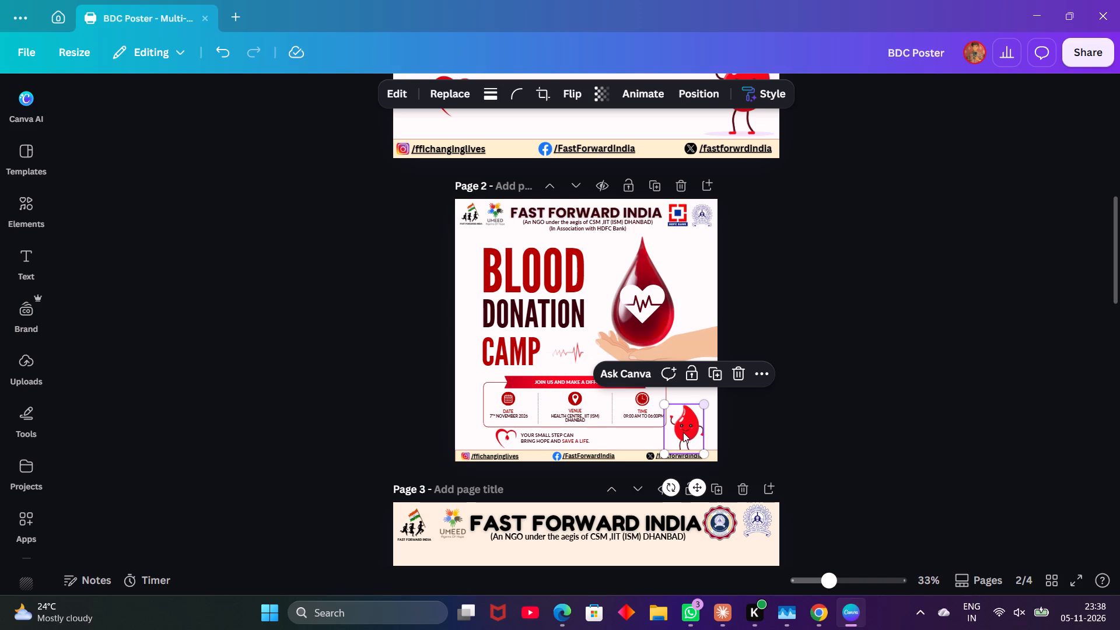
pyautogui.click(682, 430)
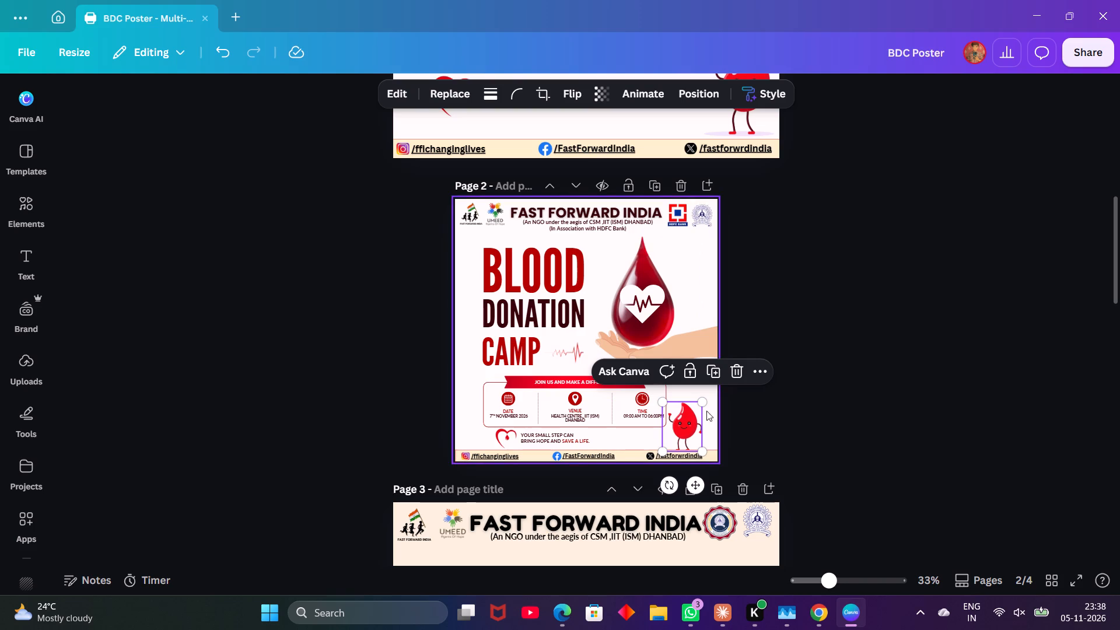
pyautogui.moveTo(703, 405); pyautogui.dragTo(692, 410)
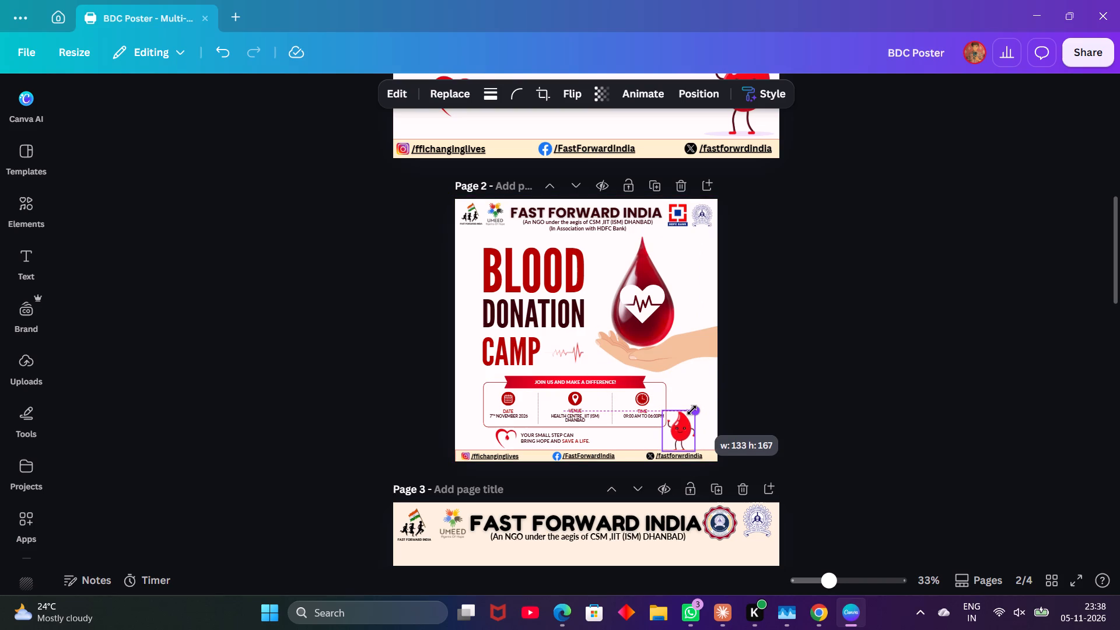
pyautogui.moveTo(692, 410); pyautogui.dragTo(704, 397)
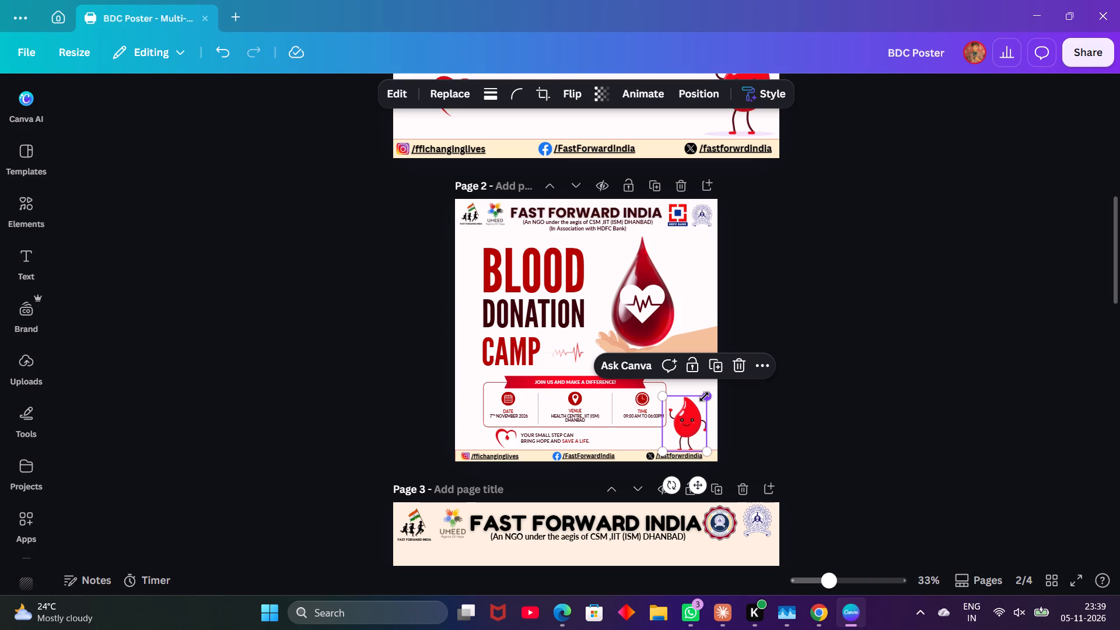
pyautogui.click(780, 358)
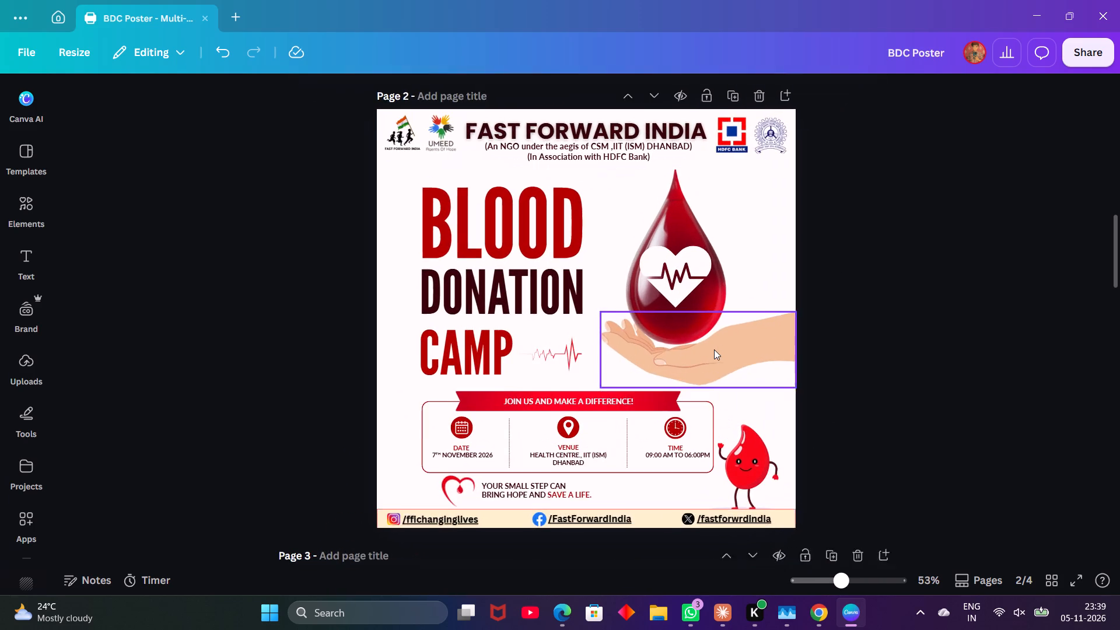
# Move the page 2 blood-drop mascot lower and slightly inward so its legs overlap the social media footer strip.
pyautogui.scroll(-2, 714, 349)
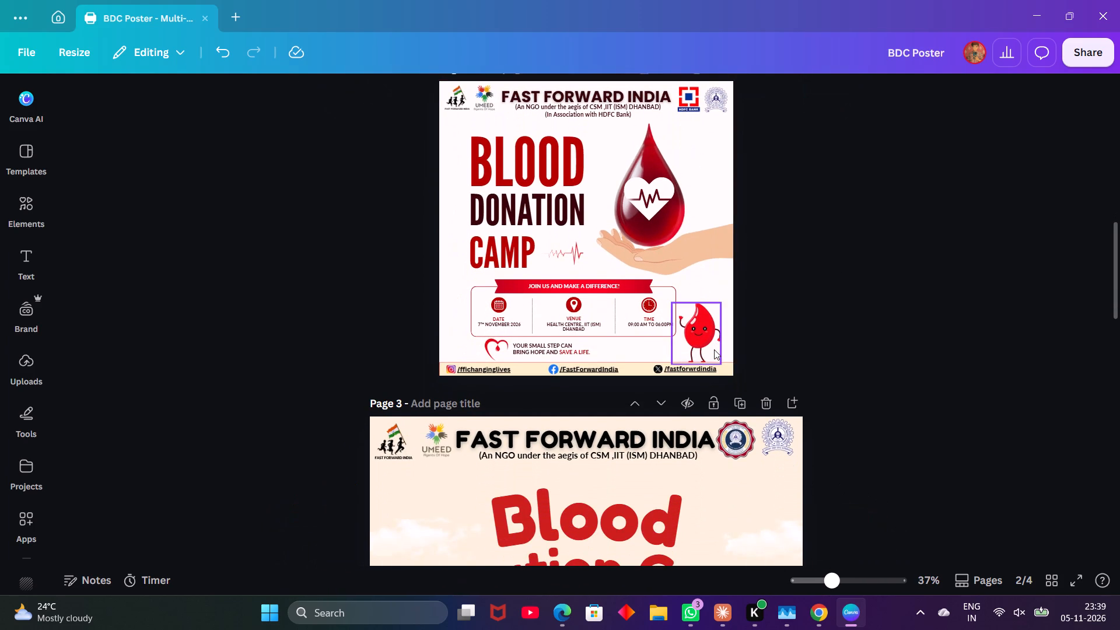
pyautogui.scroll(-1, 714, 349)
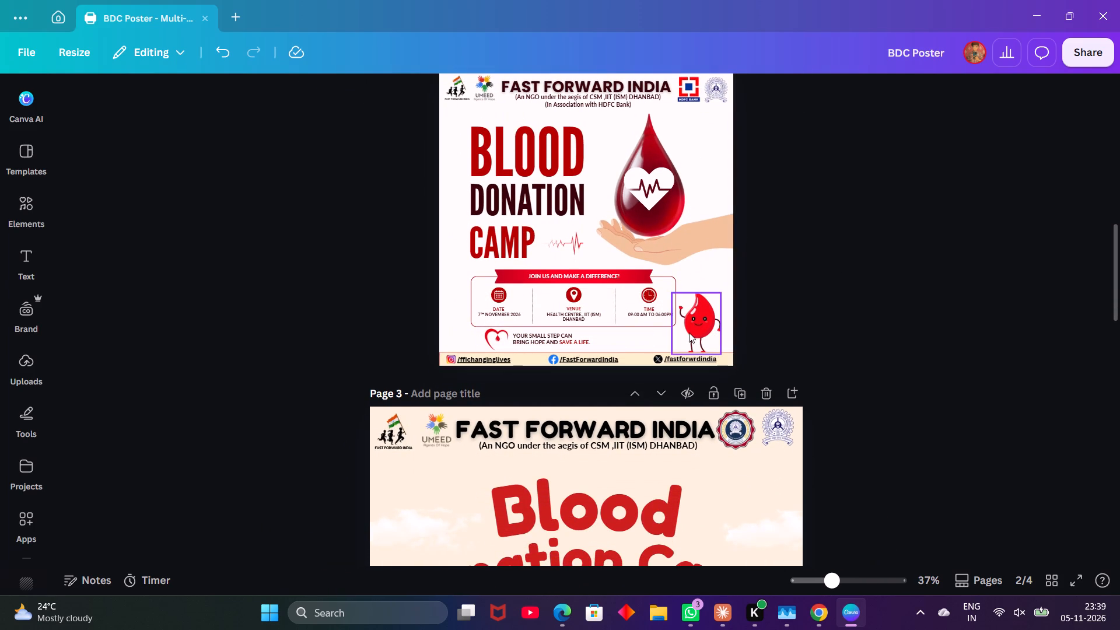
pyautogui.moveTo(691, 332); pyautogui.dragTo(682, 337)
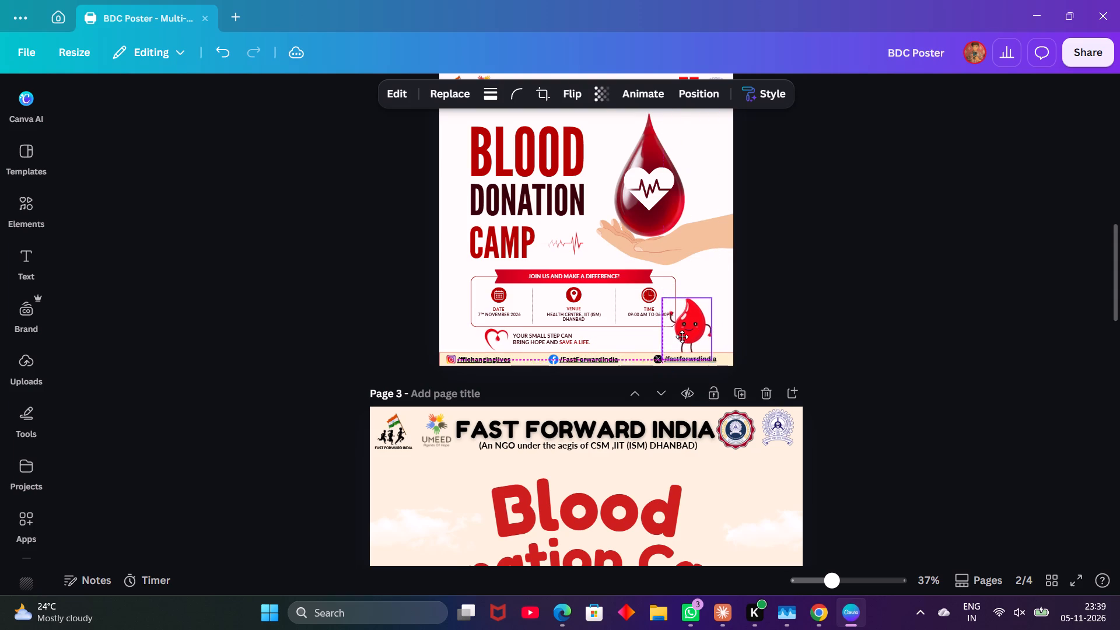
pyautogui.moveTo(682, 337); pyautogui.dragTo(677, 349)
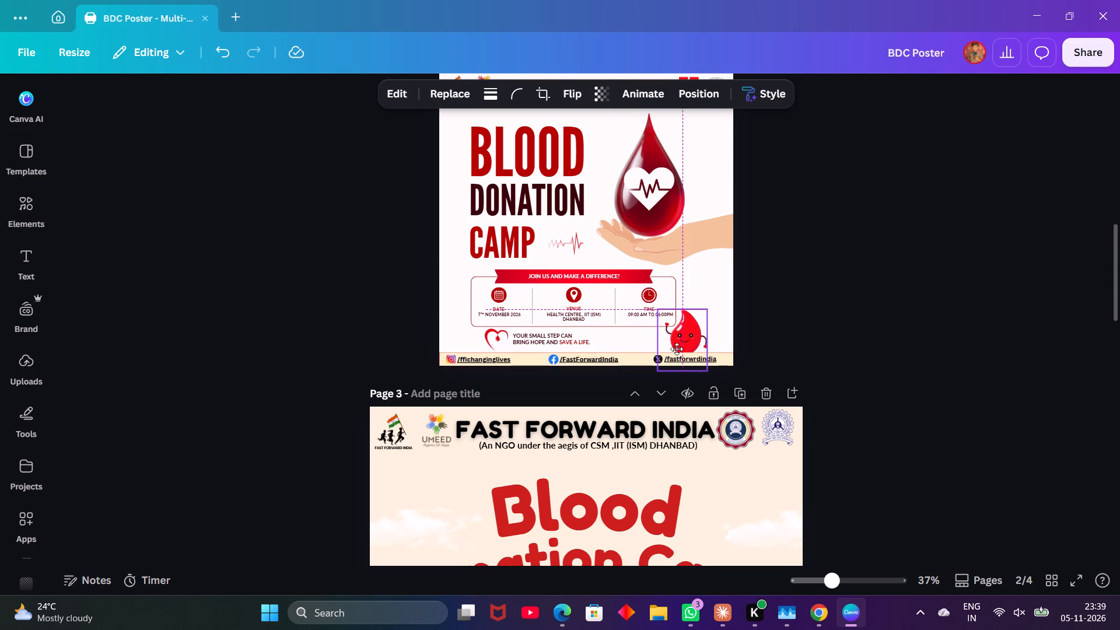
pyautogui.moveTo(677, 349); pyautogui.dragTo(677, 347)
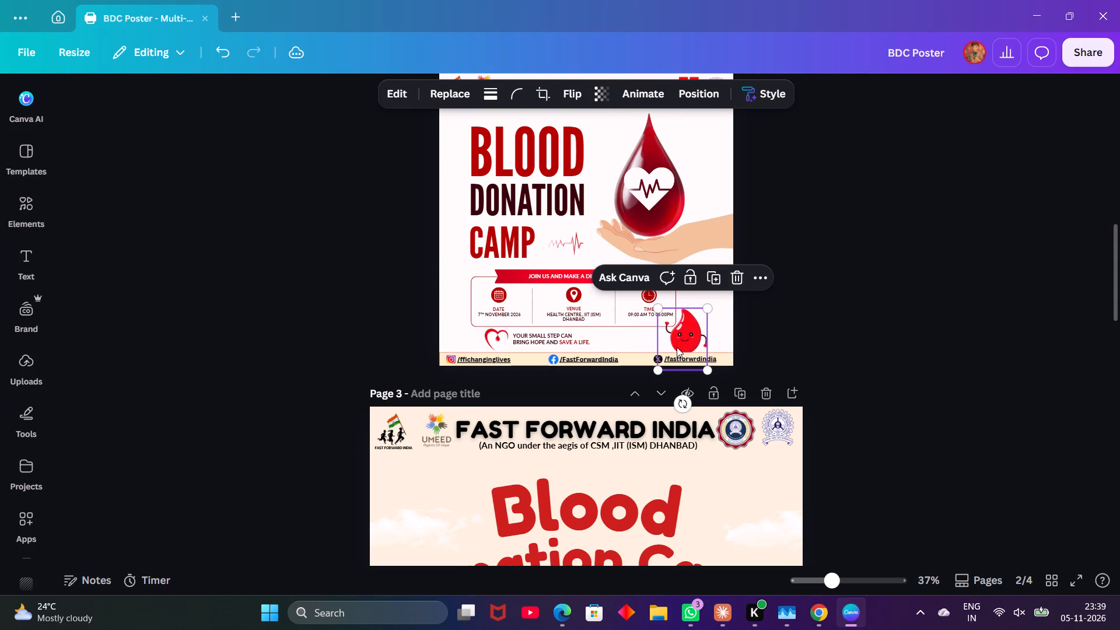
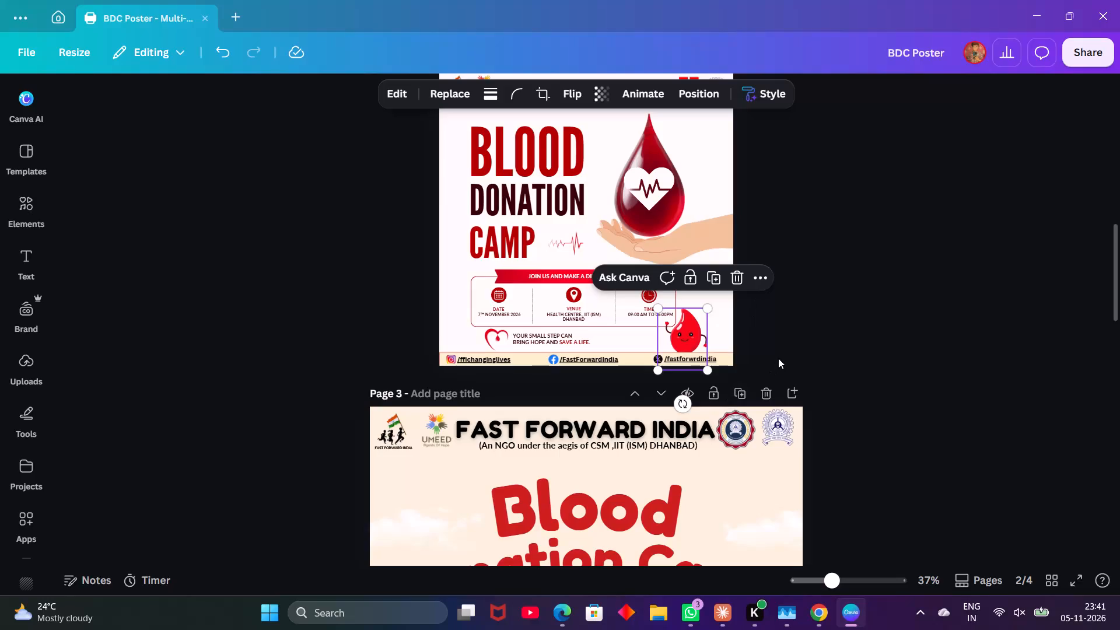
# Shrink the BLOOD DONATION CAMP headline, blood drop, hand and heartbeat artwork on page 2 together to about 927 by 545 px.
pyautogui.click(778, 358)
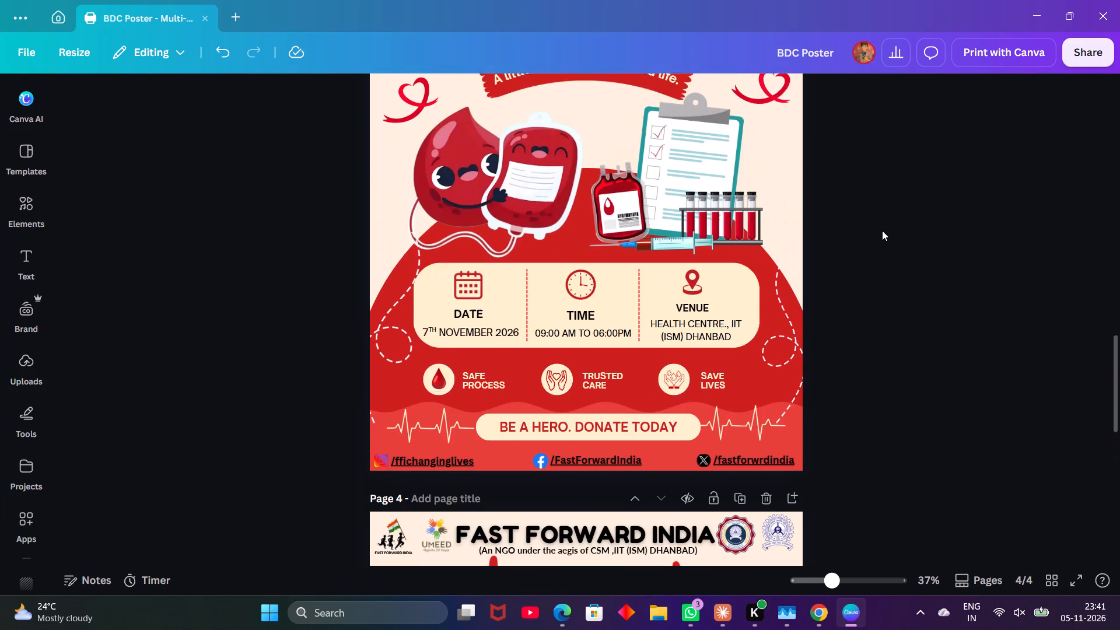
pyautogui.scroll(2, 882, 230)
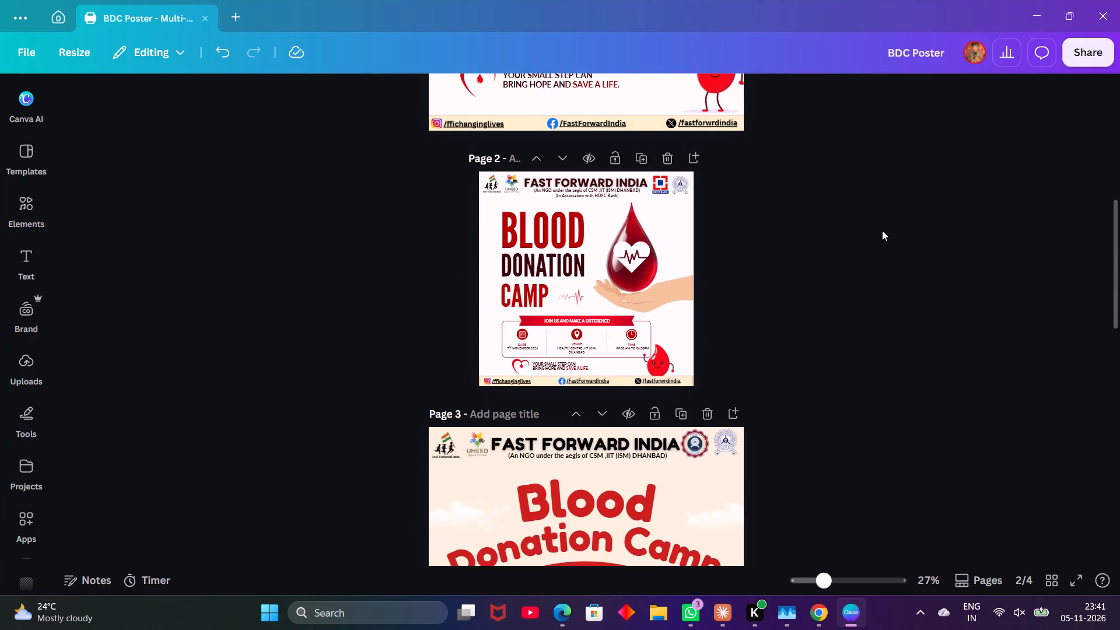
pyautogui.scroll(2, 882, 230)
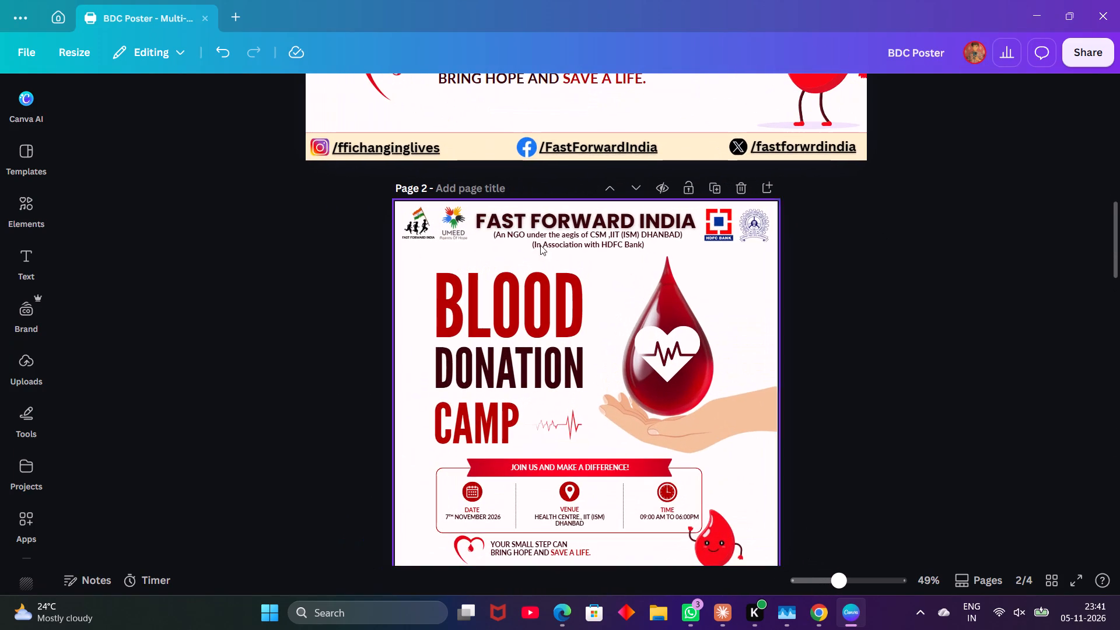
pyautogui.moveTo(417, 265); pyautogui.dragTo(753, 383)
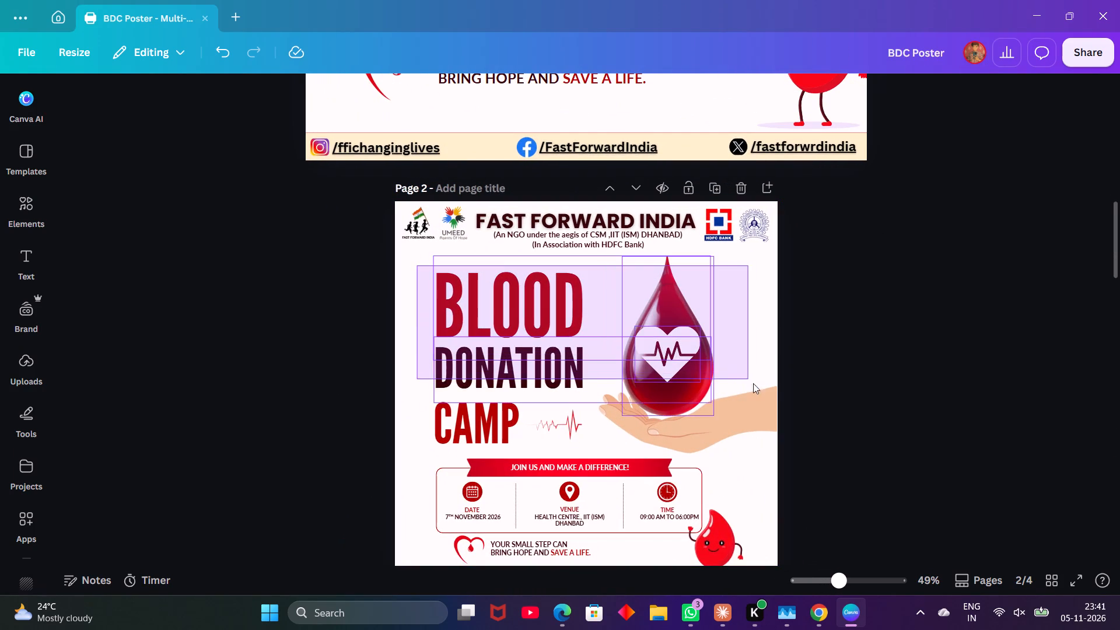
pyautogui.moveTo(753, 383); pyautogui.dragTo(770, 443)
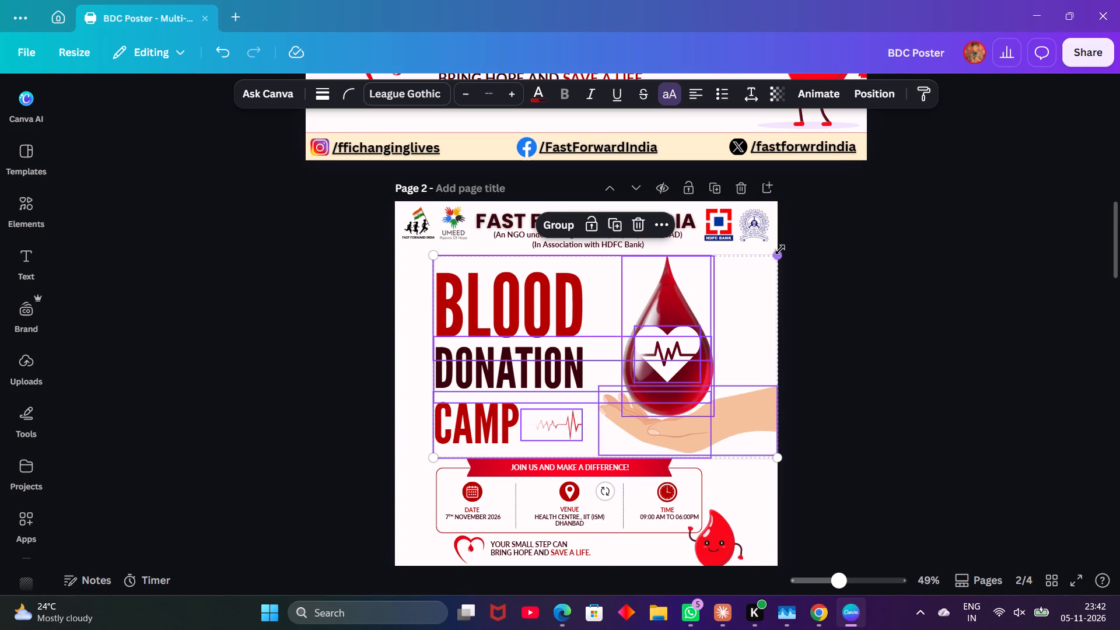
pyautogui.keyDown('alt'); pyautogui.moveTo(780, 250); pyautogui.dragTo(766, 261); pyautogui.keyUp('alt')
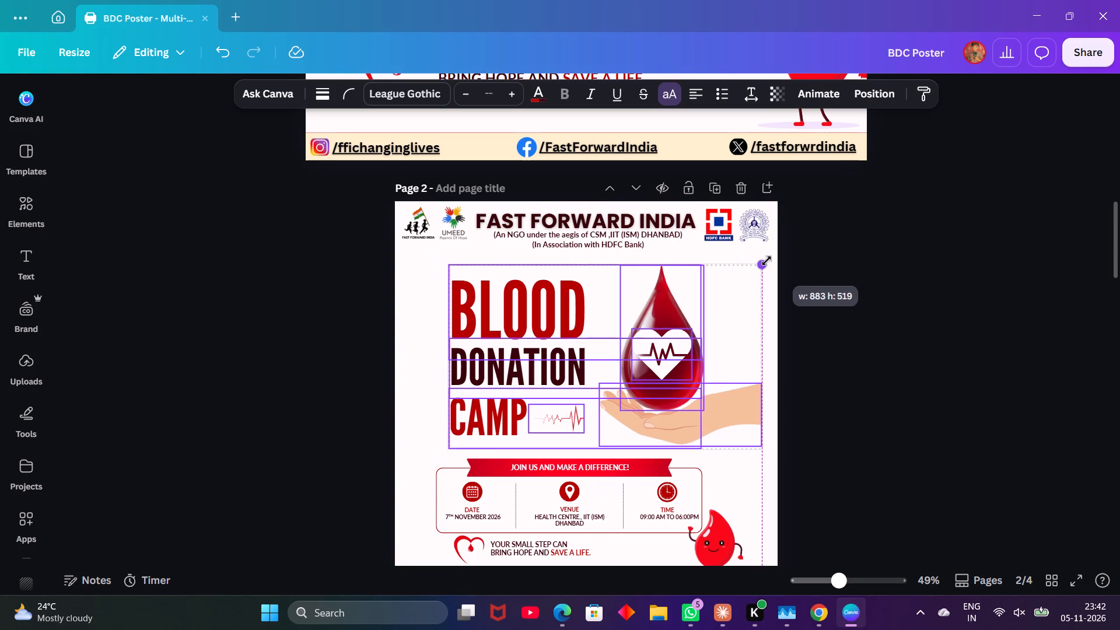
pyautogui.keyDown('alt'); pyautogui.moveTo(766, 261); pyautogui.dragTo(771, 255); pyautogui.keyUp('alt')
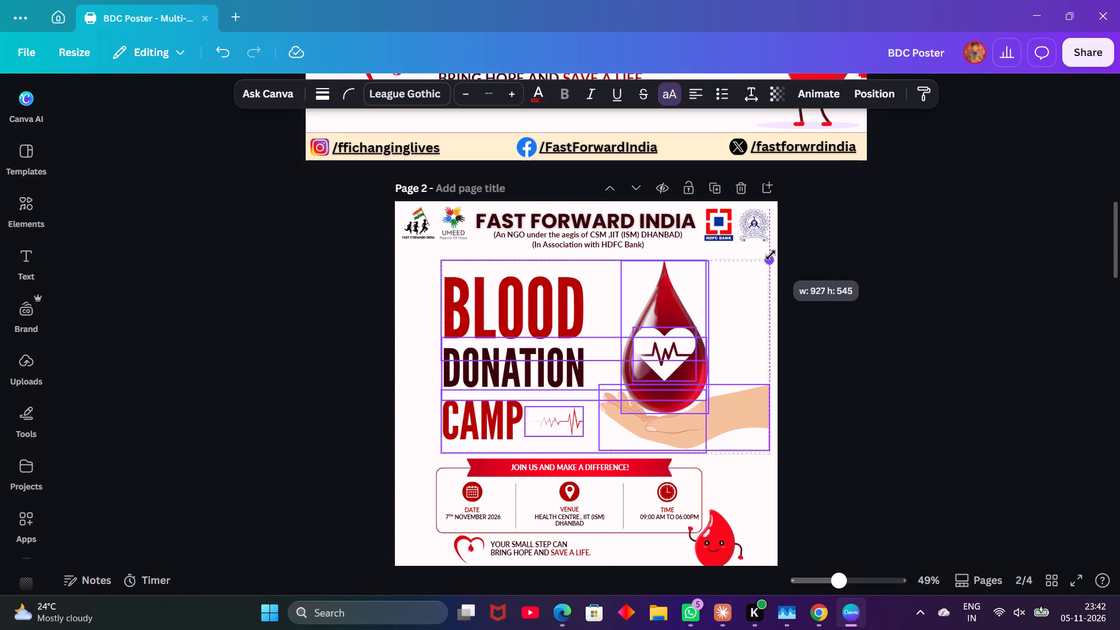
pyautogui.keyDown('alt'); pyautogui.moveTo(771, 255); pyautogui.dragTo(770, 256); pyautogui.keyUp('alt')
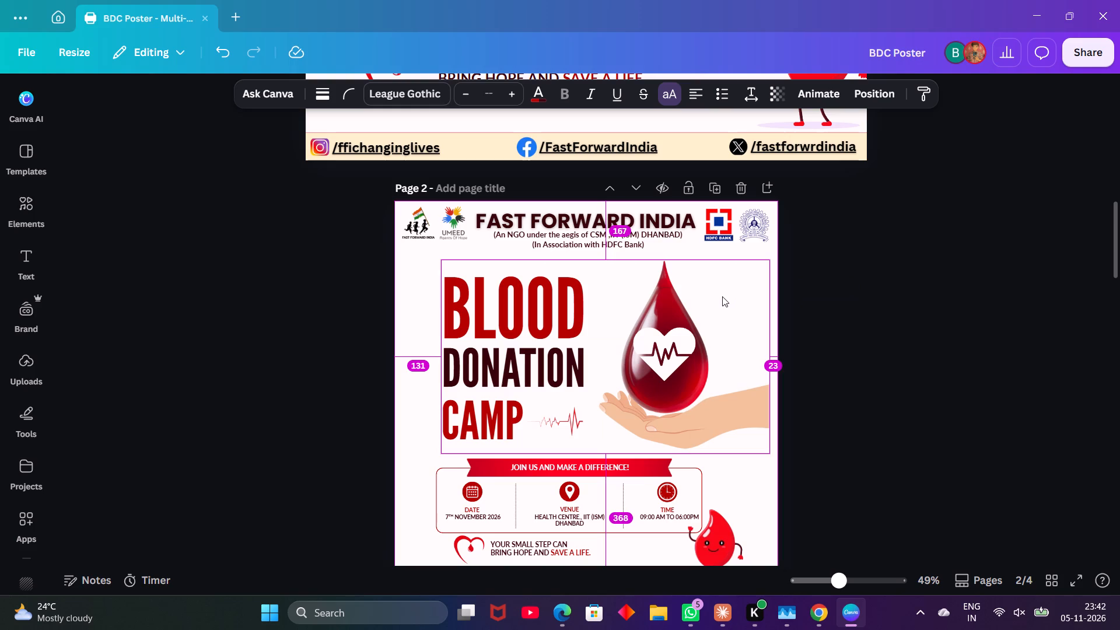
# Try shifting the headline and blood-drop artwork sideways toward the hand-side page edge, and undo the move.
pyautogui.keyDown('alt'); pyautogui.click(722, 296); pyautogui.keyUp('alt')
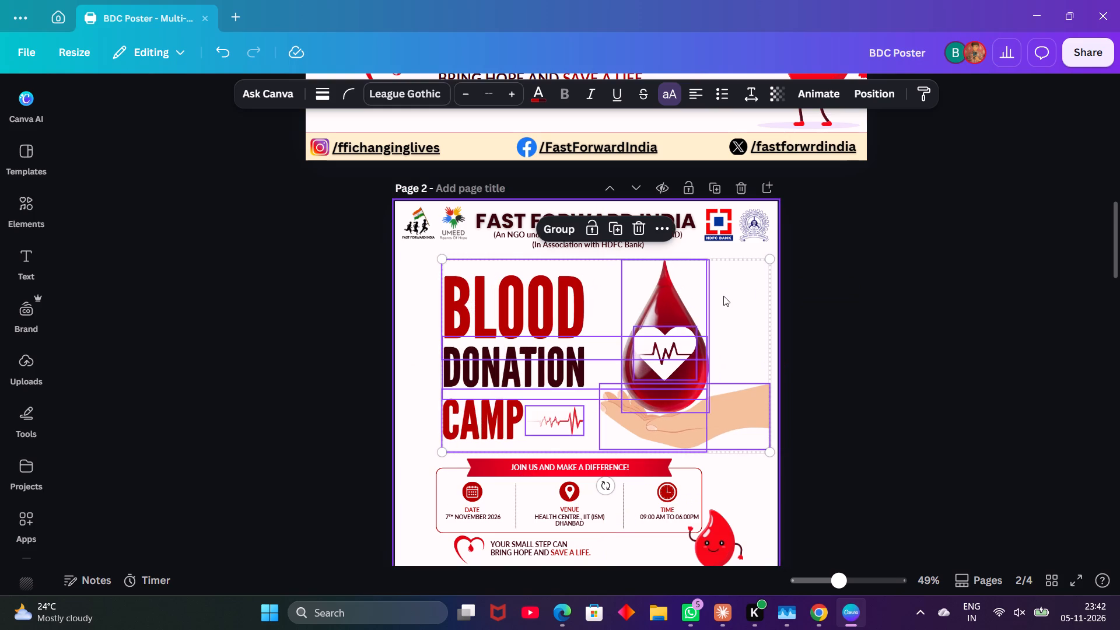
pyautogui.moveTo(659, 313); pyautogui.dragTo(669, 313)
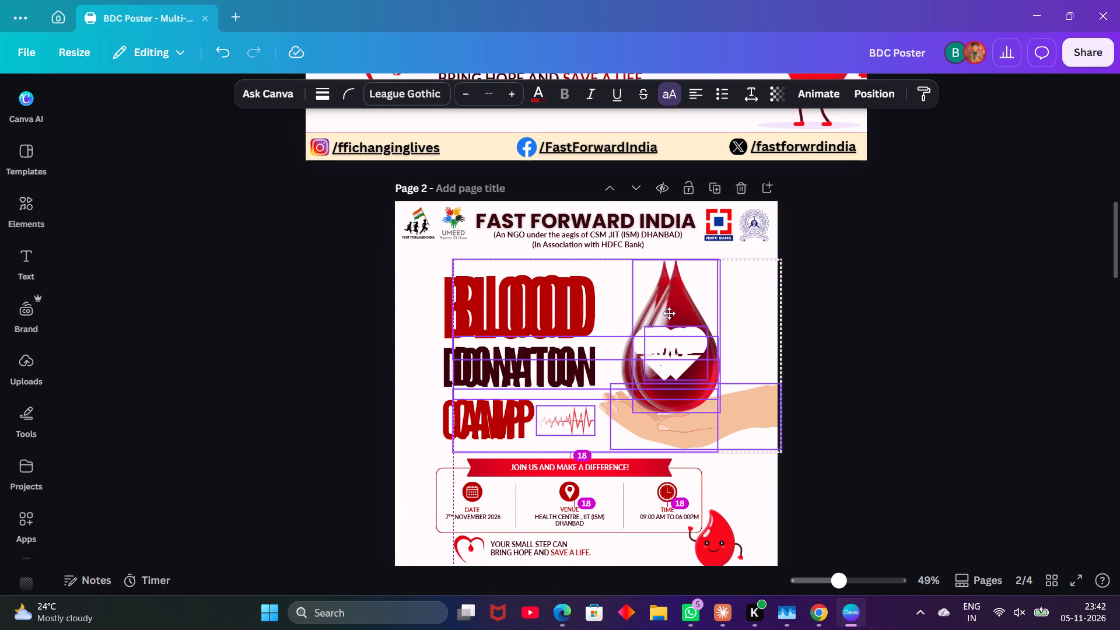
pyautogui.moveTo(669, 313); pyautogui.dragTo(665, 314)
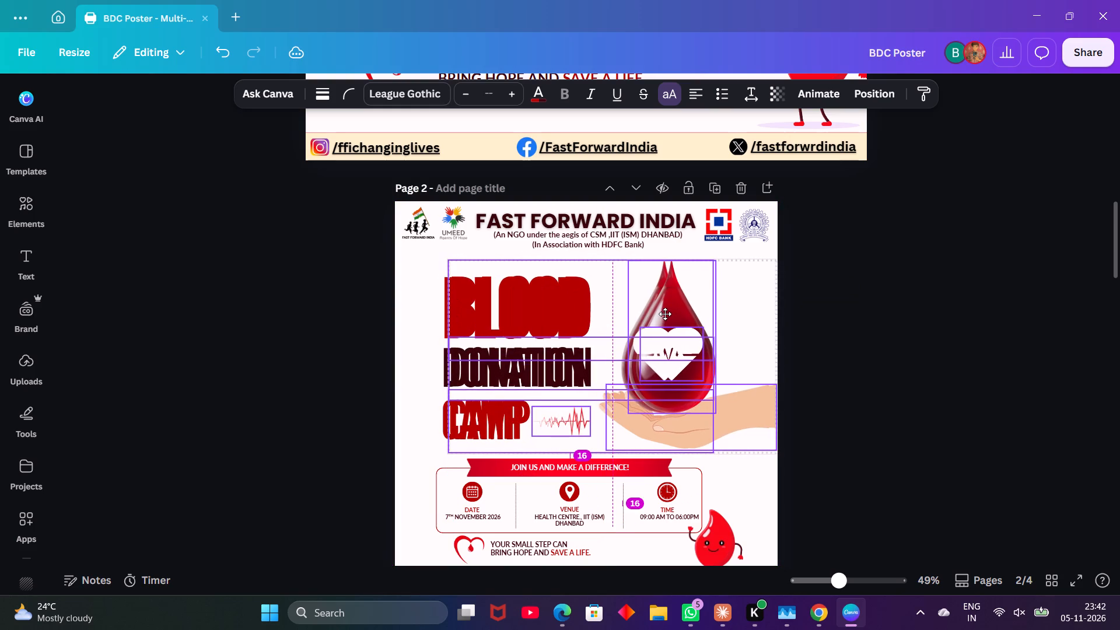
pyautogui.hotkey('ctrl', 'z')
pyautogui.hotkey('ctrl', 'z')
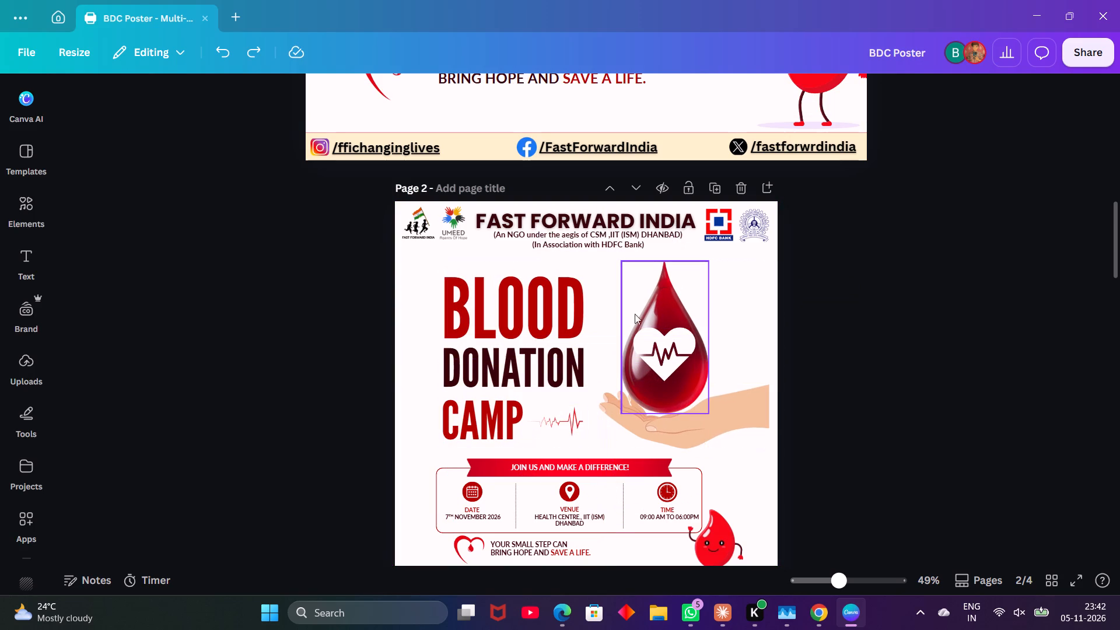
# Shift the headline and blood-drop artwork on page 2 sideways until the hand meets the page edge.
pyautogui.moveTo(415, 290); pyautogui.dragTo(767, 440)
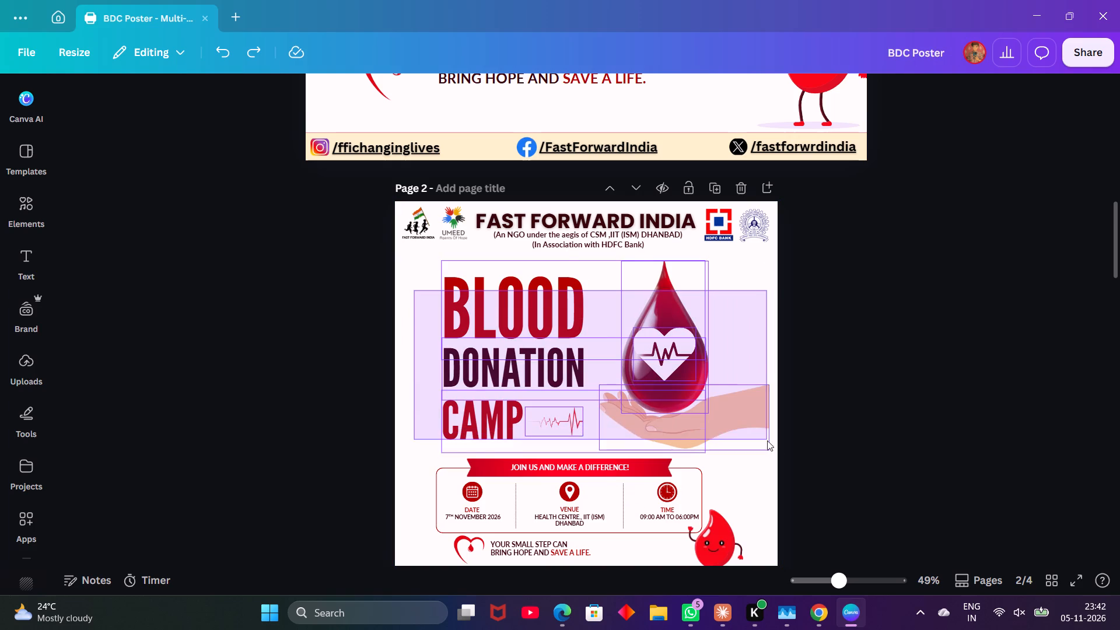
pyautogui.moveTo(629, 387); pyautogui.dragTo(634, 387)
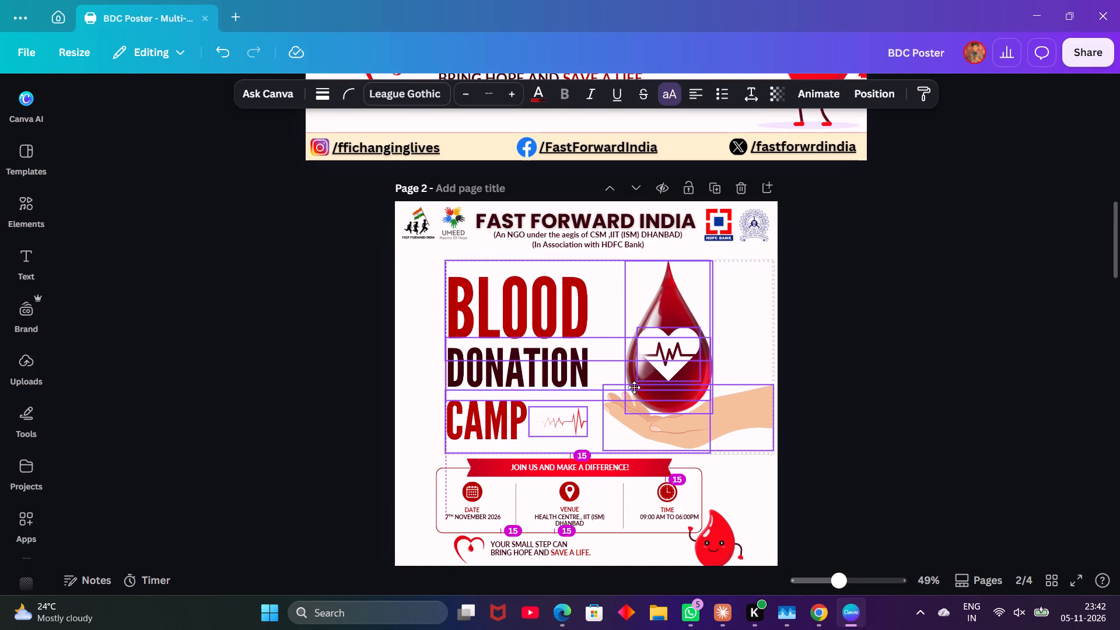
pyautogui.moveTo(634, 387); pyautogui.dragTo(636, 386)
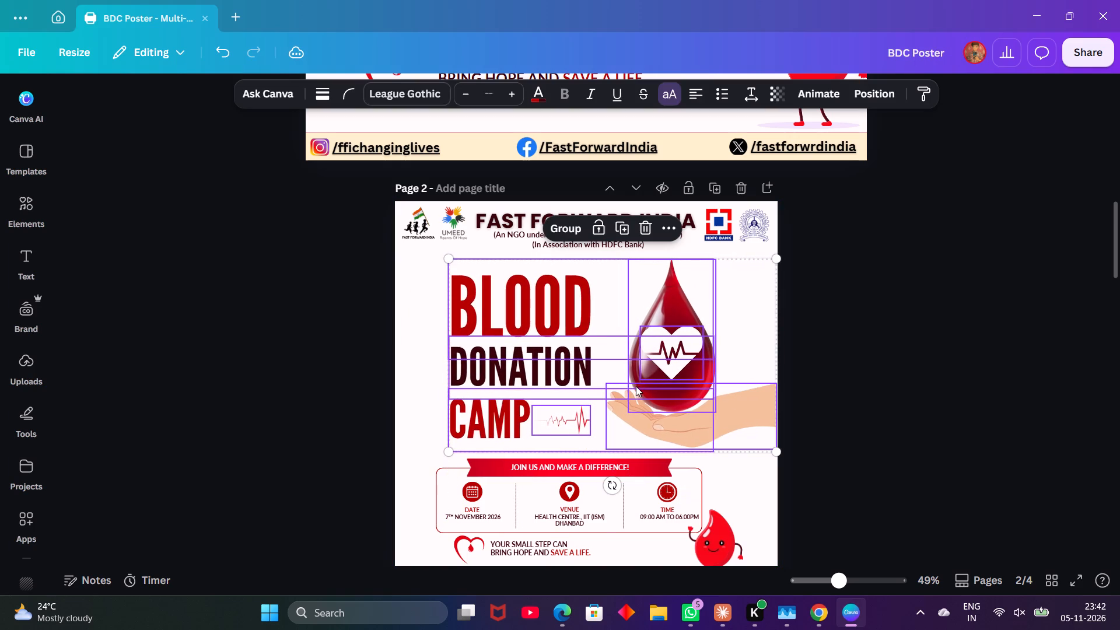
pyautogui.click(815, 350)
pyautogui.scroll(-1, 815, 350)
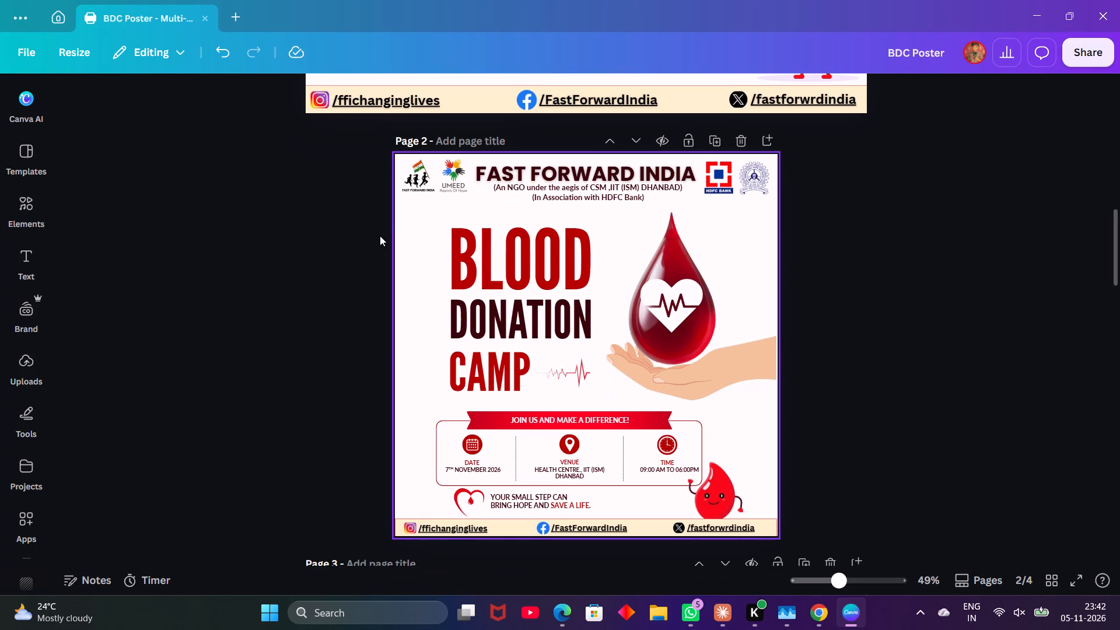
# Move the page 2 headline and blood-drop artwork inward and enlarge it together until the hand reaches the page edge.
pyautogui.moveTo(407, 229); pyautogui.dragTo(742, 393)
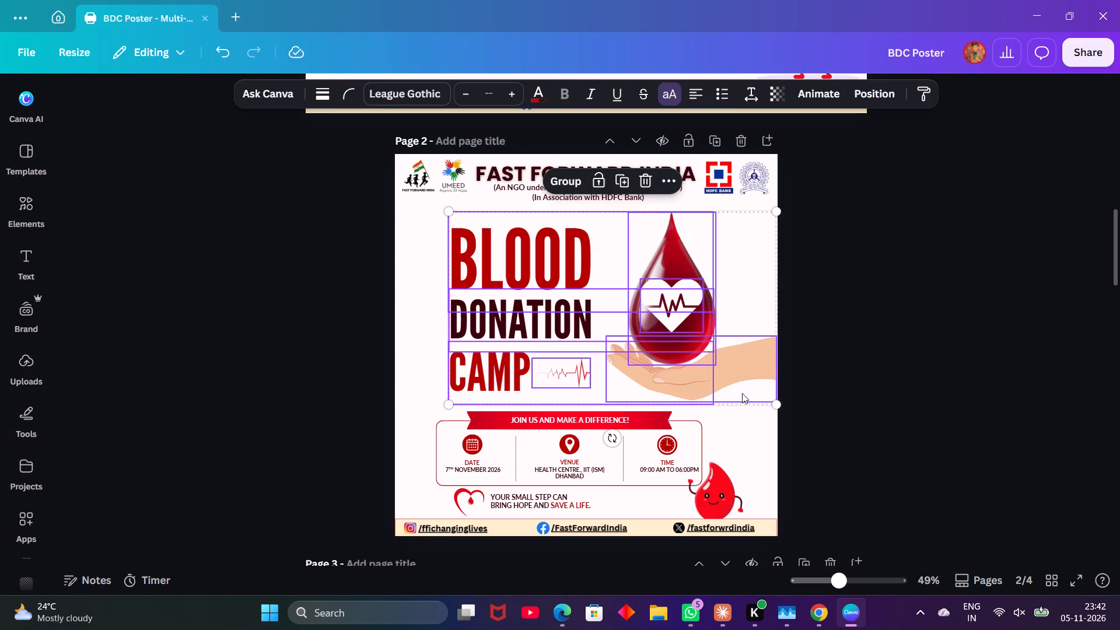
pyautogui.moveTo(667, 261); pyautogui.dragTo(655, 261)
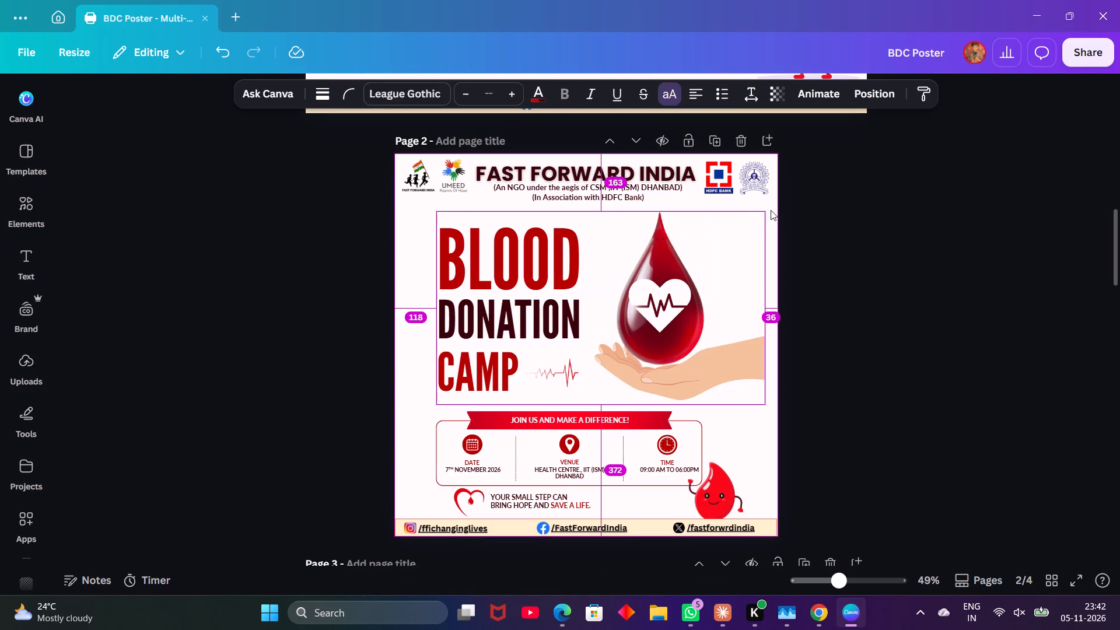
pyautogui.keyDown('alt'); pyautogui.moveTo(768, 213); pyautogui.dragTo(774, 211); pyautogui.keyUp('alt')
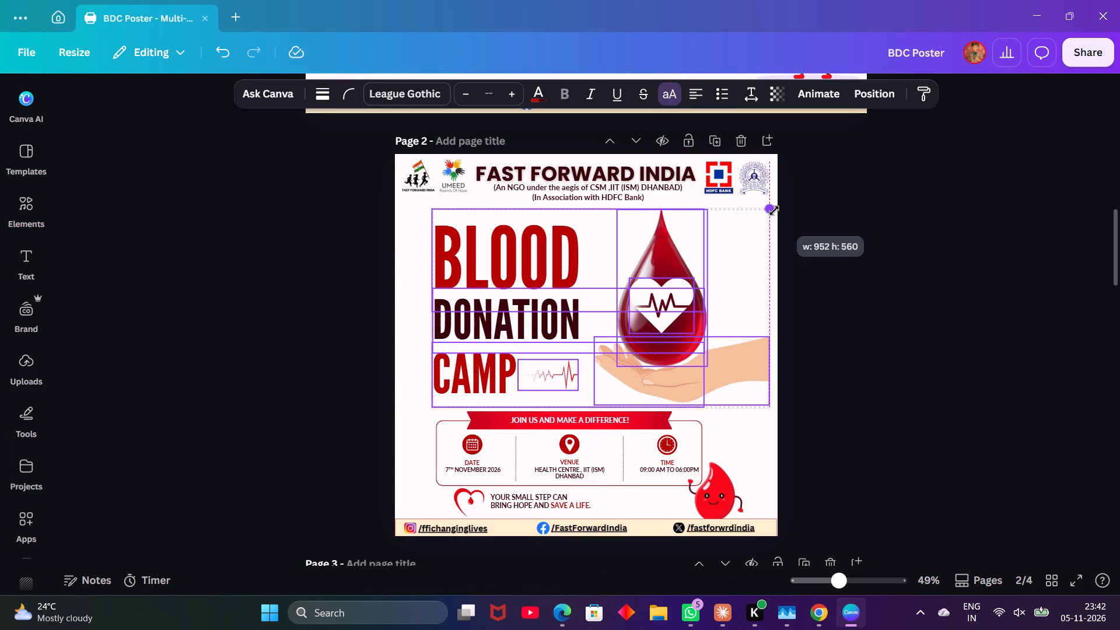
pyautogui.keyDown('alt'); pyautogui.moveTo(774, 211); pyautogui.dragTo(778, 209); pyautogui.keyUp('alt')
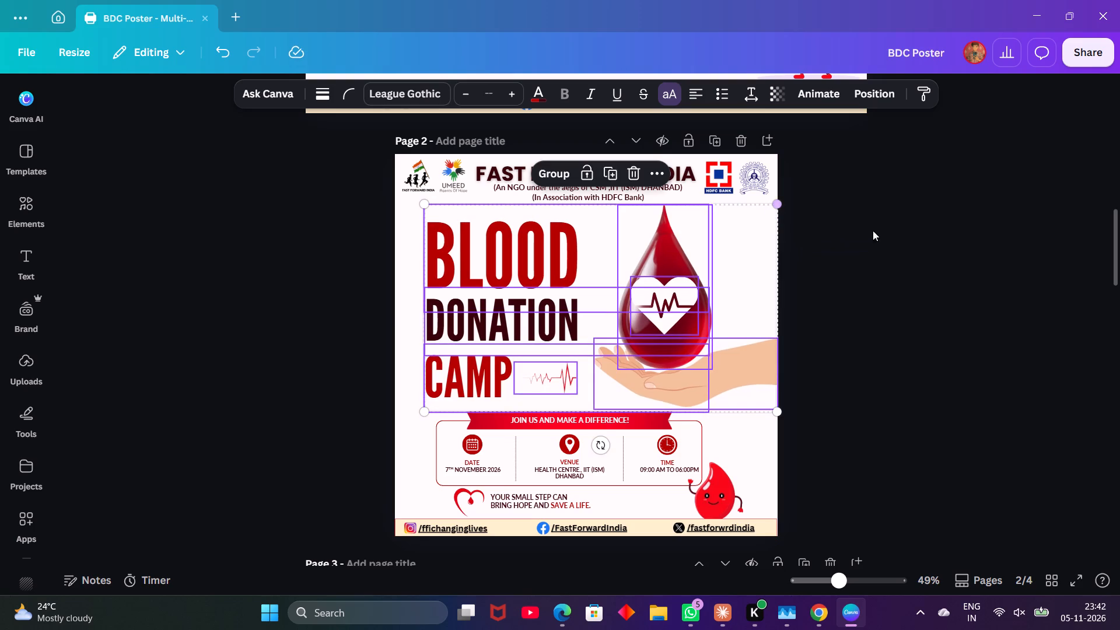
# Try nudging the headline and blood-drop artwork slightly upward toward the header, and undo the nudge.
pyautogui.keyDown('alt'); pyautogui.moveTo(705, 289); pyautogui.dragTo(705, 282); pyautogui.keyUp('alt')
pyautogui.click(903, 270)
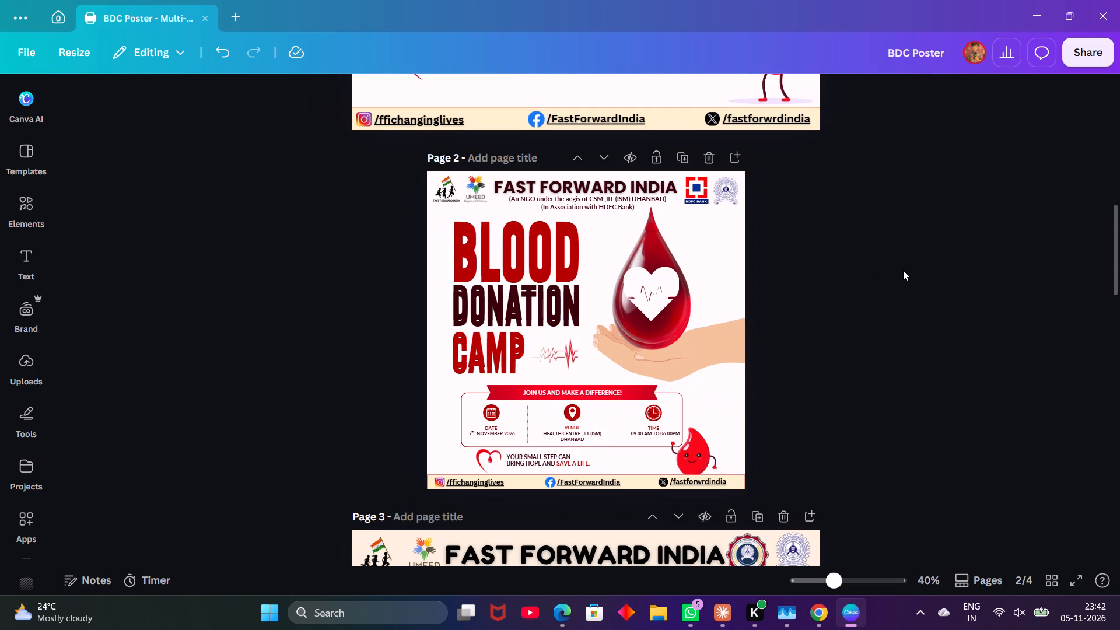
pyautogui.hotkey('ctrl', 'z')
# Delete the heart icon and the "Your small step can bring hope and save a life." tagline from page 2.
pyautogui.scroll(-1, 919, 304)
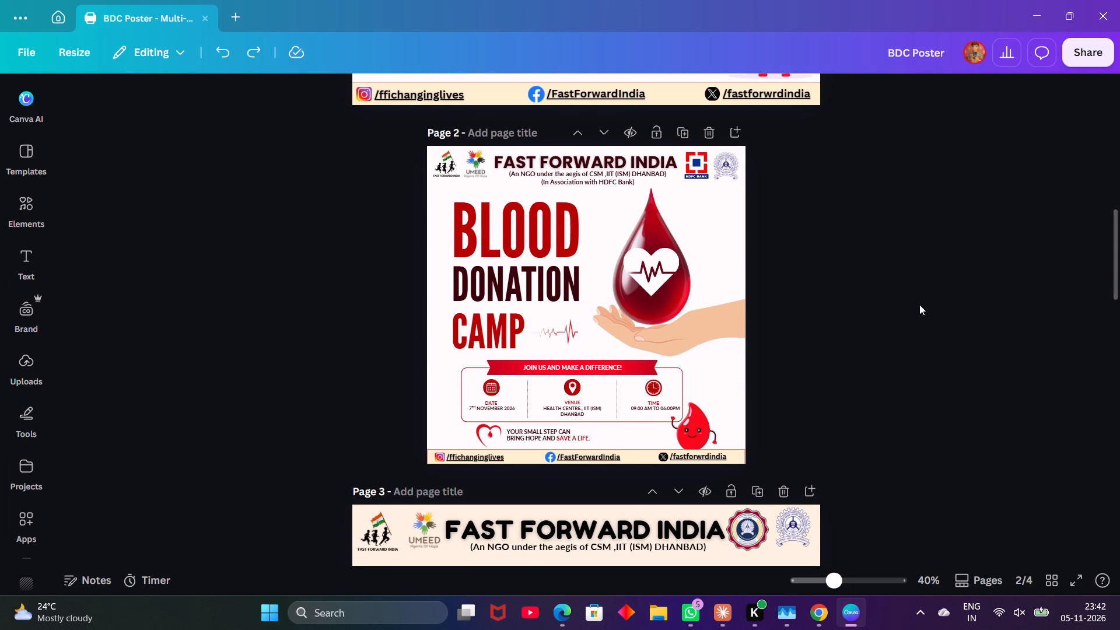
pyautogui.scroll(-2, 919, 304)
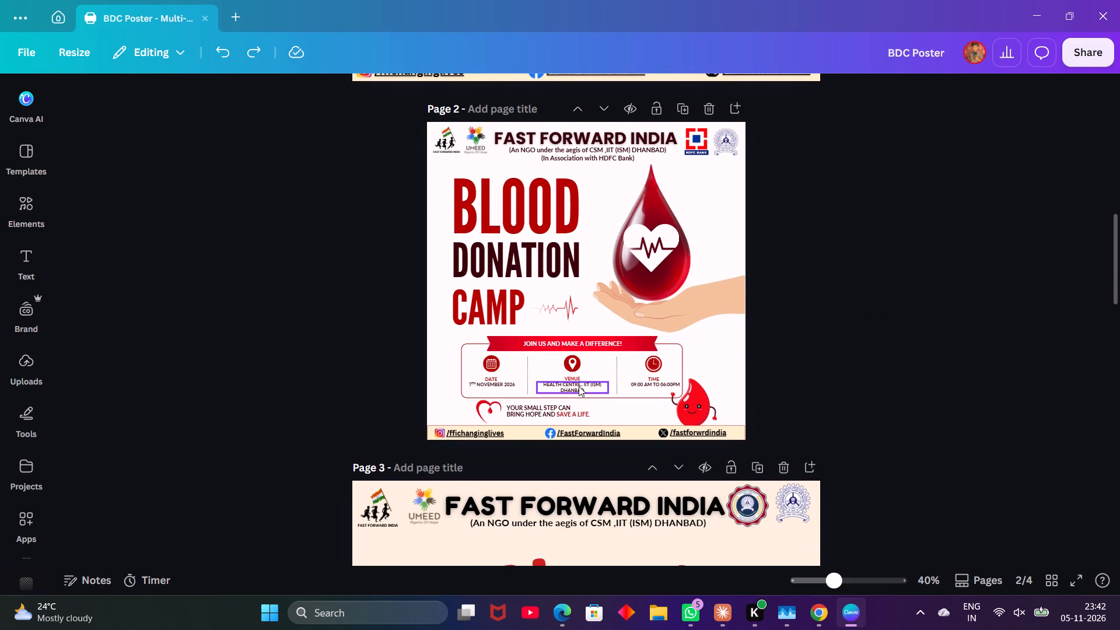
pyautogui.moveTo(456, 404); pyautogui.dragTo(537, 420)
pyautogui.press('Delete')
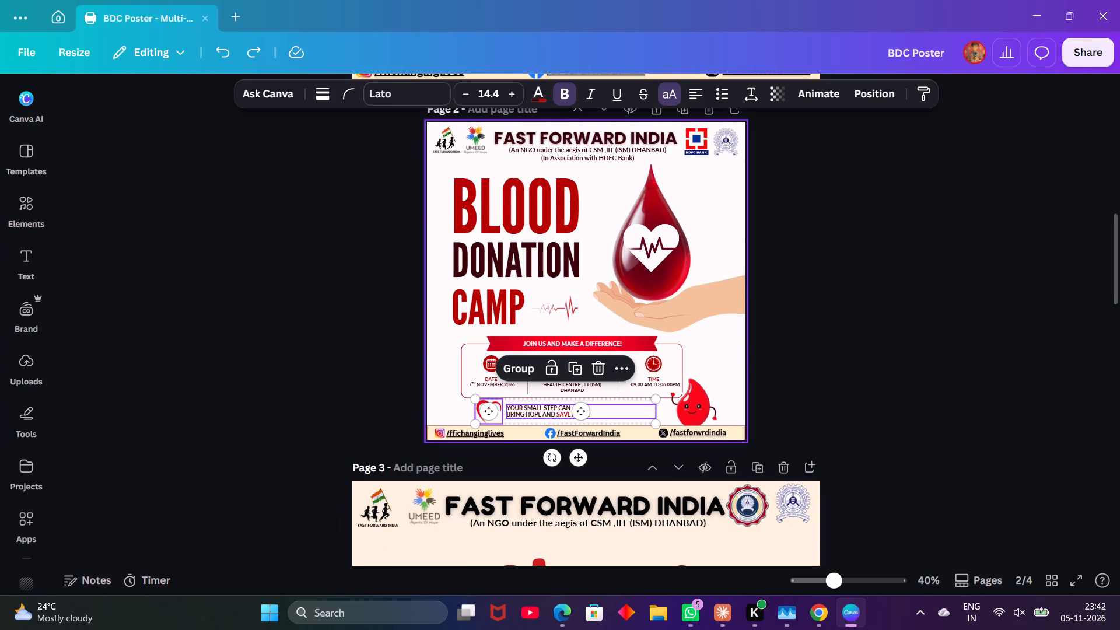
# Move the page 2 blood-drop mascot up and outward so it stands beside the event details box, just above the footer.
pyautogui.moveTo(702, 414); pyautogui.dragTo(722, 402)
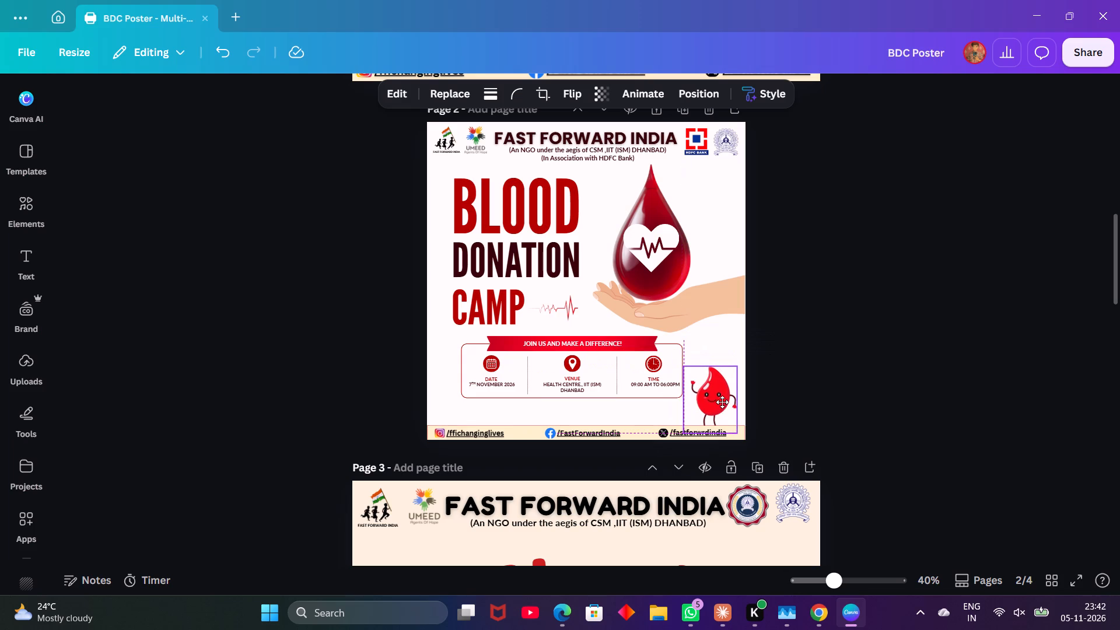
pyautogui.moveTo(722, 402); pyautogui.dragTo(724, 396)
pyautogui.click(831, 371)
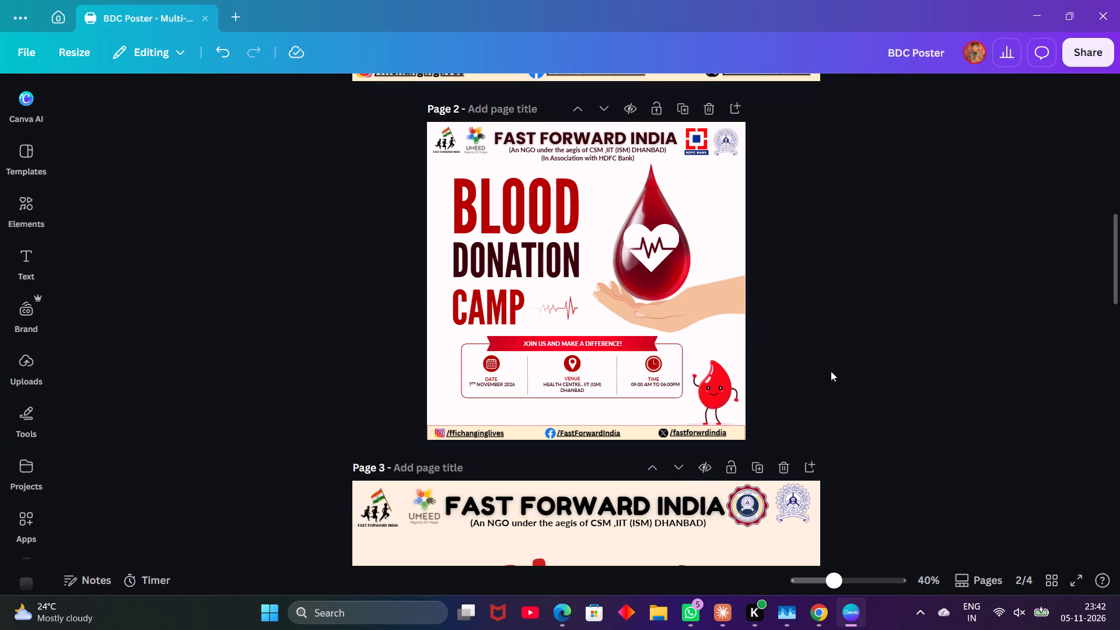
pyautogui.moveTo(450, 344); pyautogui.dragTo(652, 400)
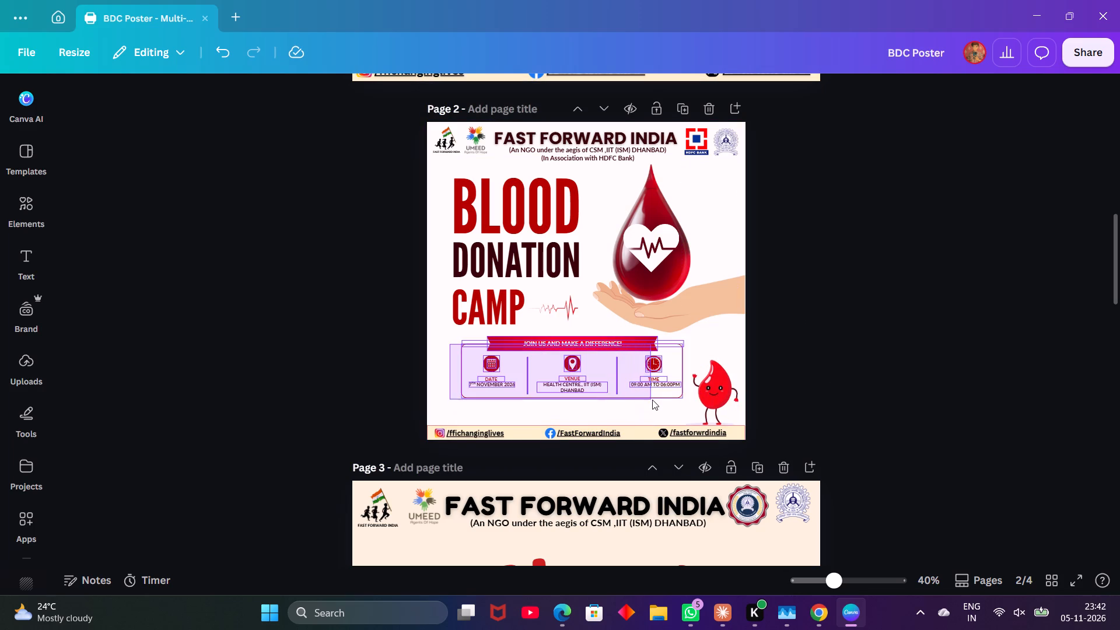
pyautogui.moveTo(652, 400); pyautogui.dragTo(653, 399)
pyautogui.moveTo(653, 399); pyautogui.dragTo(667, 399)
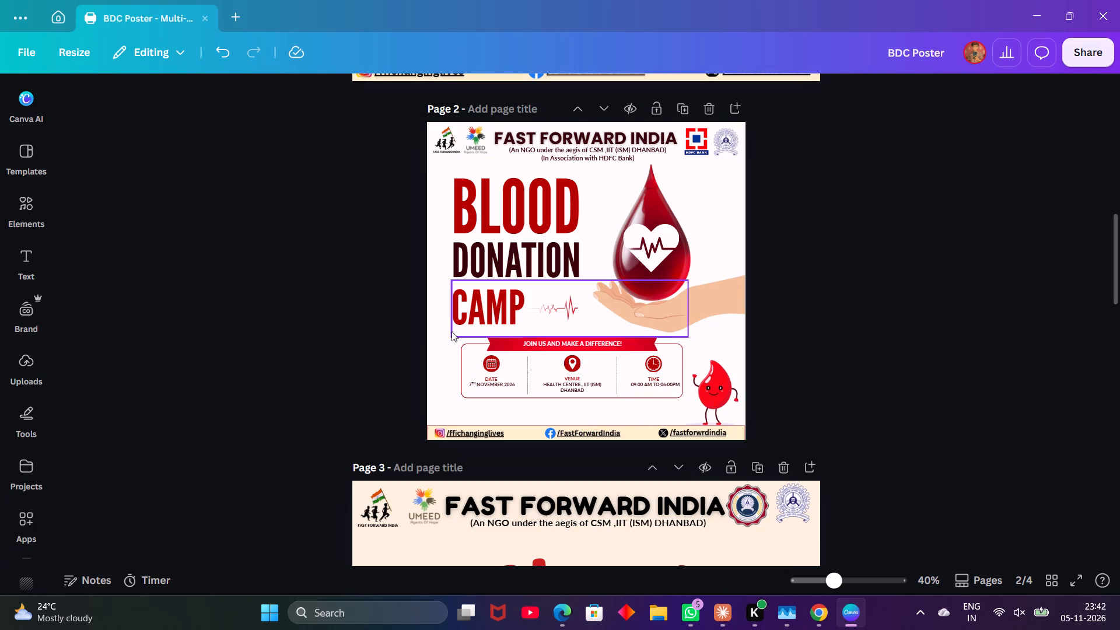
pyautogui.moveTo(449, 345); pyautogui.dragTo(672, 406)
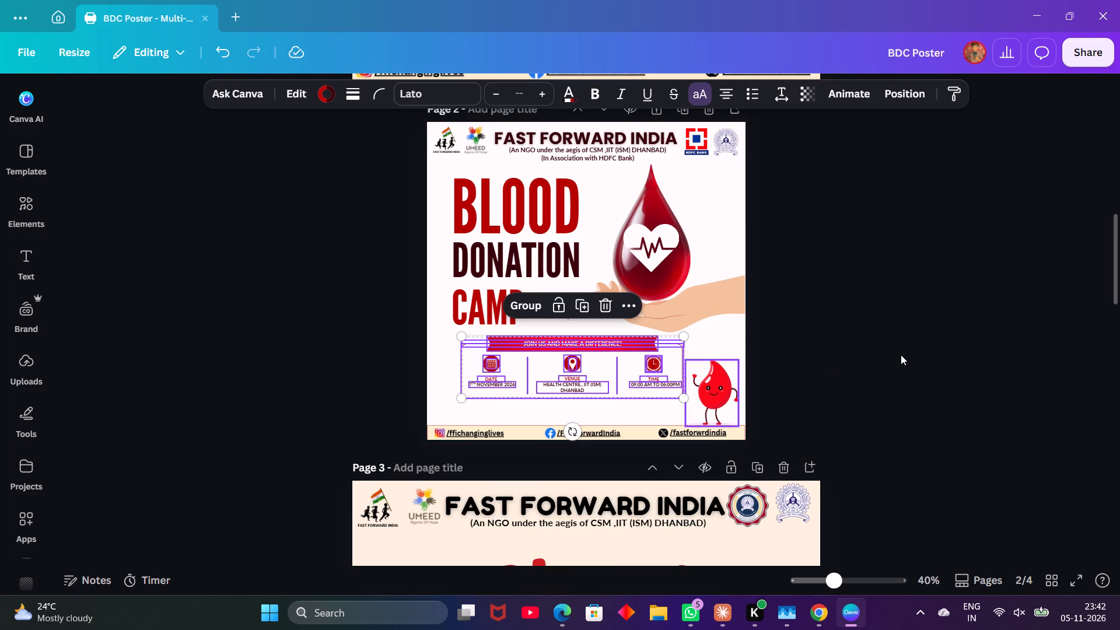
# Copy the smiling blood drop and blood bag illustration from page 3.
pyautogui.scroll(-5, 901, 355)
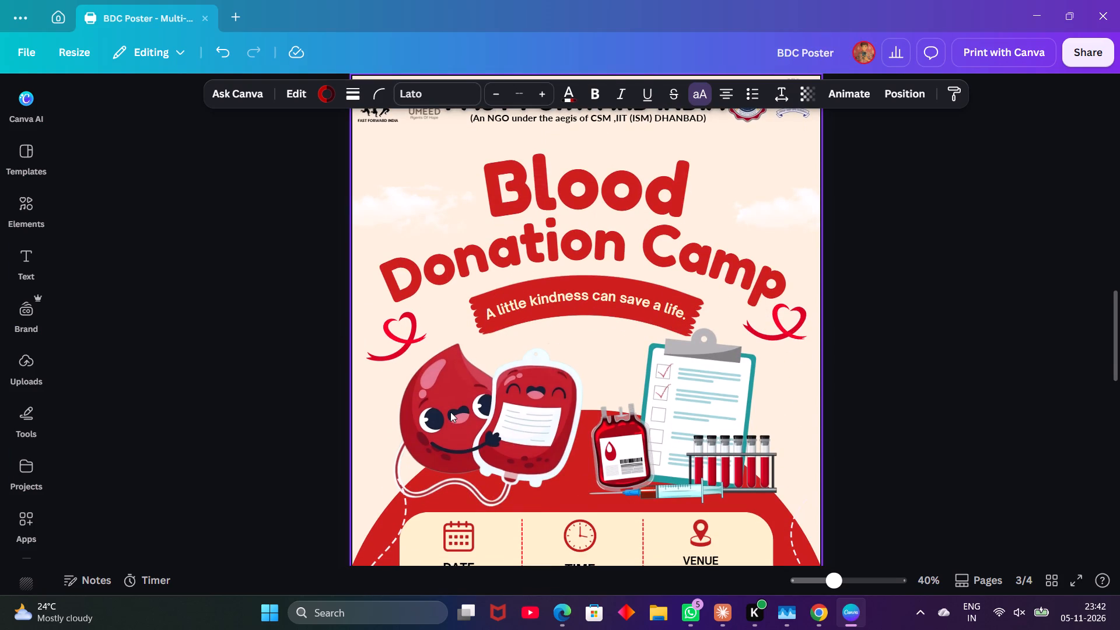
pyautogui.click(450, 412)
pyautogui.hotkey('ctrl', 'c')
# Move the page 2 event details box with its banner slightly down and enlarge it to about 809 by 226 px.
pyautogui.scroll(1, 747, 345)
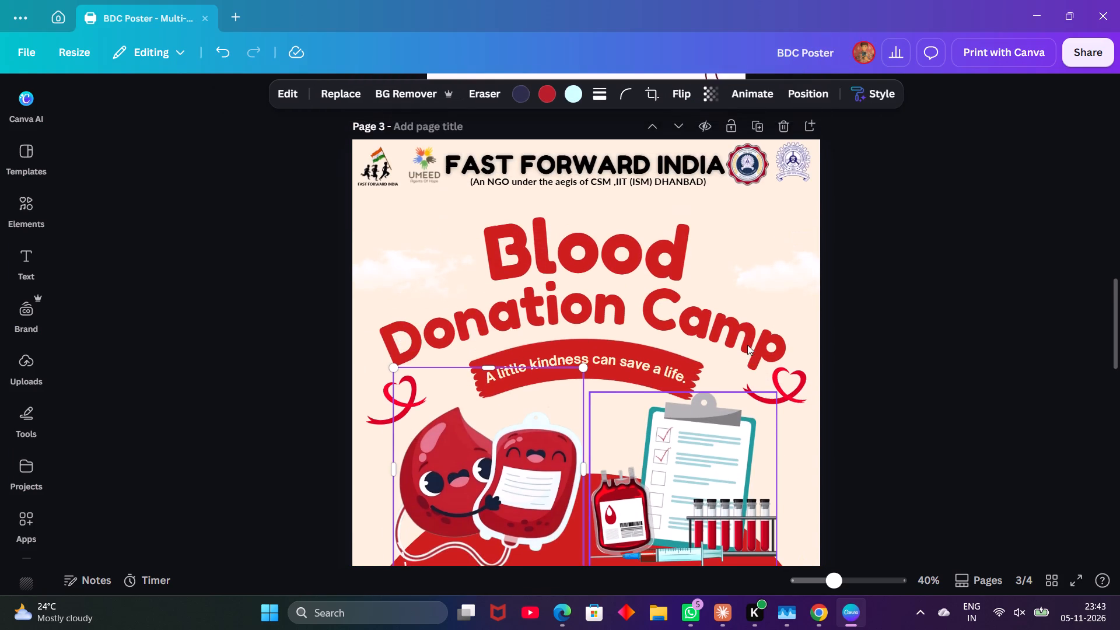
pyautogui.scroll(1, 747, 345)
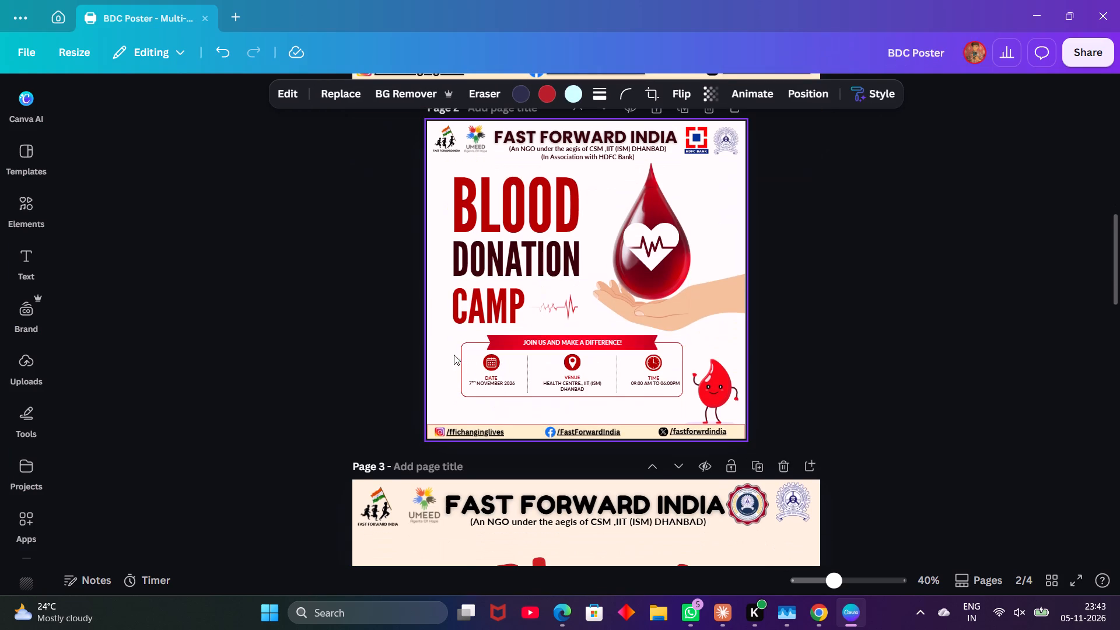
pyautogui.moveTo(446, 345); pyautogui.dragTo(674, 401)
pyautogui.moveTo(607, 366); pyautogui.dragTo(609, 375)
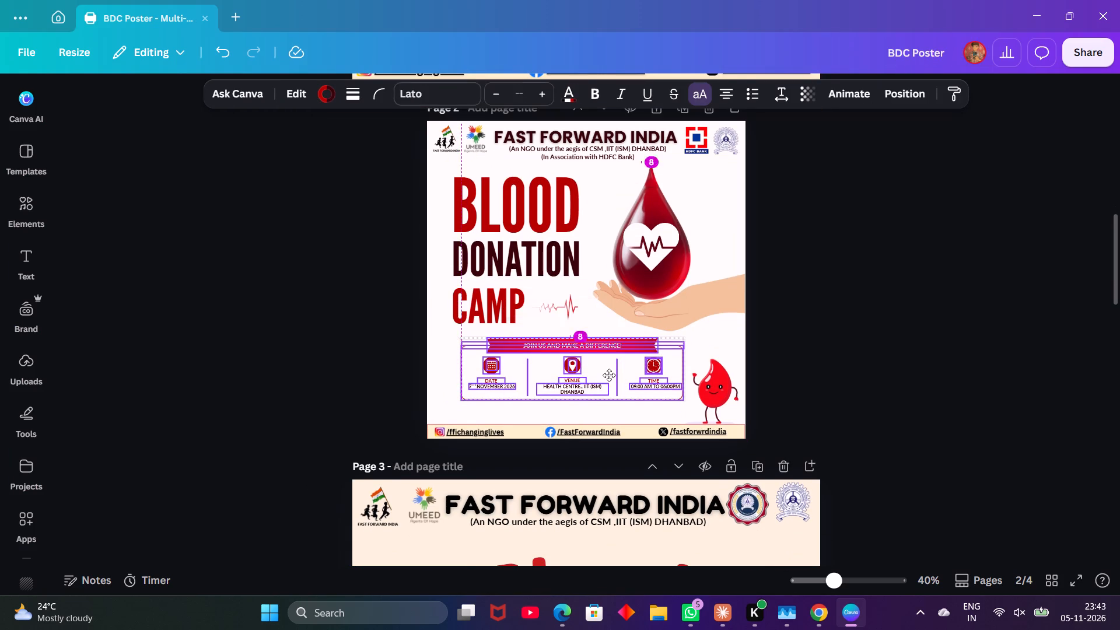
pyautogui.moveTo(609, 375); pyautogui.dragTo(609, 372)
pyautogui.moveTo(685, 340); pyautogui.dragTo(702, 334)
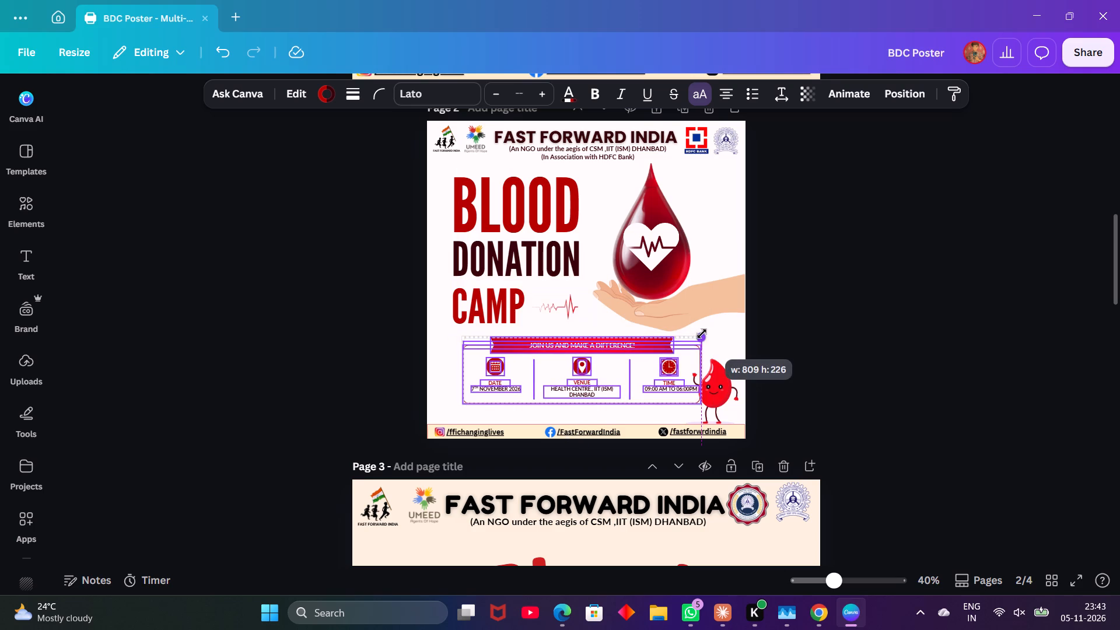
pyautogui.moveTo(702, 334); pyautogui.dragTo(702, 332)
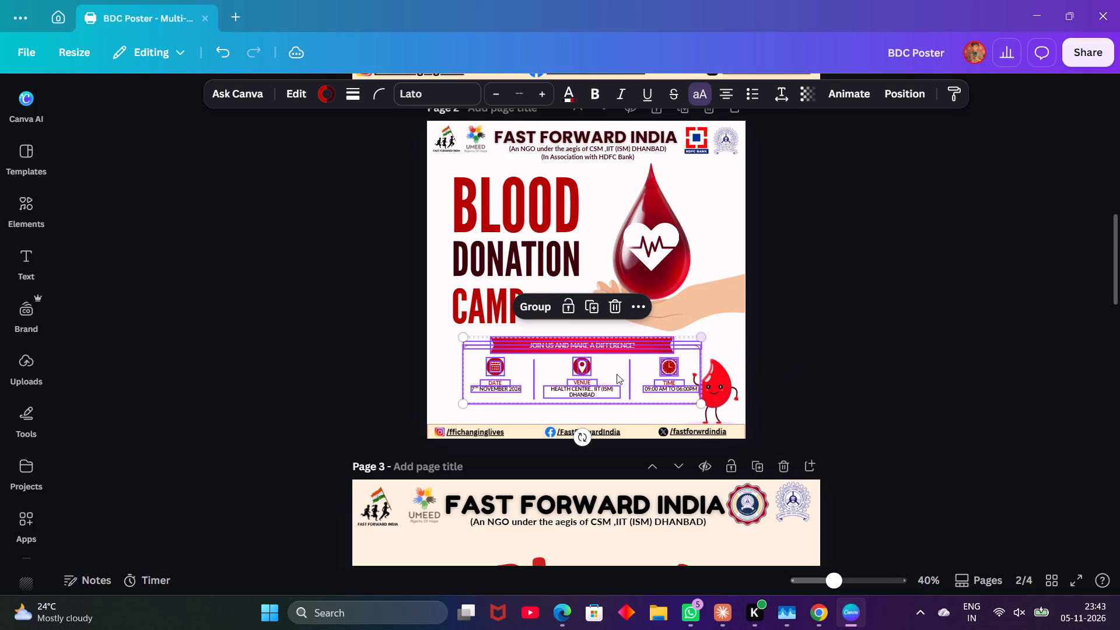
# Shift the page 2 event details box and its banner so its left edge lines up with the BLOOD DONATION CAMP heading.
pyautogui.moveTo(613, 374); pyautogui.dragTo(608, 376)
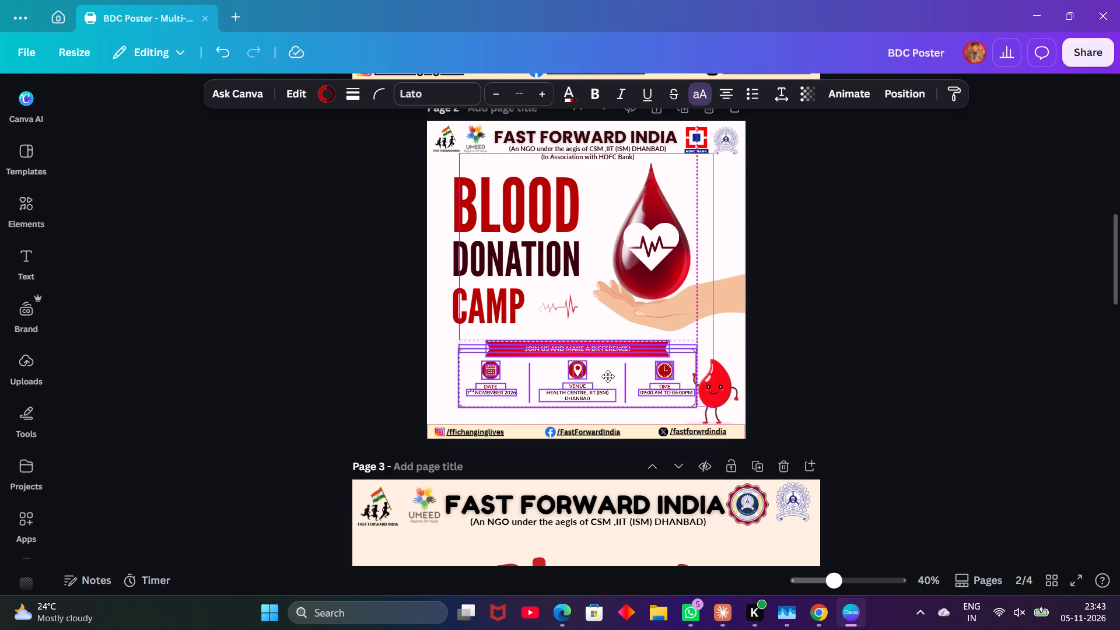
pyautogui.moveTo(608, 376); pyautogui.dragTo(605, 373)
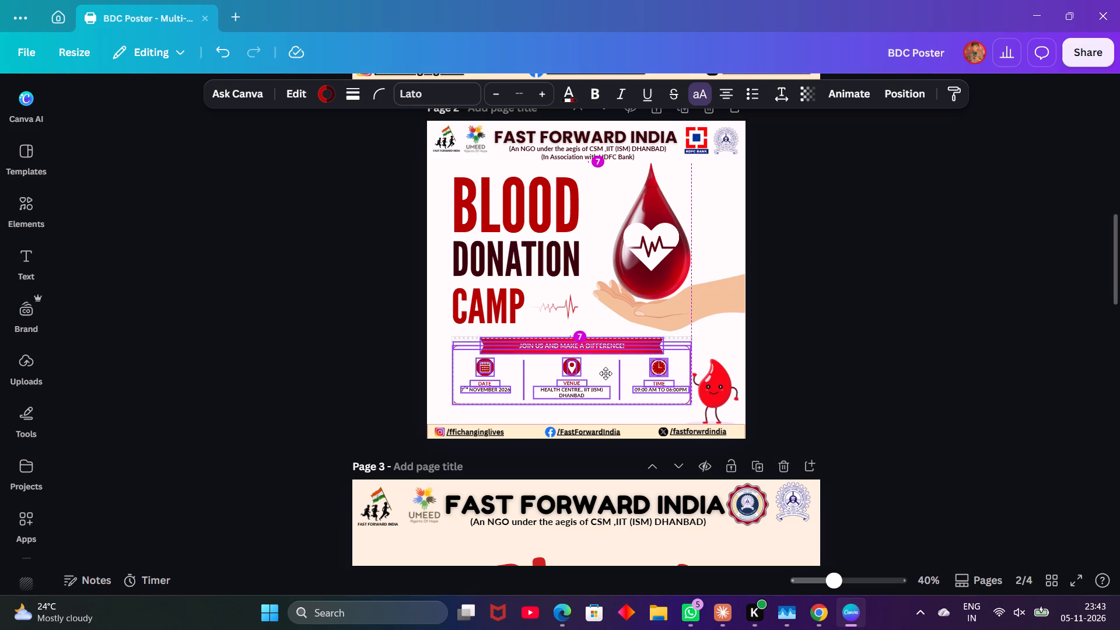
pyautogui.moveTo(605, 373); pyautogui.dragTo(604, 369)
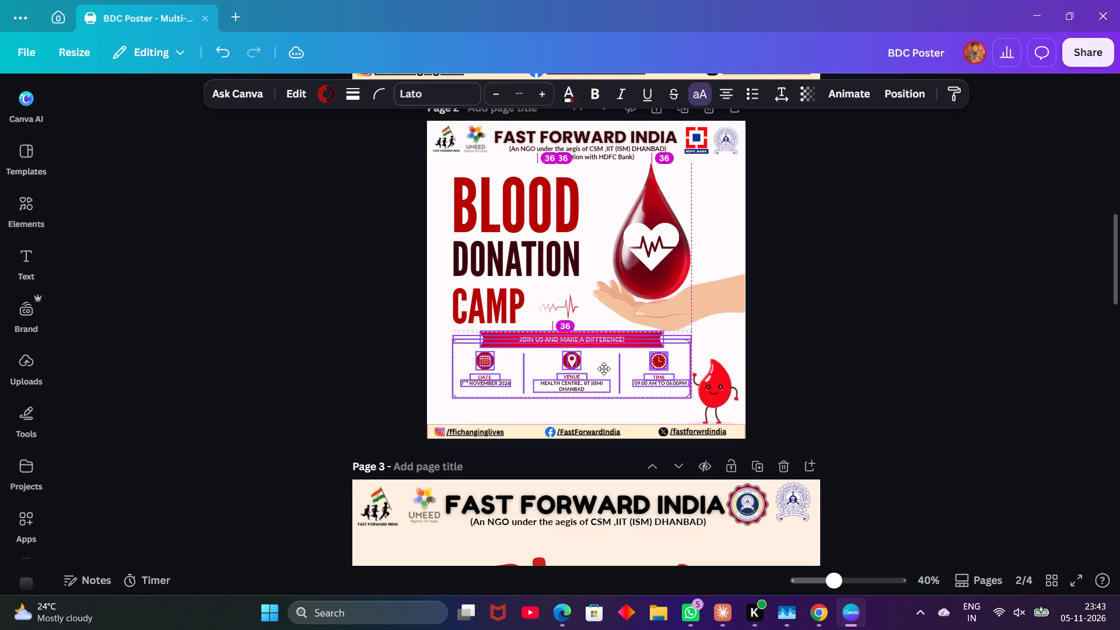
pyautogui.moveTo(604, 369); pyautogui.dragTo(603, 372)
pyautogui.click(887, 365)
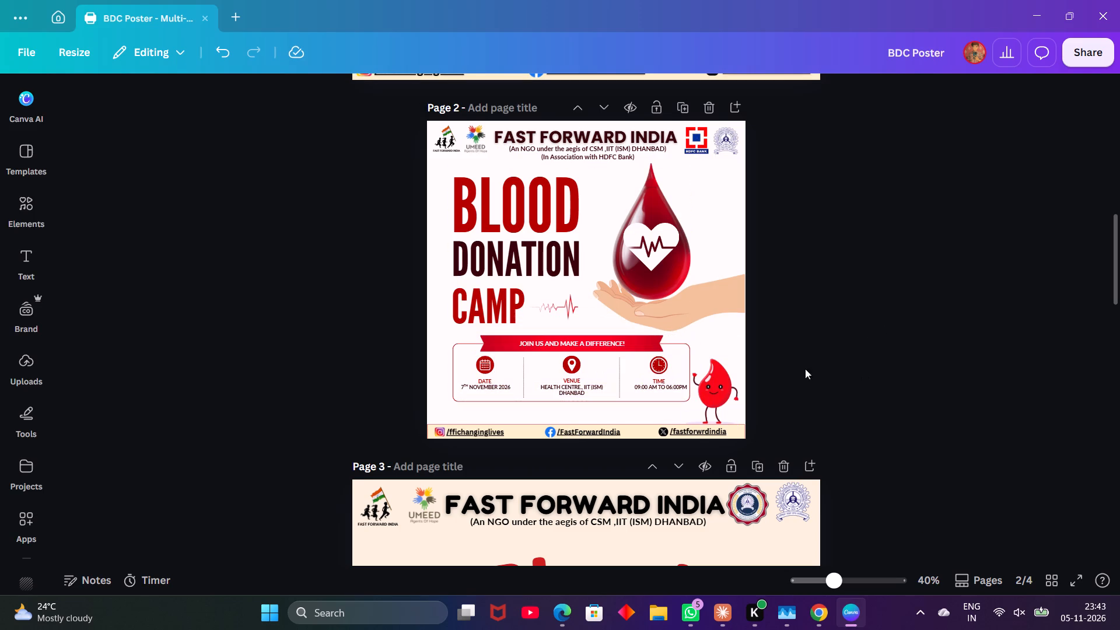
# Delete the blood-drop mascot beside the event details box on page 2.
pyautogui.click(721, 374)
pyautogui.press('Delete')
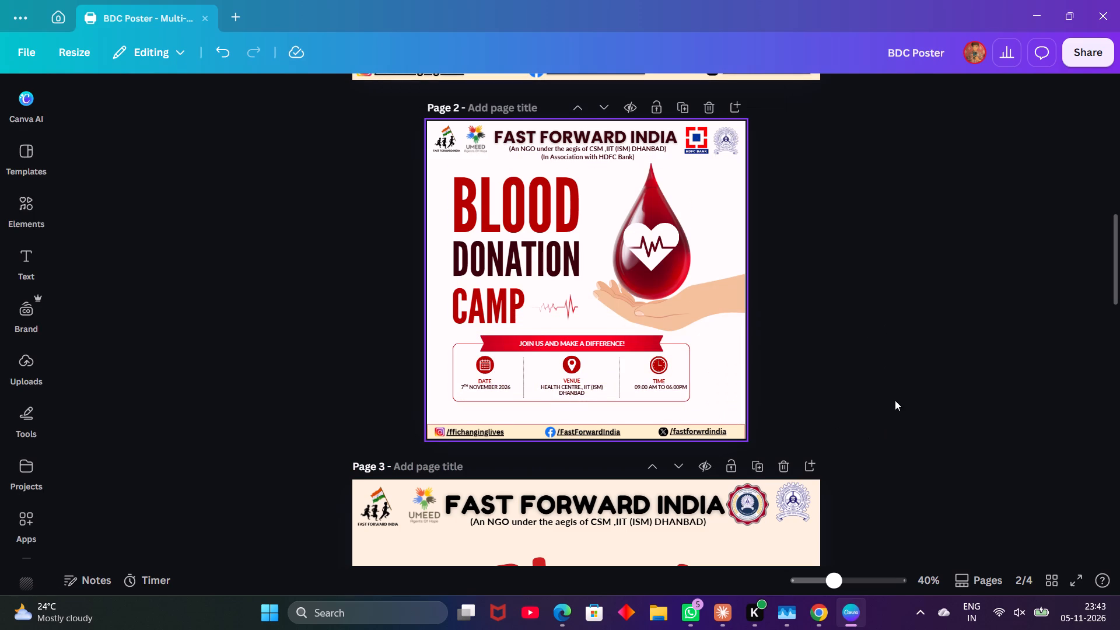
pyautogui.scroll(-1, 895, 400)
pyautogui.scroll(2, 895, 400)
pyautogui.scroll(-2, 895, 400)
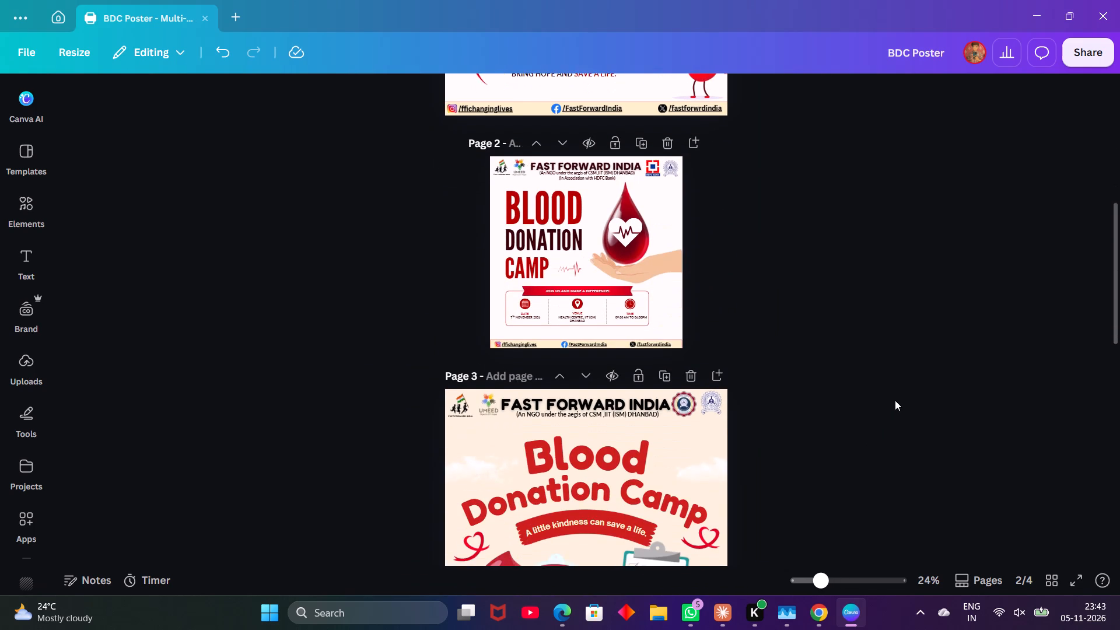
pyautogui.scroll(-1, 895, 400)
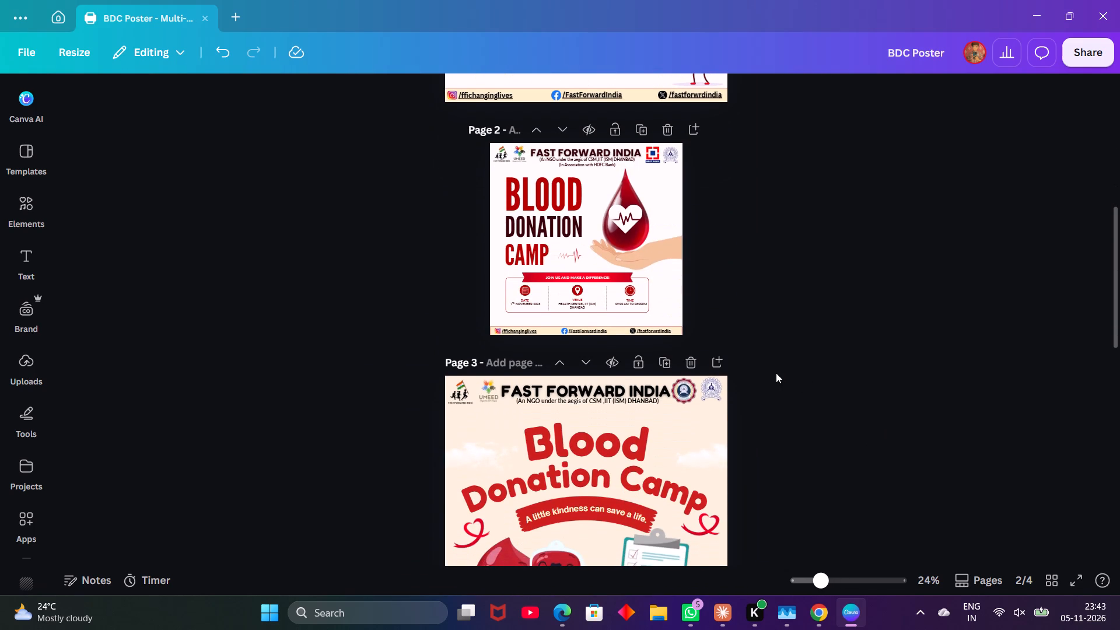
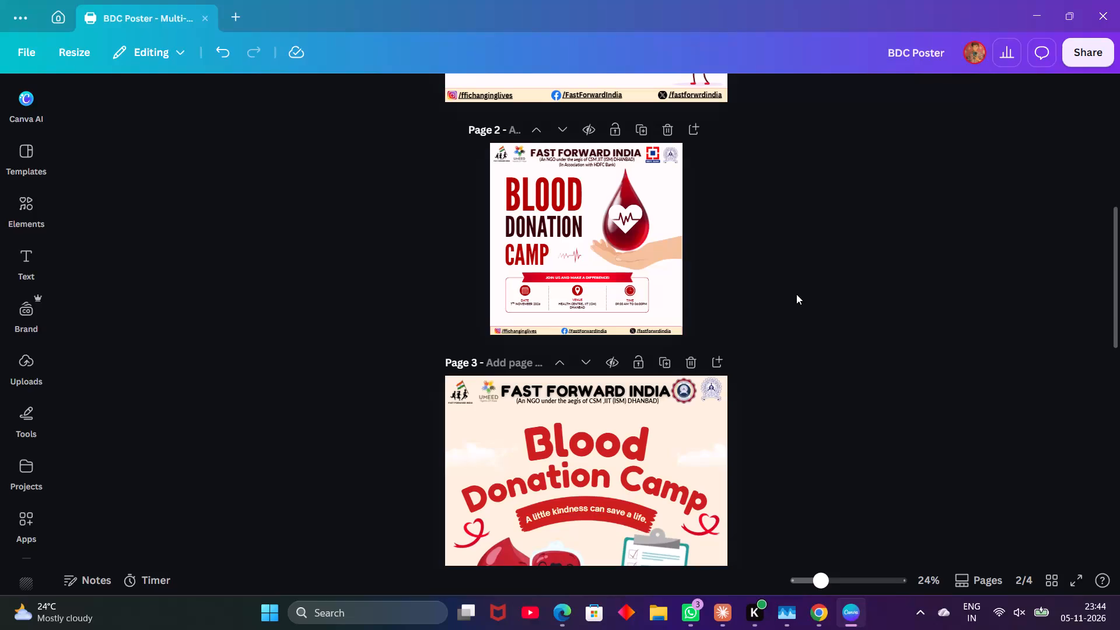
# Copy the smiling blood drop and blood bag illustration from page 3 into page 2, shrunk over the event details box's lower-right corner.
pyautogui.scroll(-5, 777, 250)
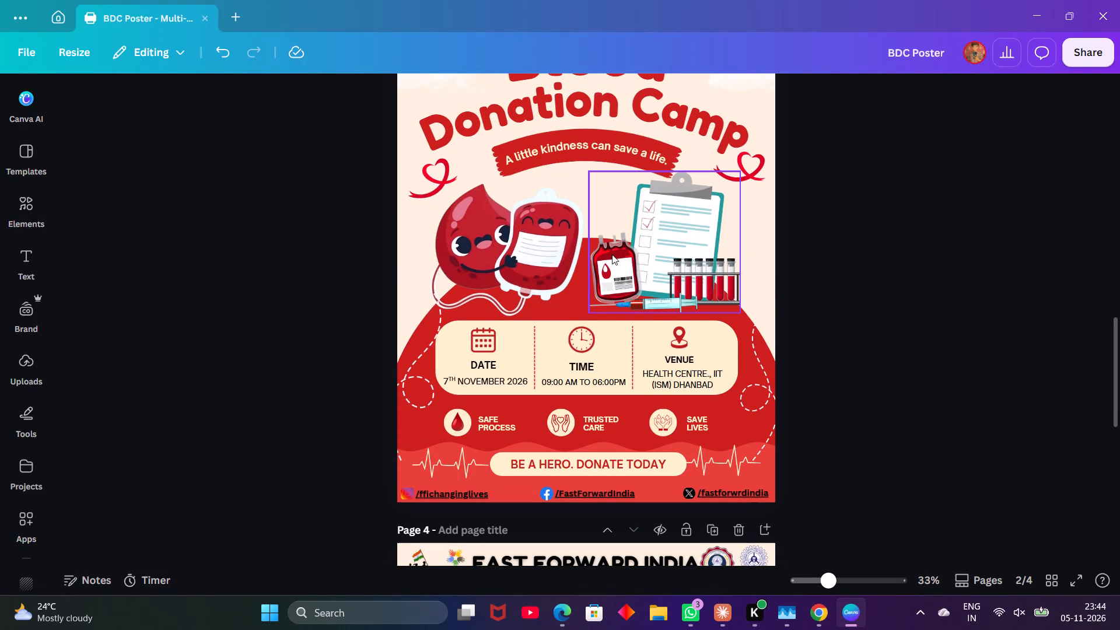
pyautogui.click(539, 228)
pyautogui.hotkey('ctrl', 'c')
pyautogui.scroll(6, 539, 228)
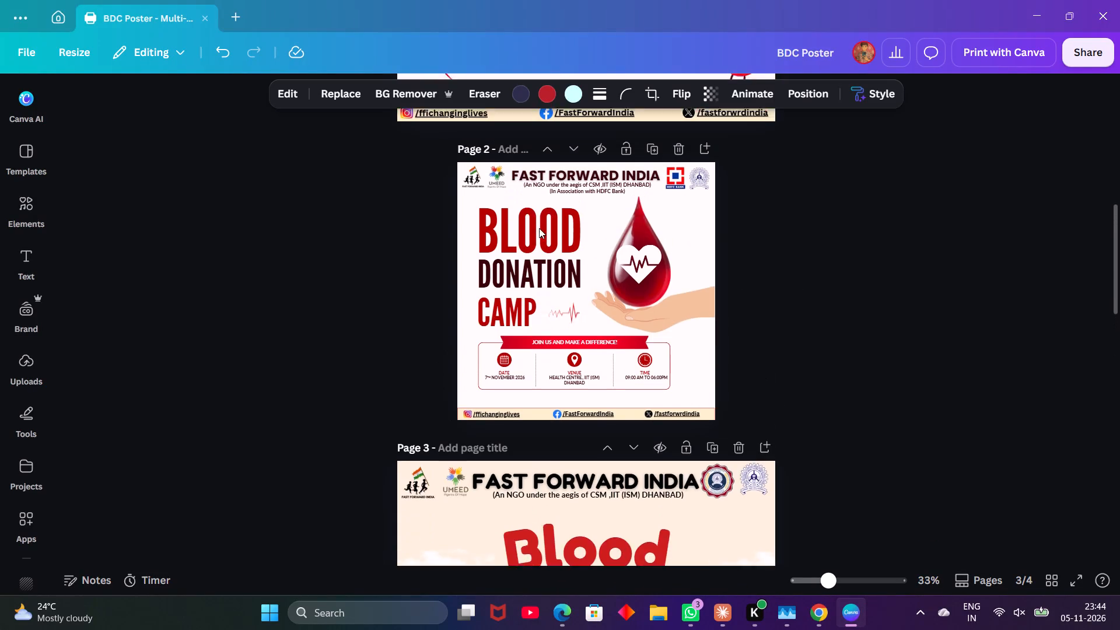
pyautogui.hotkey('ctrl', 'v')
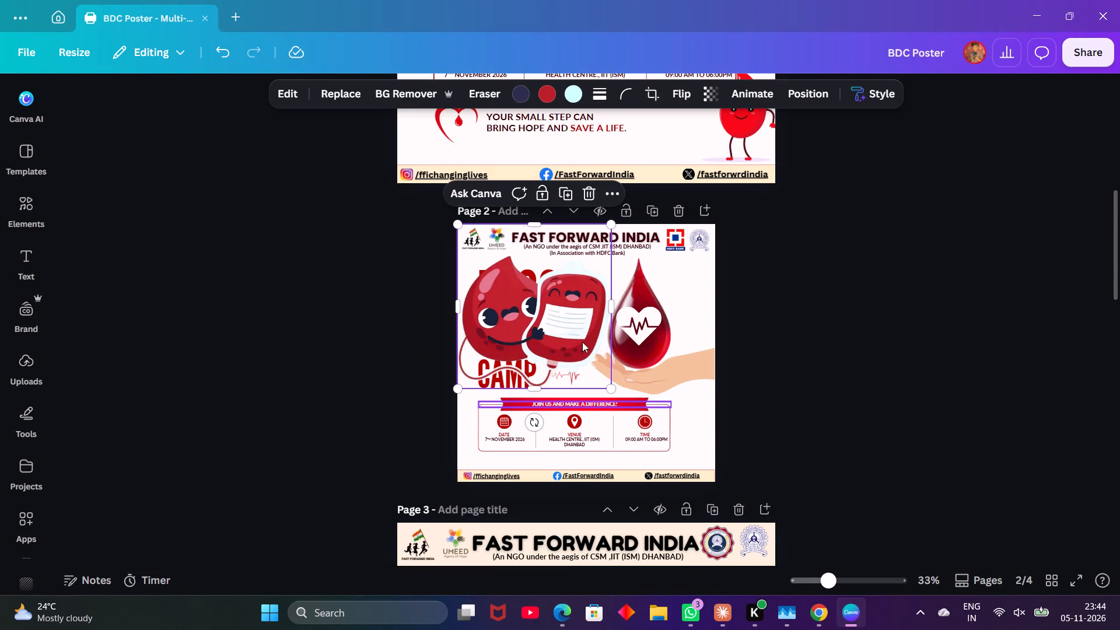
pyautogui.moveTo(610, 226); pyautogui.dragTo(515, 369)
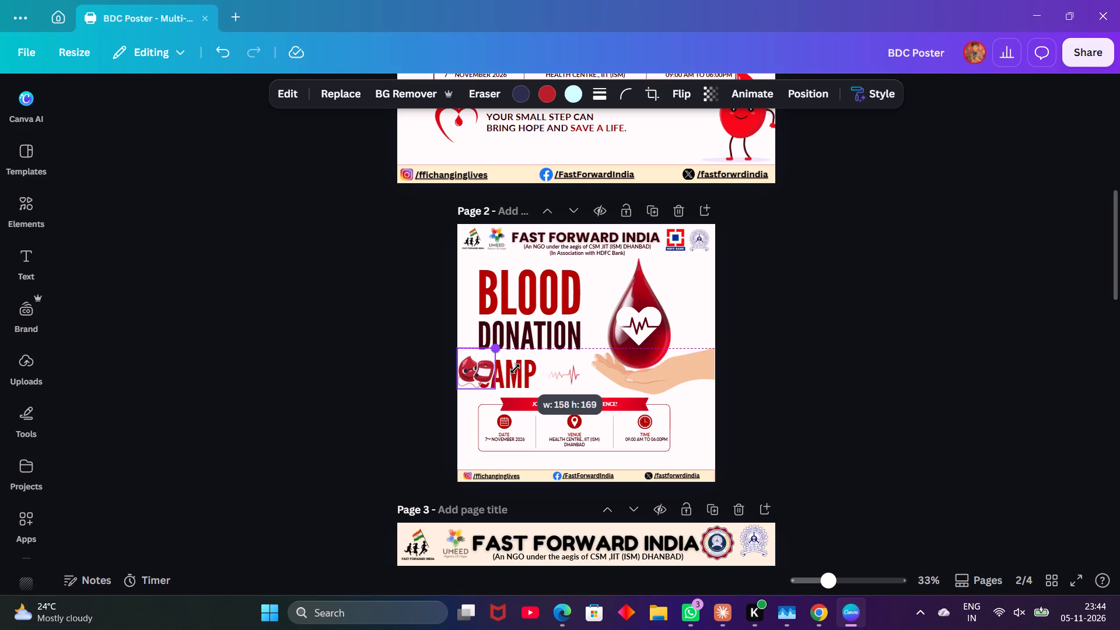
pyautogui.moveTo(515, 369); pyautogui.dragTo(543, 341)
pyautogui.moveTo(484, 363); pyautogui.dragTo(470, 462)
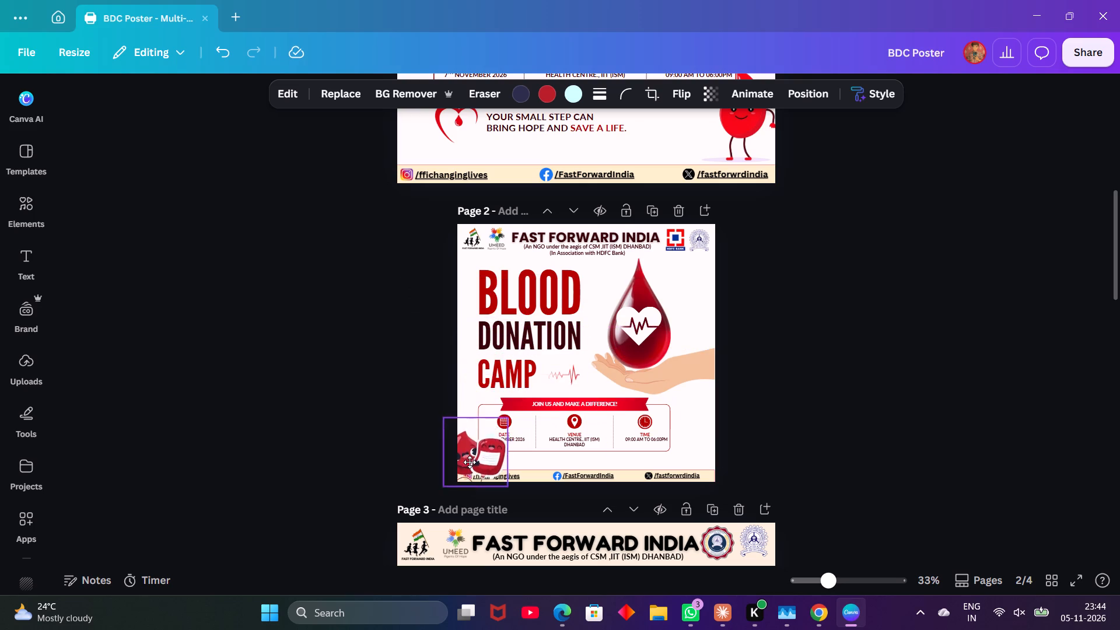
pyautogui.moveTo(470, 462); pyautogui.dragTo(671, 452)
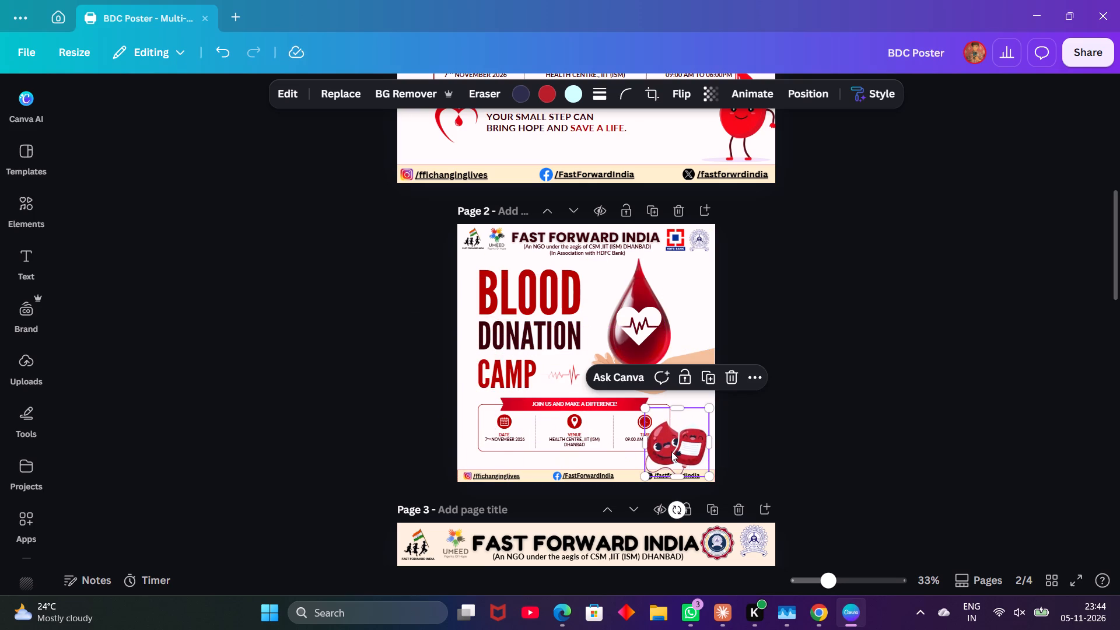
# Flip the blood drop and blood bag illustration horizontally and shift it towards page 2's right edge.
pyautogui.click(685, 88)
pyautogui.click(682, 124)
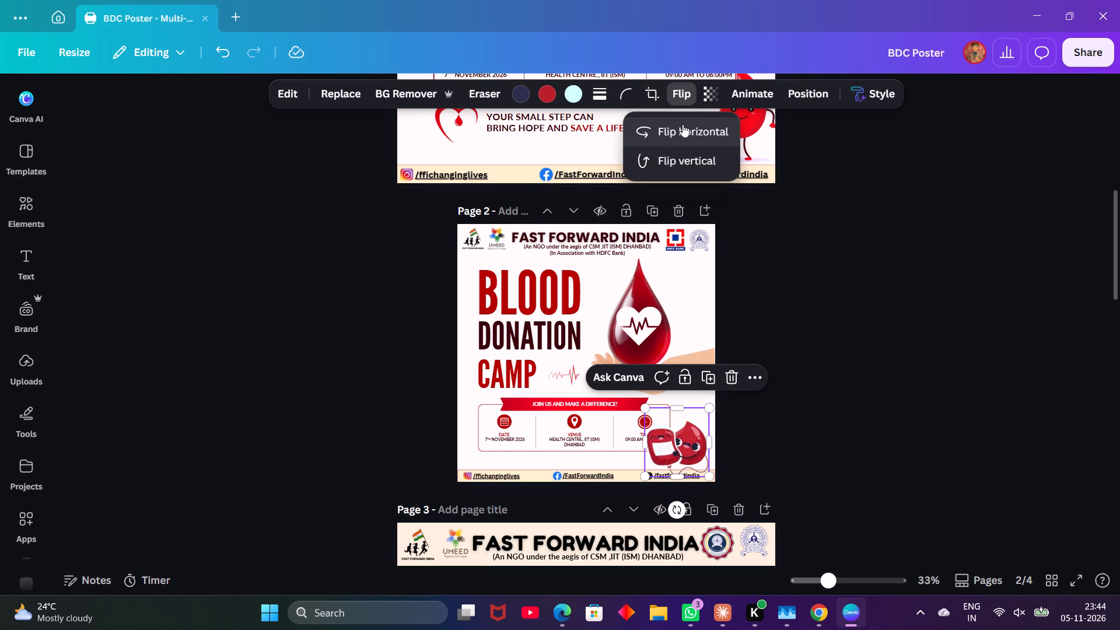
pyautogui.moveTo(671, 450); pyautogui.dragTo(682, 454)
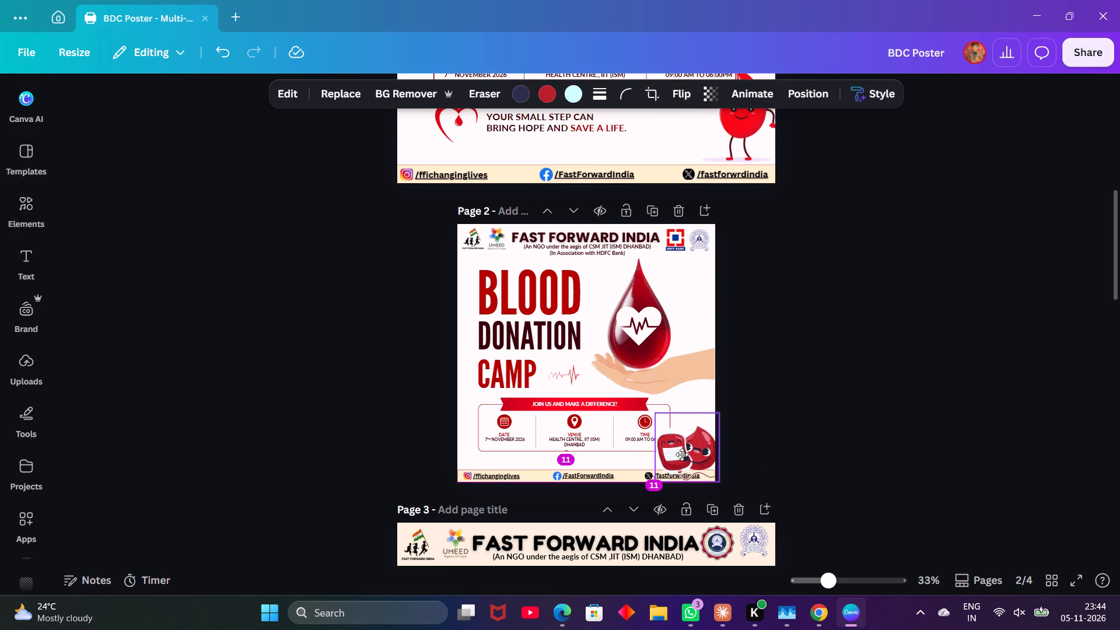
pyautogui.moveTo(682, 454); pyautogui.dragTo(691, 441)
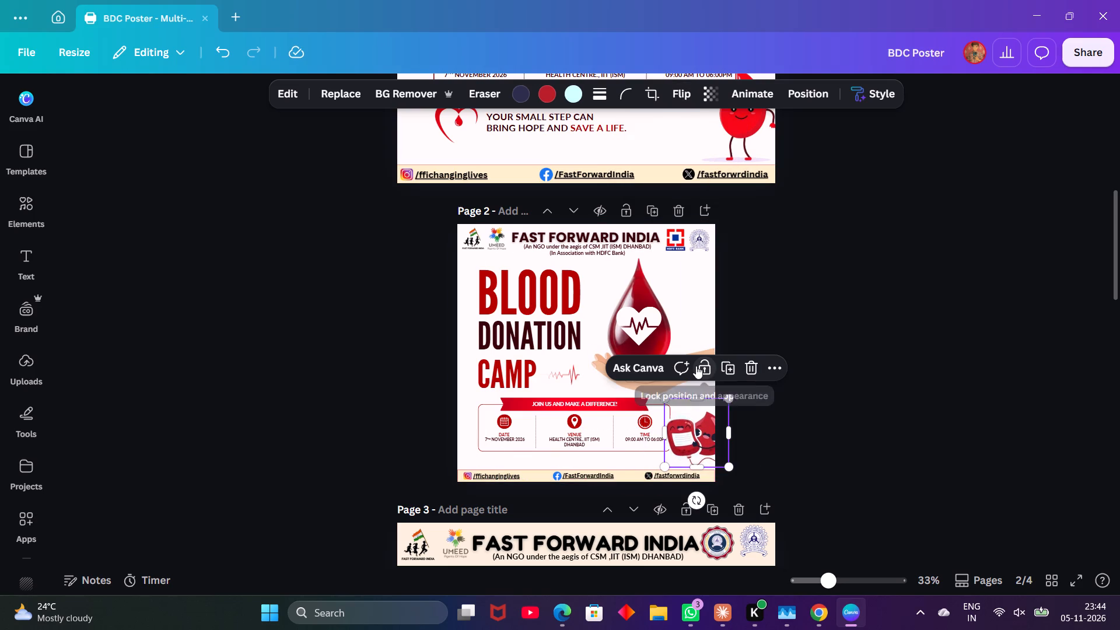
# Undo the recent page 2 edits back to the layout with the heart tagline and the blood-drop mascot beside the event details box.
pyautogui.hotkey('ctrl', 'z')
pyautogui.hotkey('ctrl', 'z')
pyautogui.hotkey('ctrl', 'z')
pyautogui.hotkey('ctrl', 'z')
pyautogui.hotkey('ctrl', 'z')
pyautogui.hotkey('ctrl', 'z')
pyautogui.hotkey('ctrl', 'z')
pyautogui.hotkey('ctrl', 'z')
pyautogui.hotkey('ctrl', 'z')
pyautogui.hotkey('ctrl', 'z')
pyautogui.hotkey('ctrl', 'z')
pyautogui.hotkey('ctrl', 'z')
pyautogui.hotkey('ctrl', 'z')
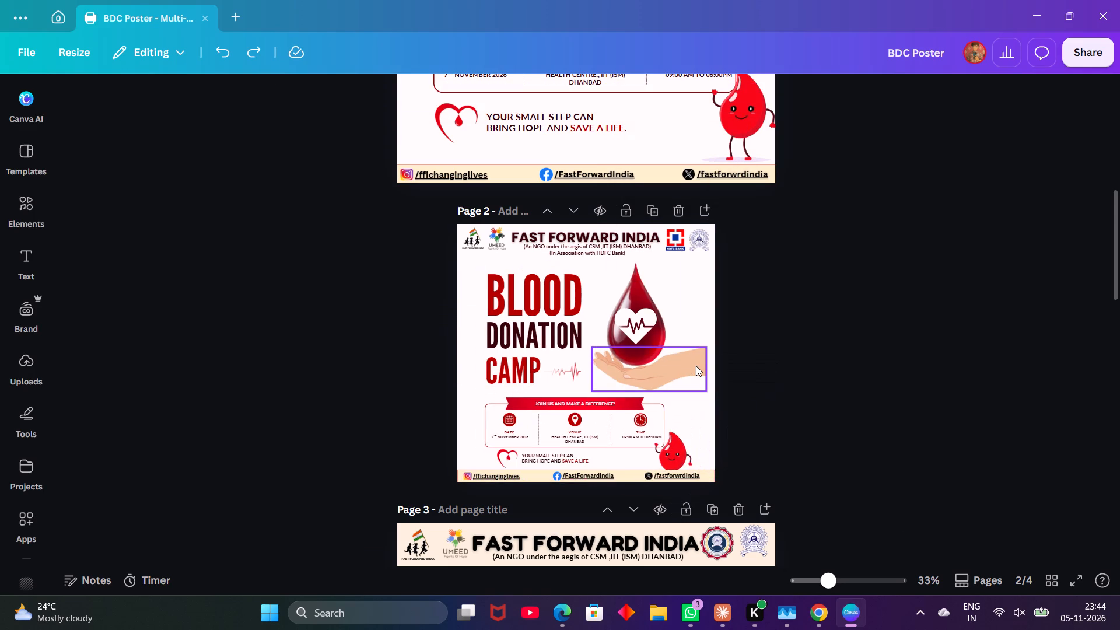
pyautogui.hotkey('ctrl', 'z')
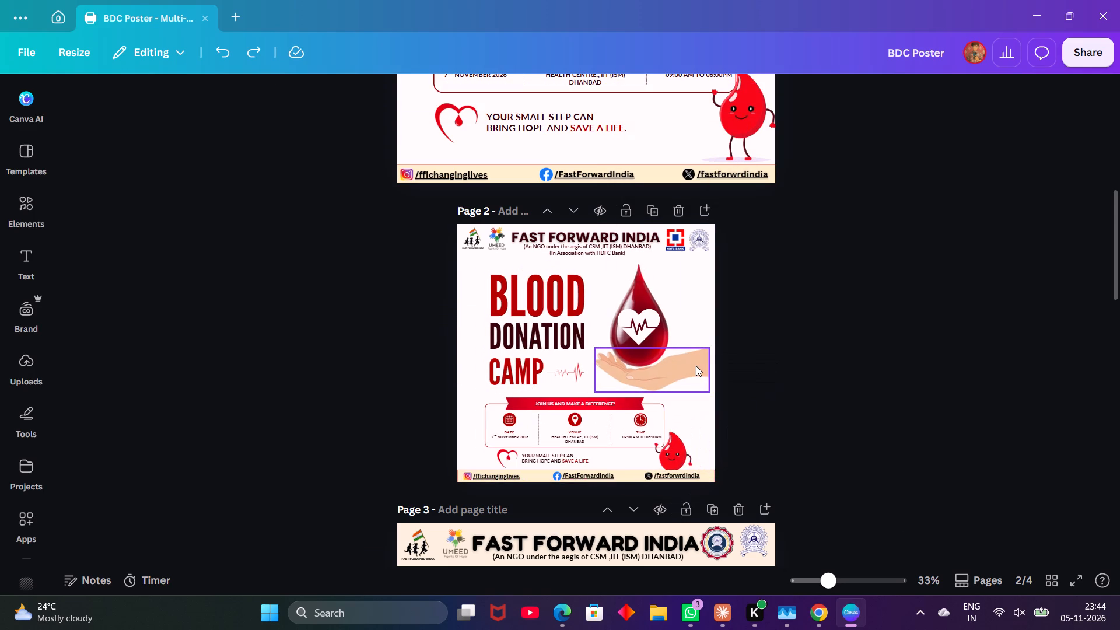
pyautogui.hotkey('ctrl', 'z')
pyautogui.hotkey('ctrl', 'z')
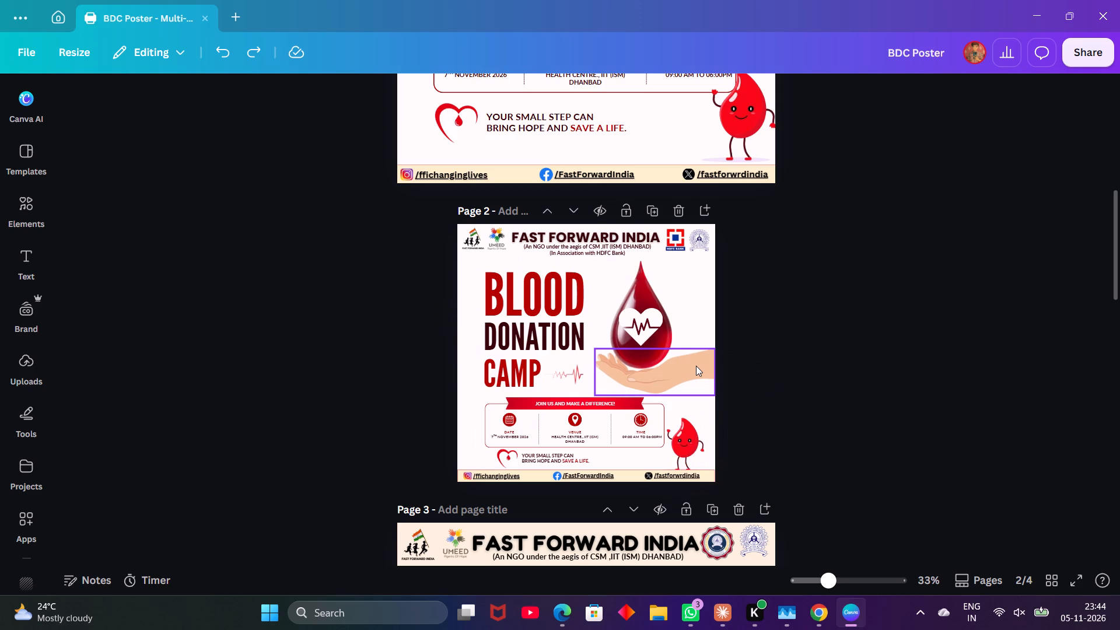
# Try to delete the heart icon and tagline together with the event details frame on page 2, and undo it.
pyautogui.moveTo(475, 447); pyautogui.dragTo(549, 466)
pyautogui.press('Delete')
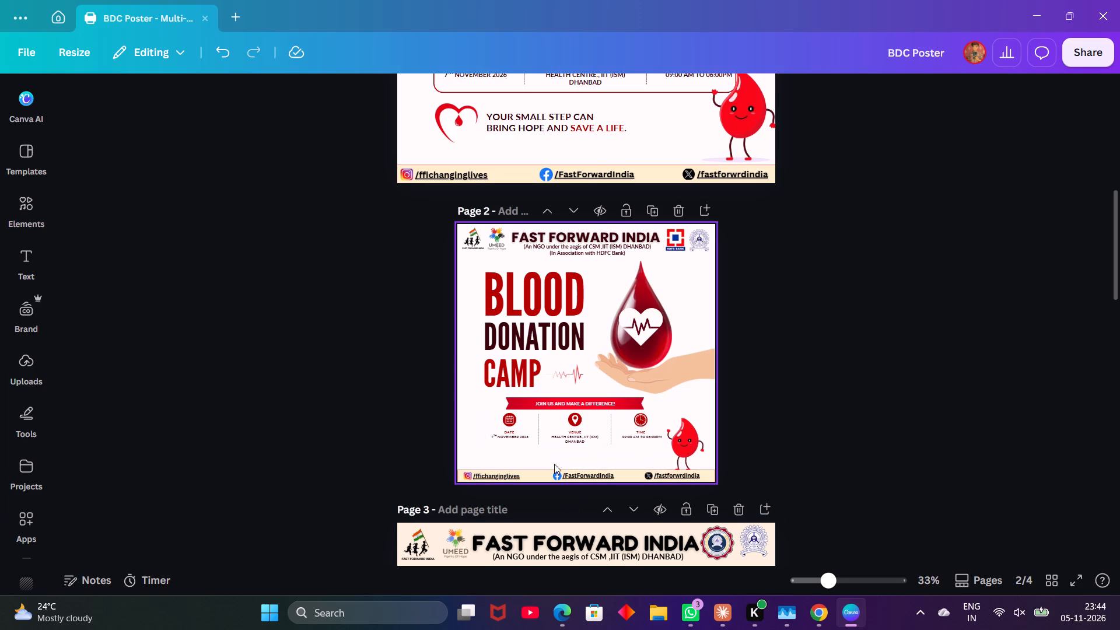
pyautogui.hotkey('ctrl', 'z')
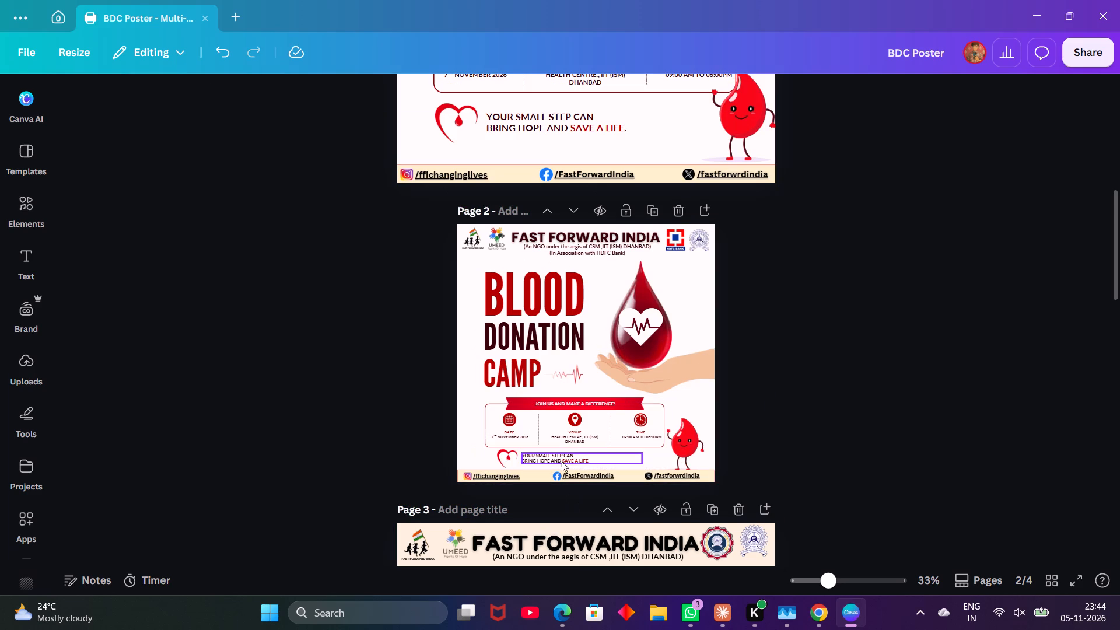
# Delete only the heart icon and the "YOUR SMALL STEP CAN BRING HOPE AND SAVE A LIFE." tagline from page 2.
pyautogui.rightClick(562, 461)
pyautogui.click(481, 451)
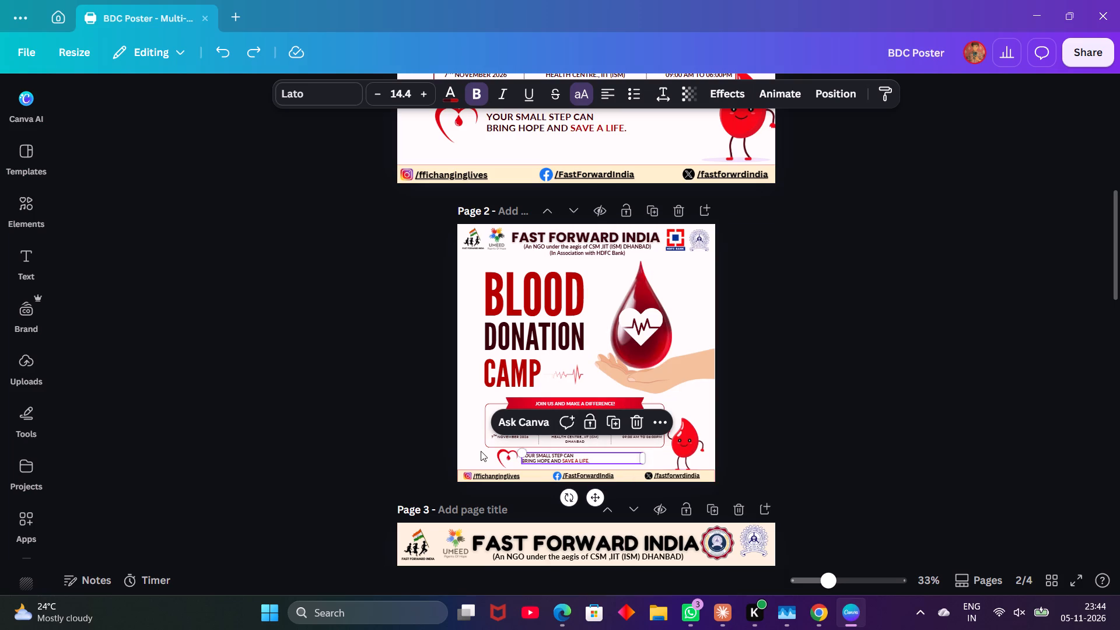
pyautogui.moveTo(481, 451); pyautogui.dragTo(558, 463)
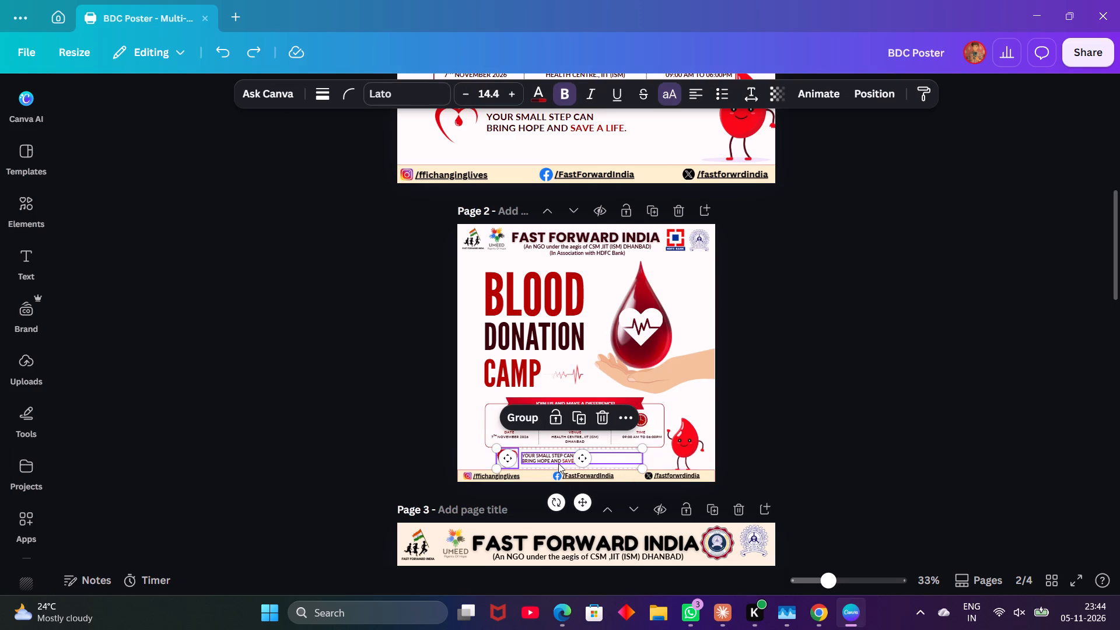
pyautogui.press('Delete')
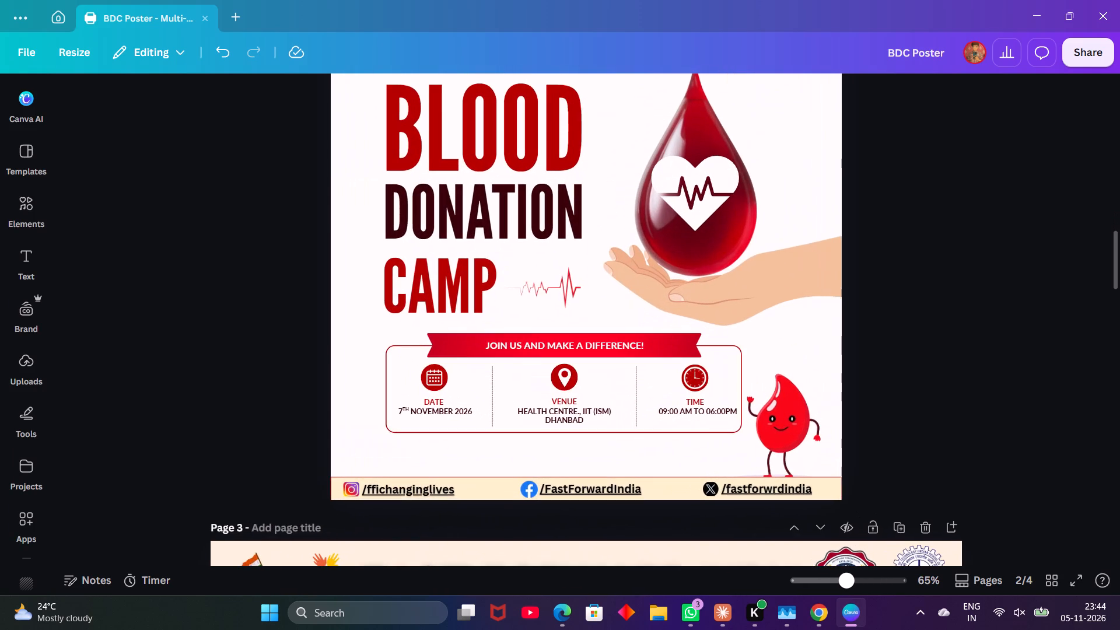
# Move the blood-drop mascot on page 2 slightly away from the event details box, standing just above the footer strip.
pyautogui.moveTo(780, 425); pyautogui.dragTo(797, 414)
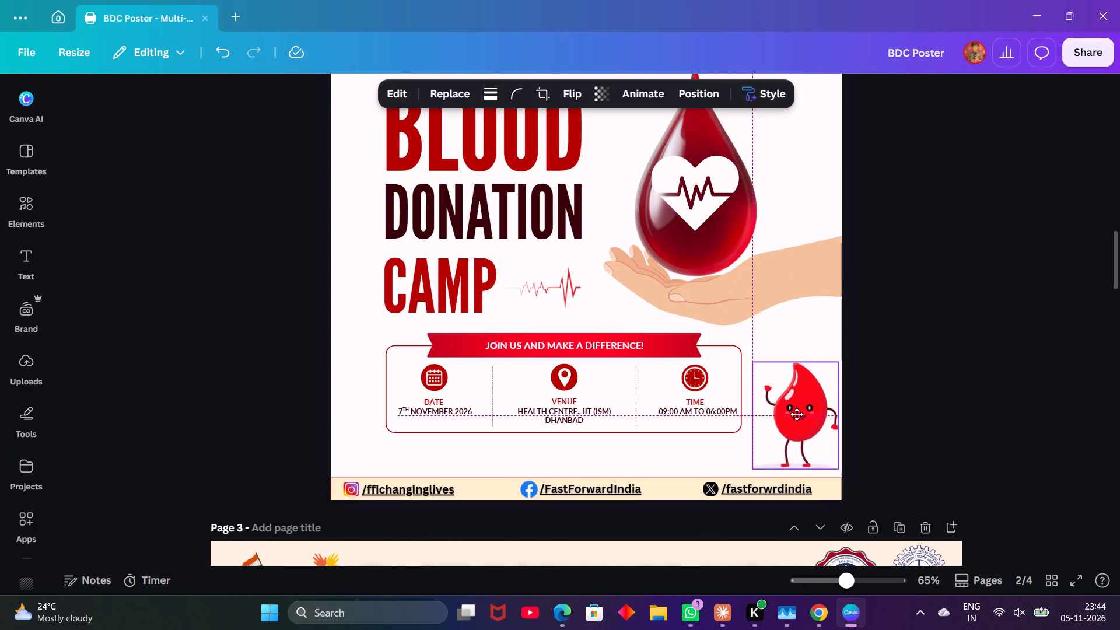
pyautogui.moveTo(797, 414); pyautogui.dragTo(797, 419)
# Enlarge the page 2 event details box and its JOIN US AND MAKE A DIFFERENCE! banner to about 822 by 230 px.
pyautogui.moveTo(365, 338); pyautogui.dragTo(492, 366)
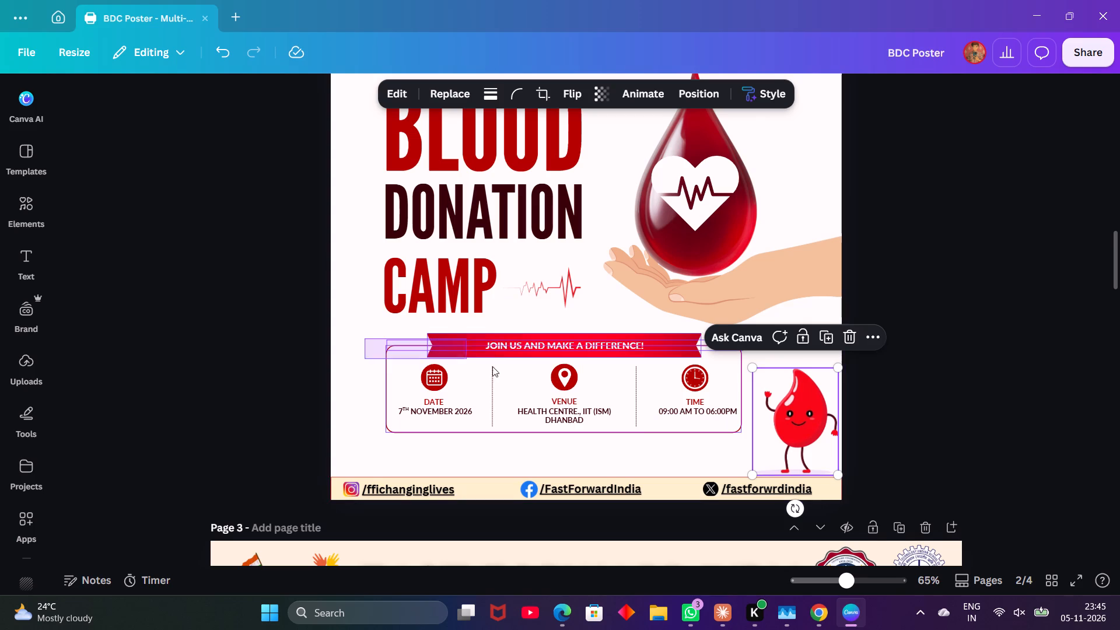
pyautogui.moveTo(492, 366); pyautogui.dragTo(669, 436)
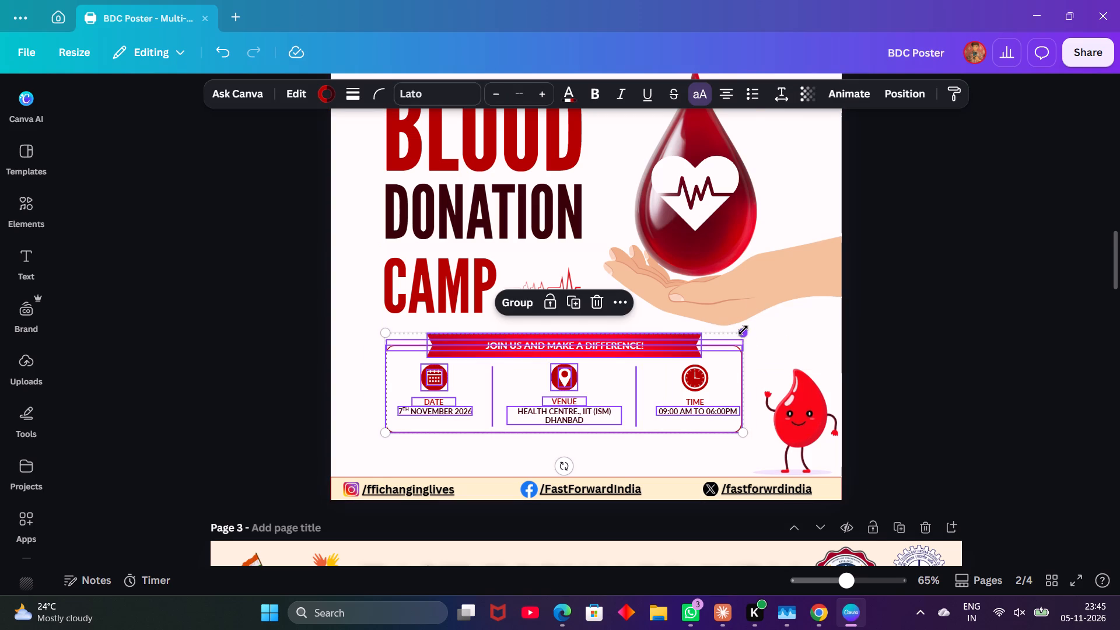
pyautogui.keyDown('alt'); pyautogui.moveTo(743, 330); pyautogui.dragTo(760, 323); pyautogui.keyUp('alt')
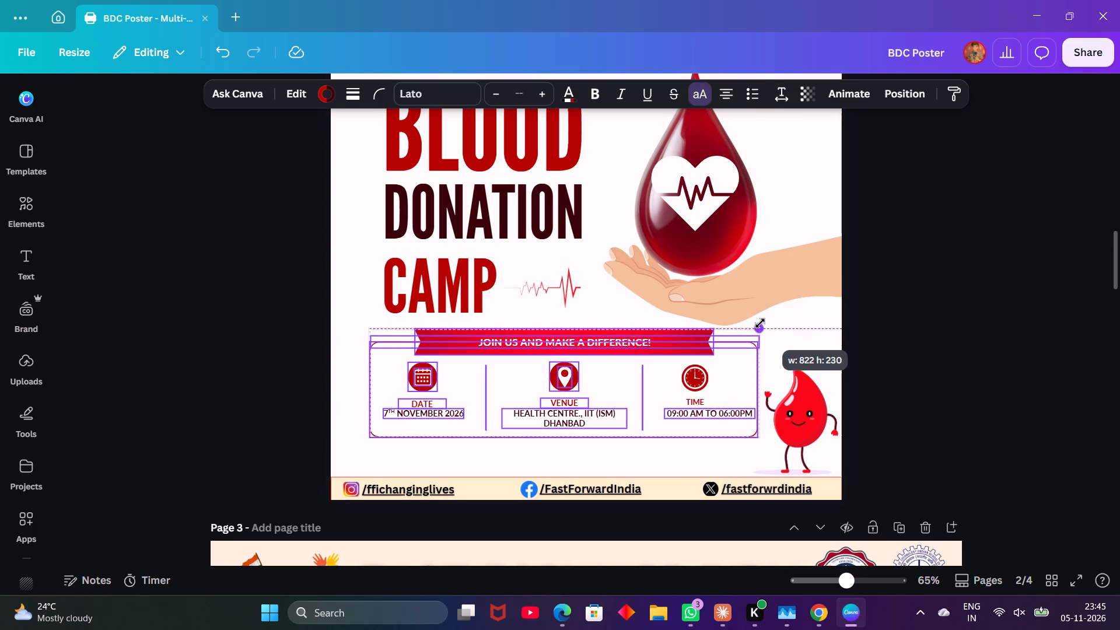
pyautogui.keyDown('alt'); pyautogui.moveTo(760, 323); pyautogui.dragTo(755, 326); pyautogui.keyUp('alt')
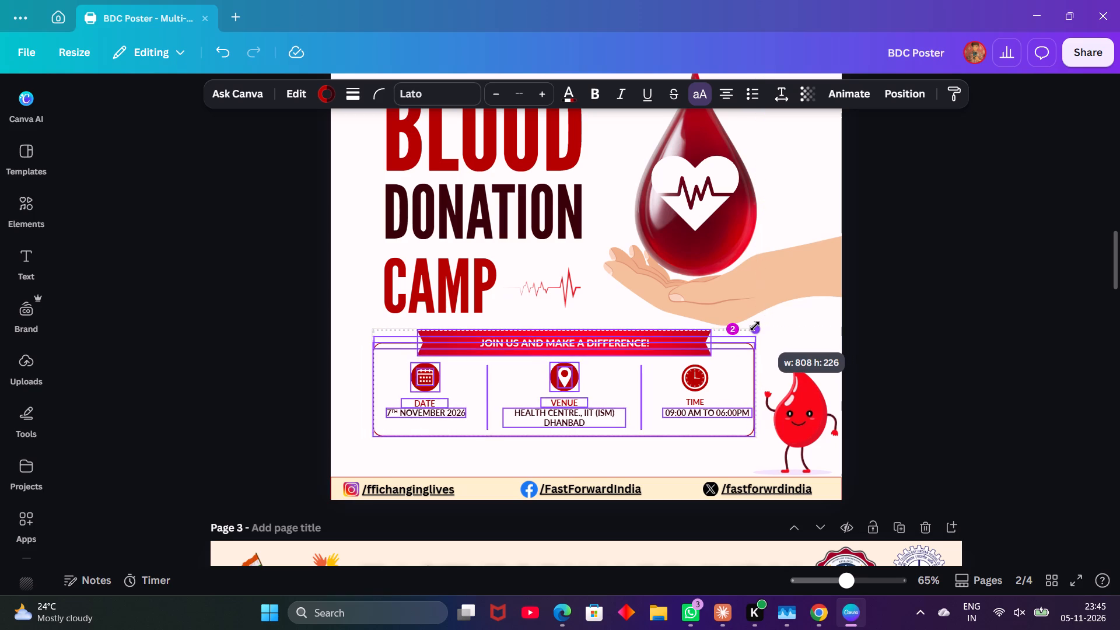
pyautogui.keyDown('alt'); pyautogui.moveTo(755, 326); pyautogui.dragTo(760, 325); pyautogui.keyUp('alt')
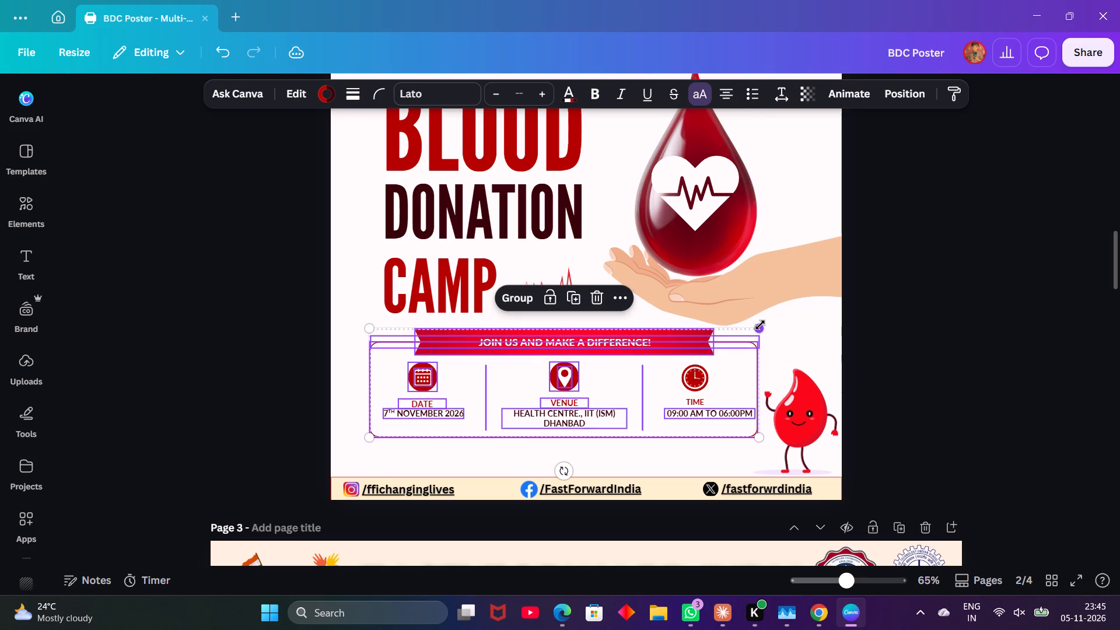
# Align the event details box's left edge with the BLOOD DONATION CAMP heading and shrink it slightly to clear the mascot.
pyautogui.moveTo(679, 369); pyautogui.dragTo(689, 369)
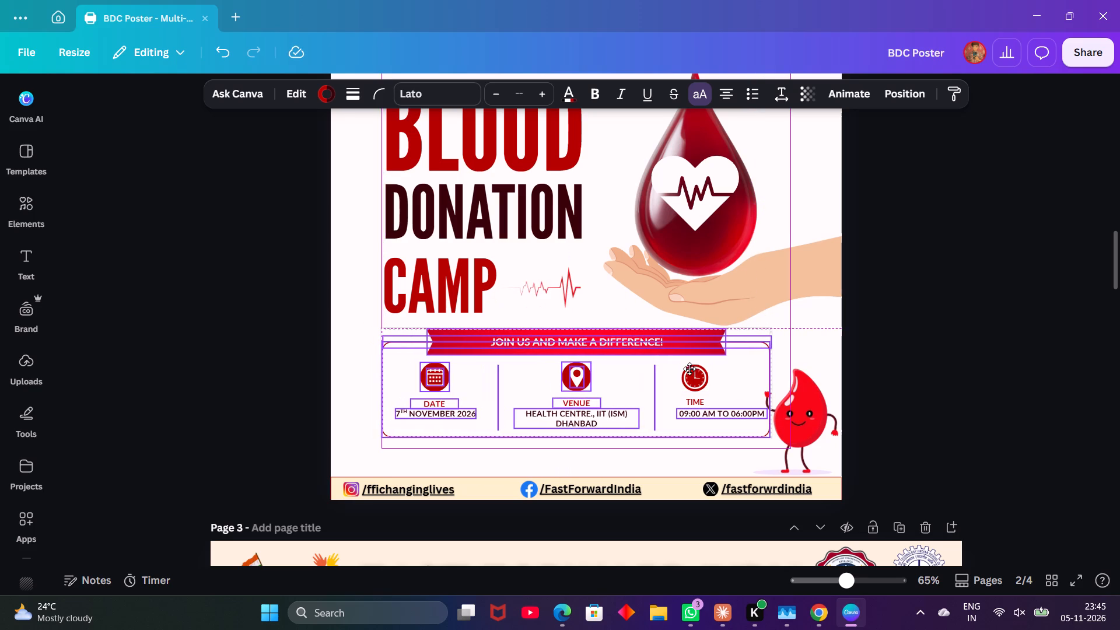
pyautogui.moveTo(689, 369); pyautogui.dragTo(689, 369)
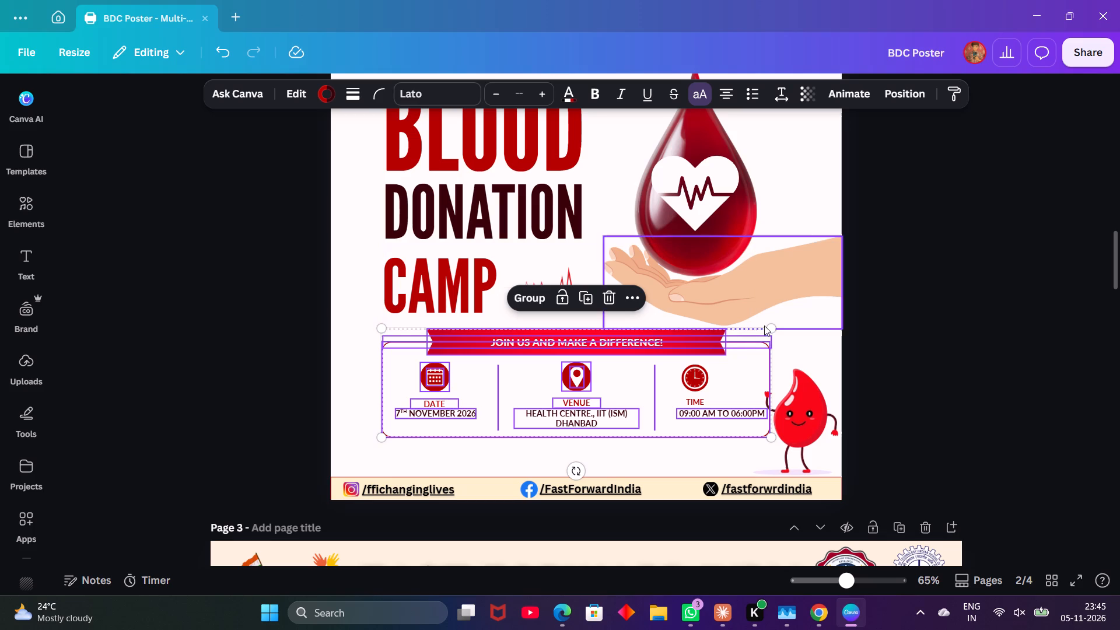
pyautogui.moveTo(769, 329); pyautogui.dragTo(764, 331)
pyautogui.click(972, 314)
# Review the revised page 2 layout at different zoom levels and compare it with the page 1 poster.
pyautogui.scroll(-1, 972, 314)
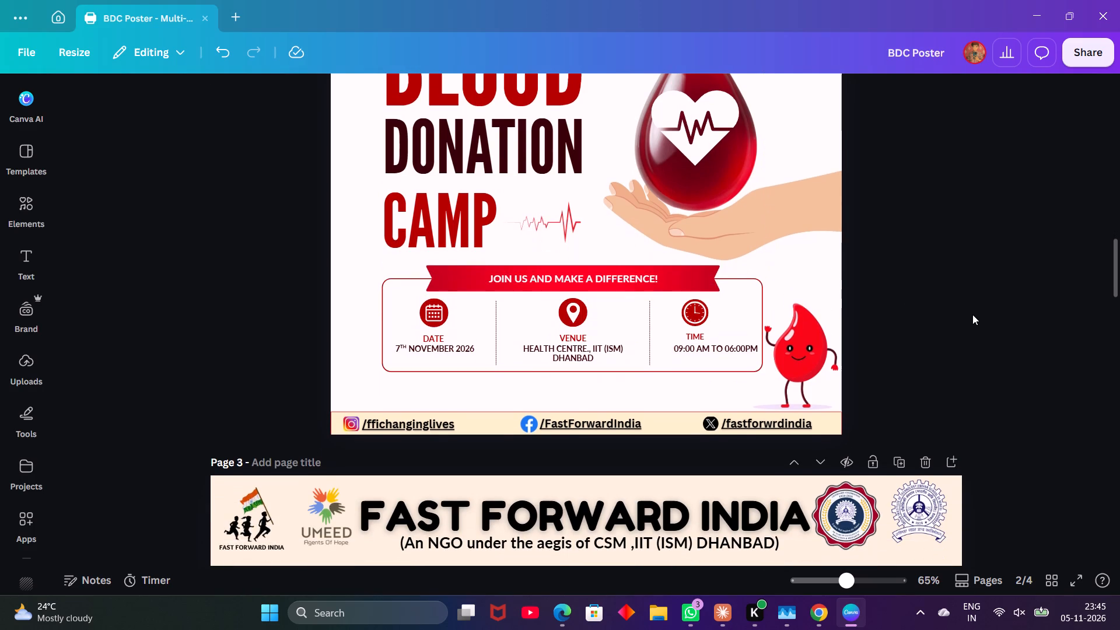
pyautogui.scroll(-1, 972, 314)
pyautogui.scroll(1, 964, 343)
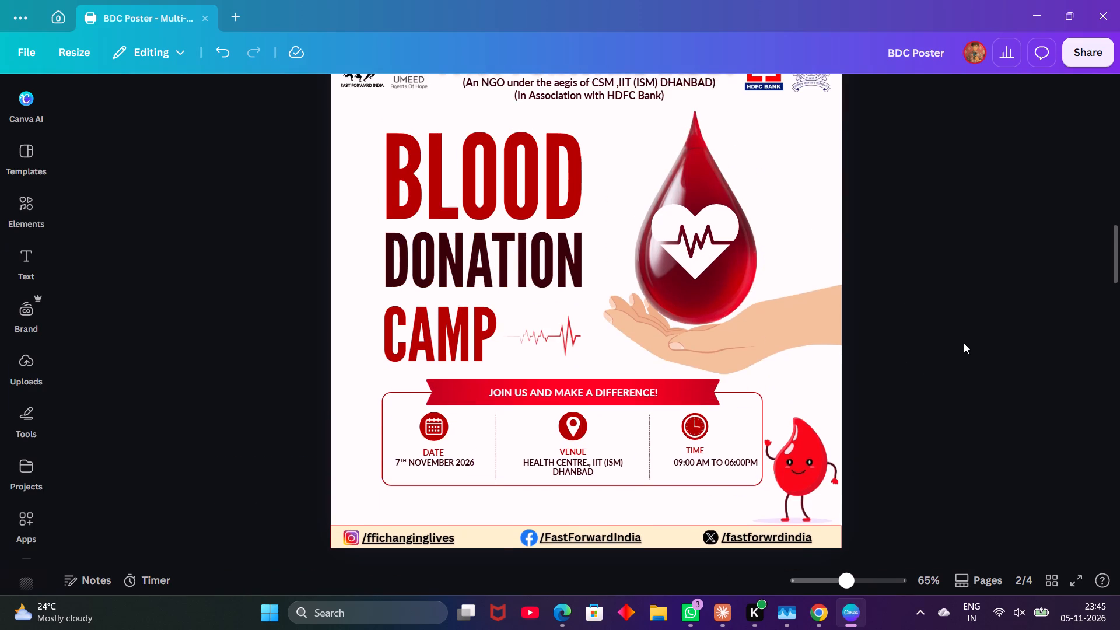
pyautogui.scroll(1, 964, 343)
pyautogui.scroll(-1, 964, 343)
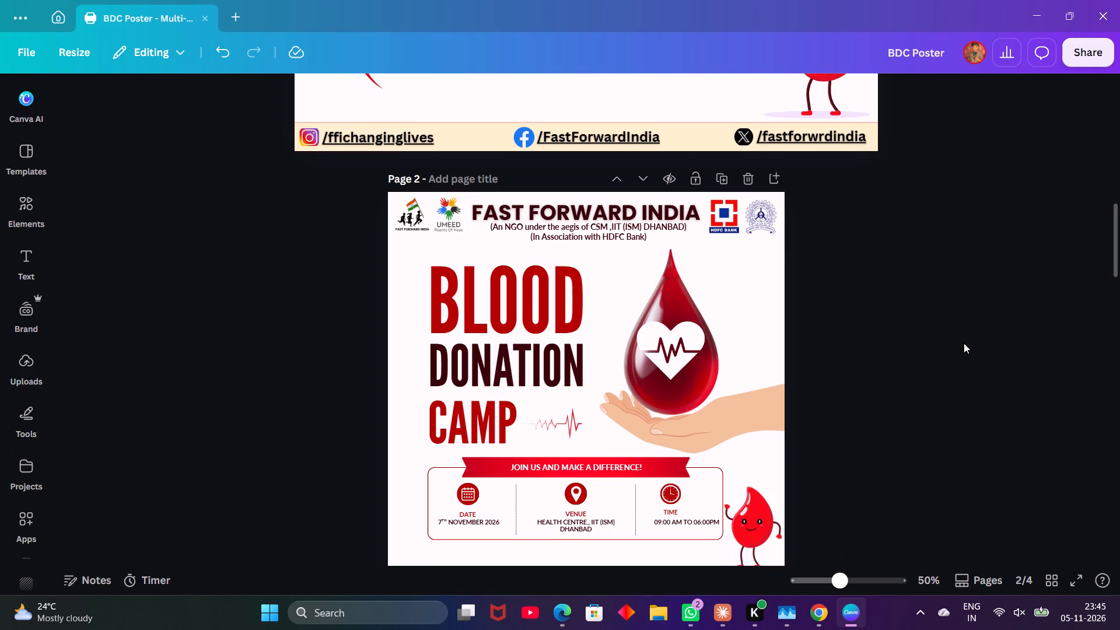
pyautogui.scroll(-1, 964, 343)
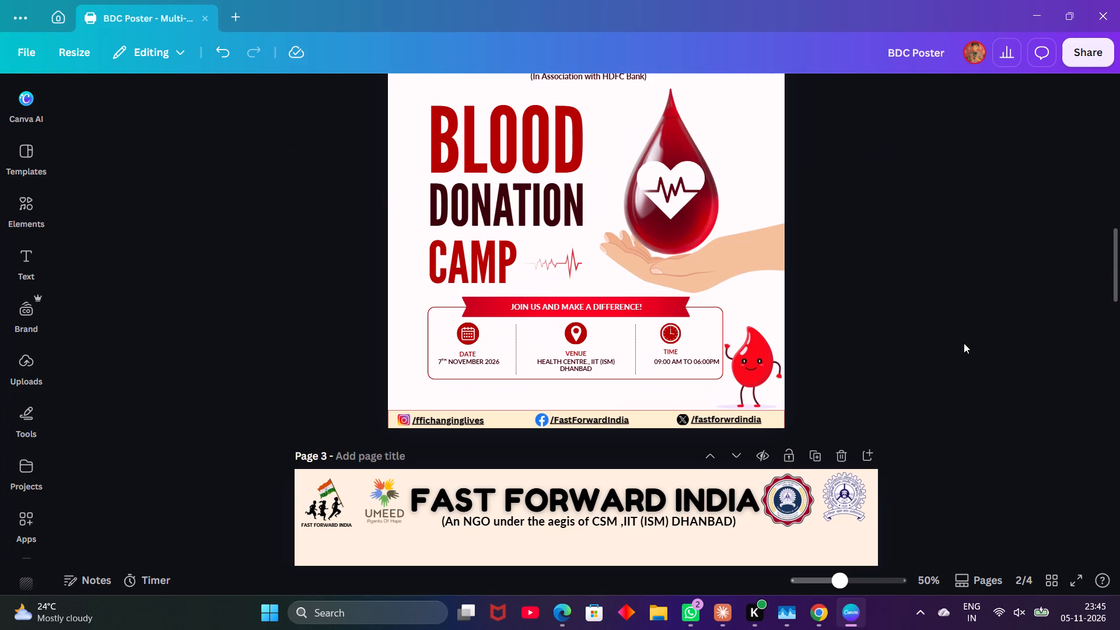
pyautogui.scroll(1, 964, 343)
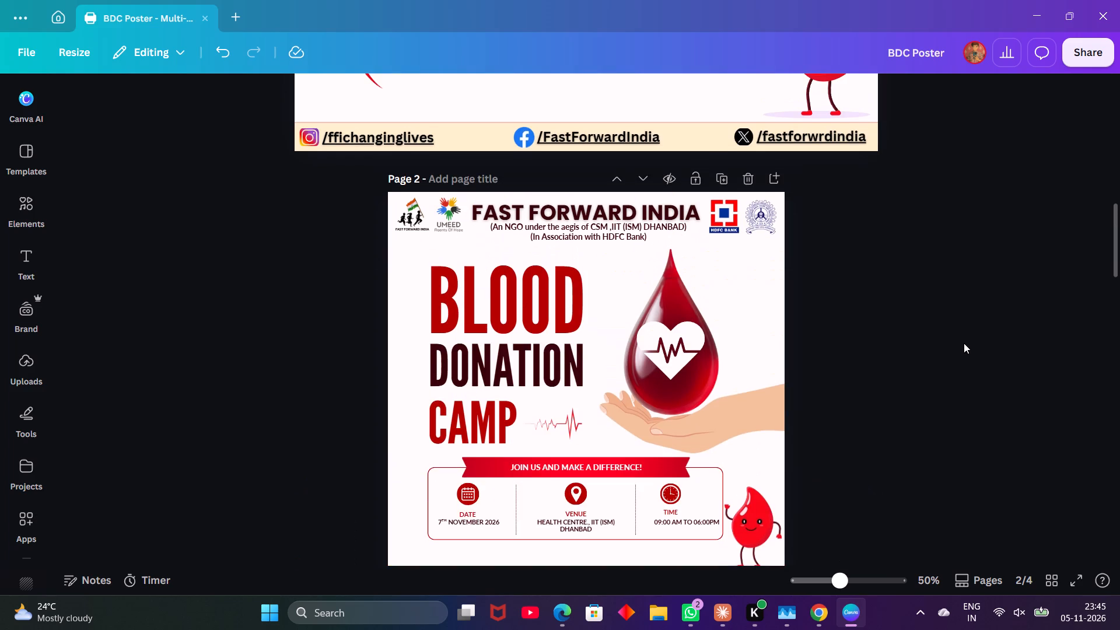
pyautogui.scroll(1, 964, 343)
pyautogui.scroll(-1, 964, 343)
pyautogui.scroll(1, 964, 343)
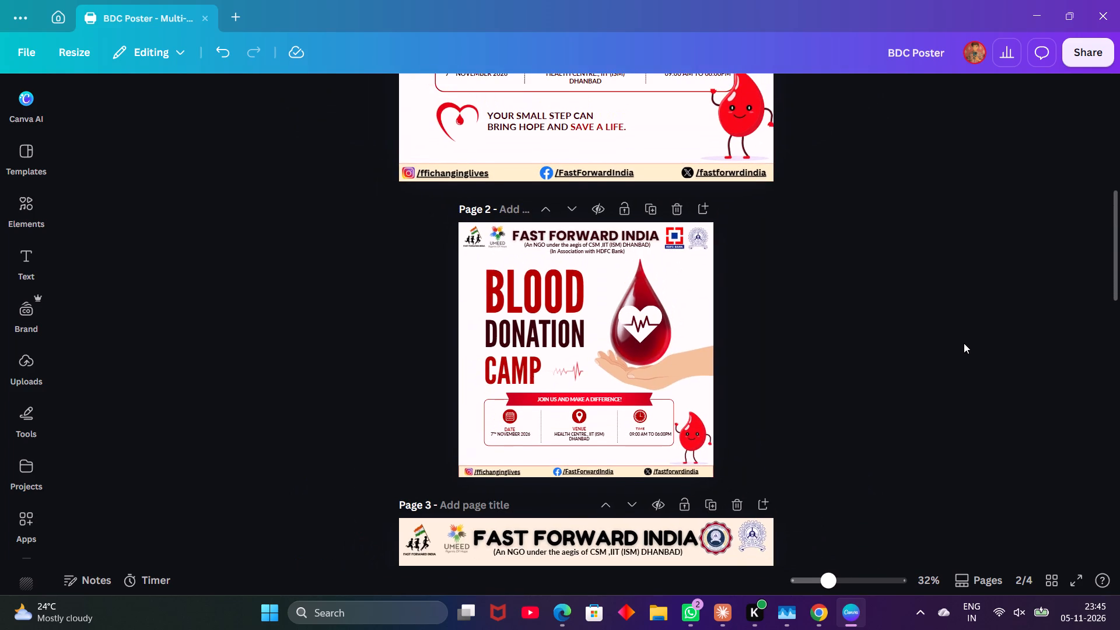
pyautogui.scroll(7, 964, 343)
pyautogui.scroll(-2, 964, 343)
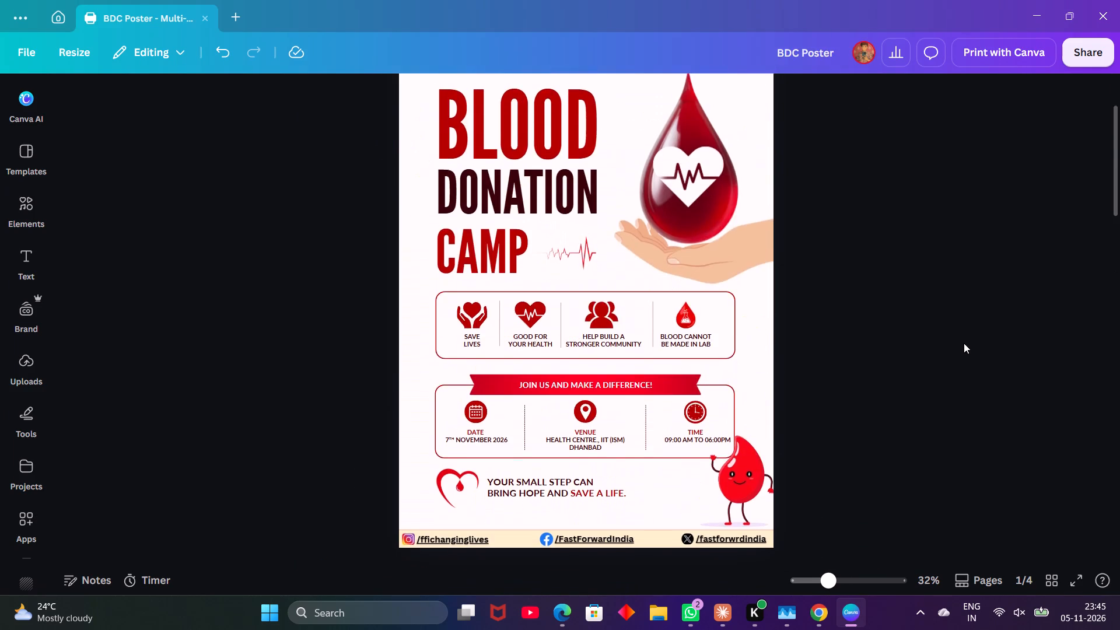
pyautogui.scroll(-3, 964, 343)
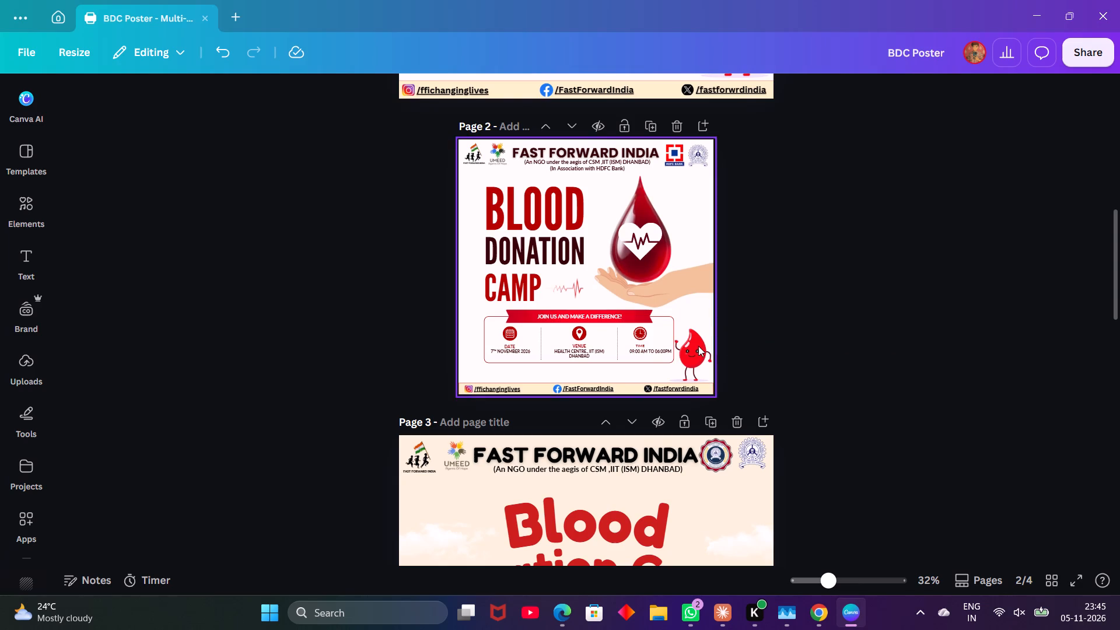
# Nudge the blood-drop mascot on page 2 flush with the page's right edge.
pyautogui.click(698, 346)
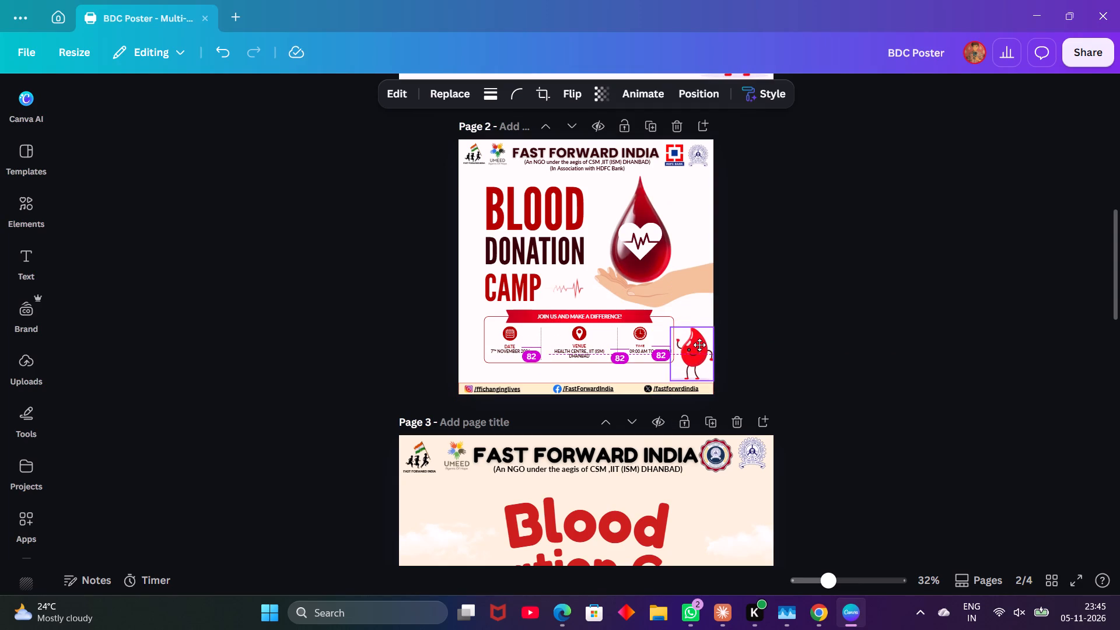
pyautogui.click(829, 338)
pyautogui.scroll(-1, 829, 338)
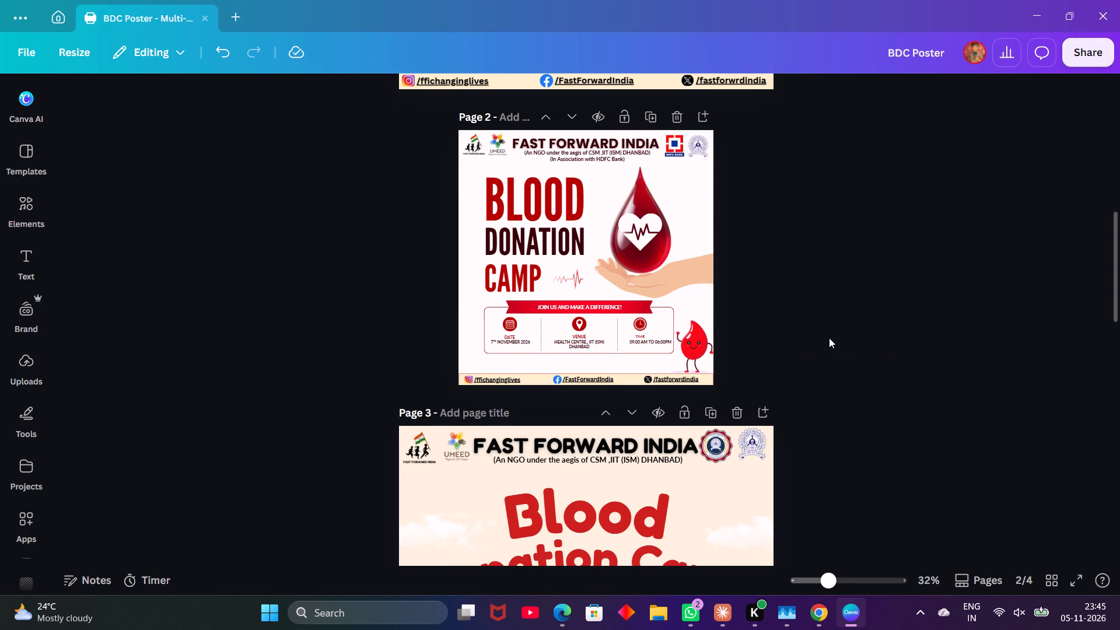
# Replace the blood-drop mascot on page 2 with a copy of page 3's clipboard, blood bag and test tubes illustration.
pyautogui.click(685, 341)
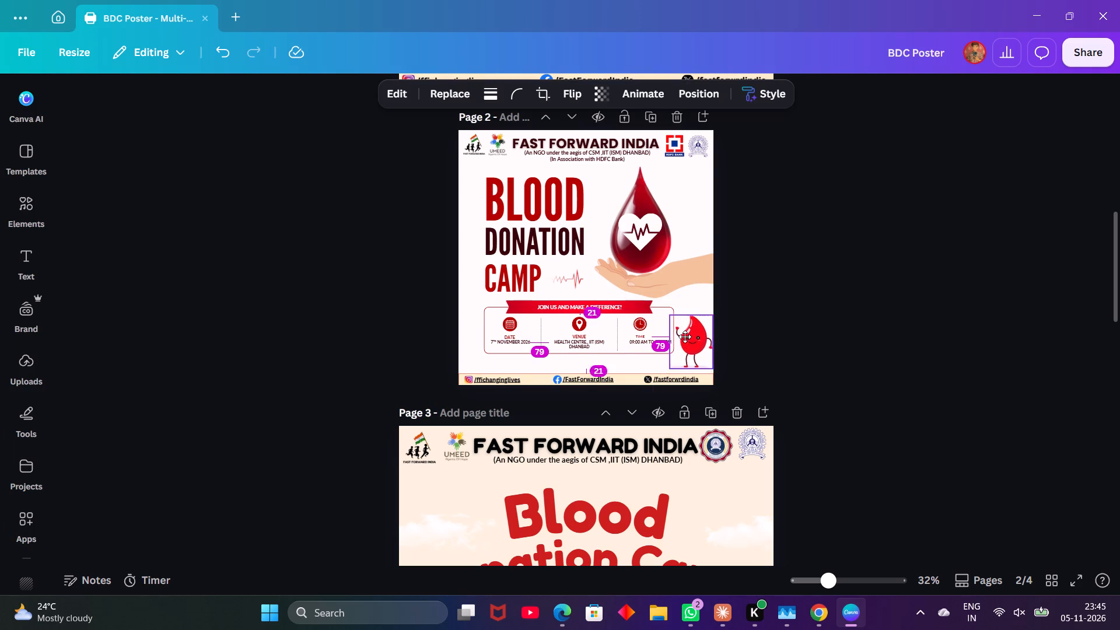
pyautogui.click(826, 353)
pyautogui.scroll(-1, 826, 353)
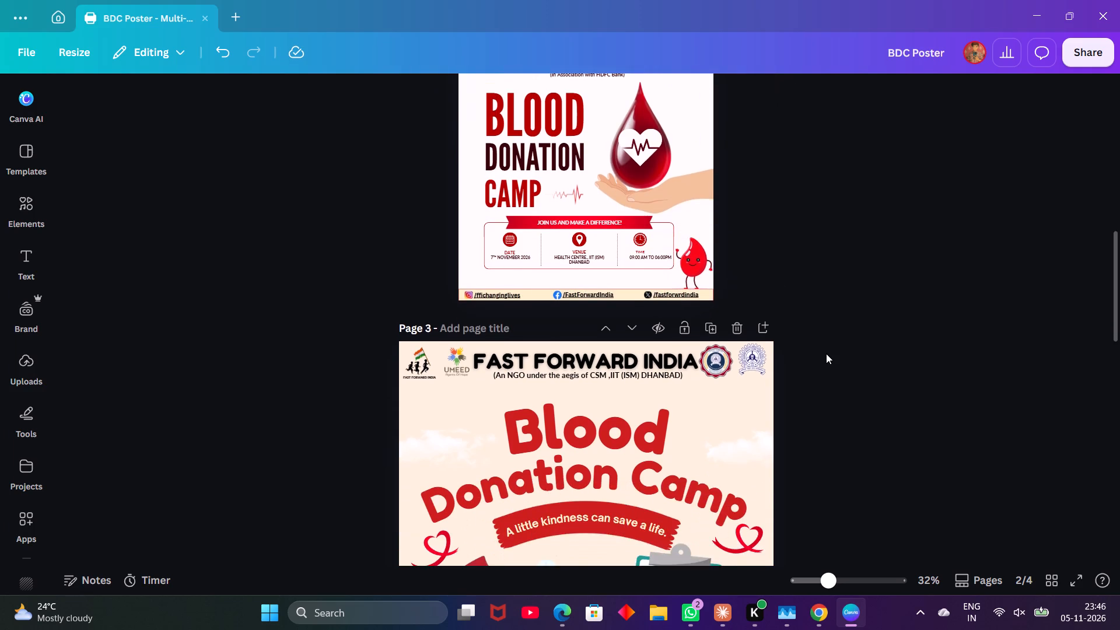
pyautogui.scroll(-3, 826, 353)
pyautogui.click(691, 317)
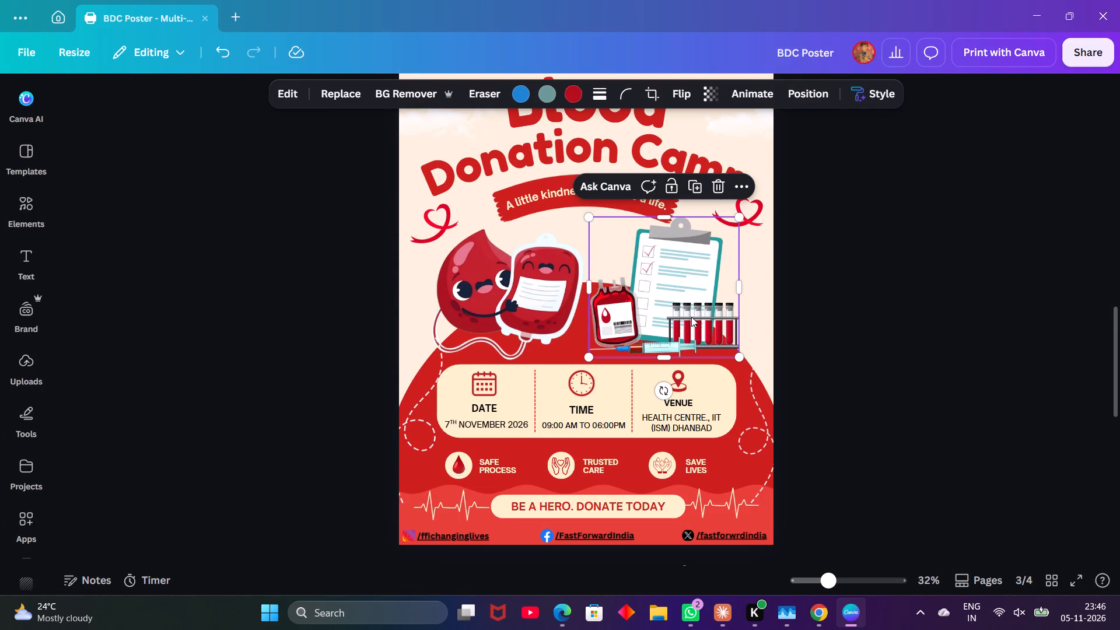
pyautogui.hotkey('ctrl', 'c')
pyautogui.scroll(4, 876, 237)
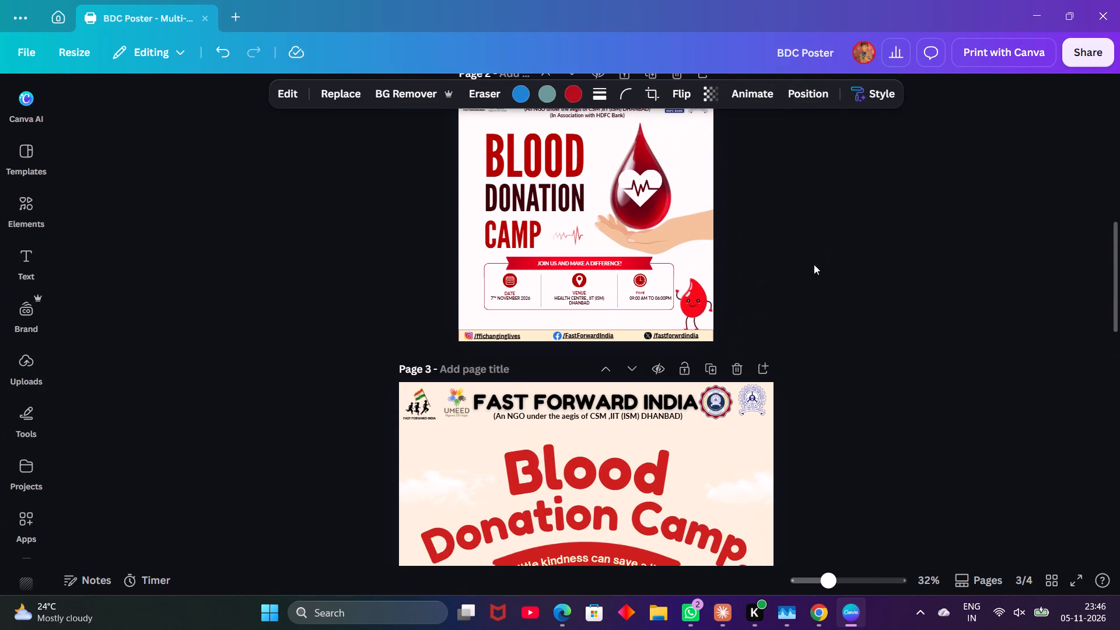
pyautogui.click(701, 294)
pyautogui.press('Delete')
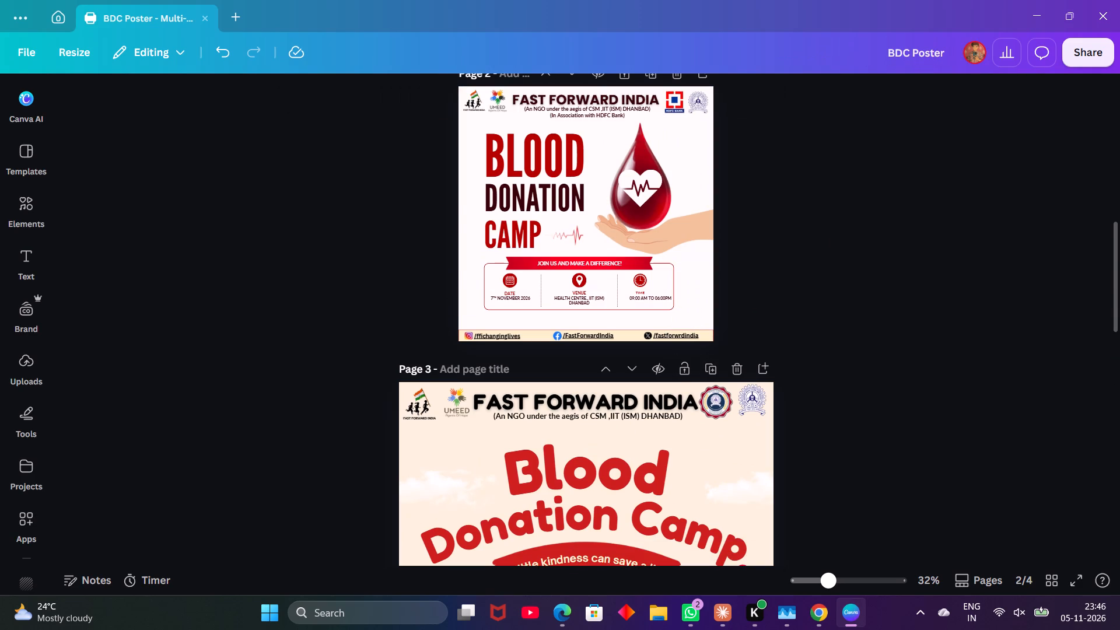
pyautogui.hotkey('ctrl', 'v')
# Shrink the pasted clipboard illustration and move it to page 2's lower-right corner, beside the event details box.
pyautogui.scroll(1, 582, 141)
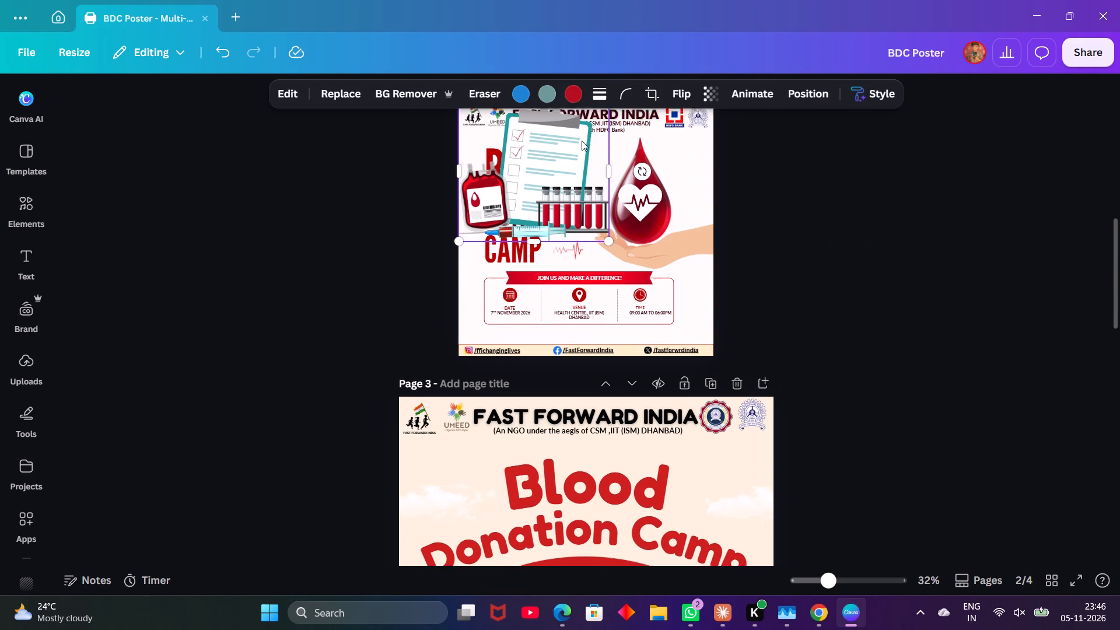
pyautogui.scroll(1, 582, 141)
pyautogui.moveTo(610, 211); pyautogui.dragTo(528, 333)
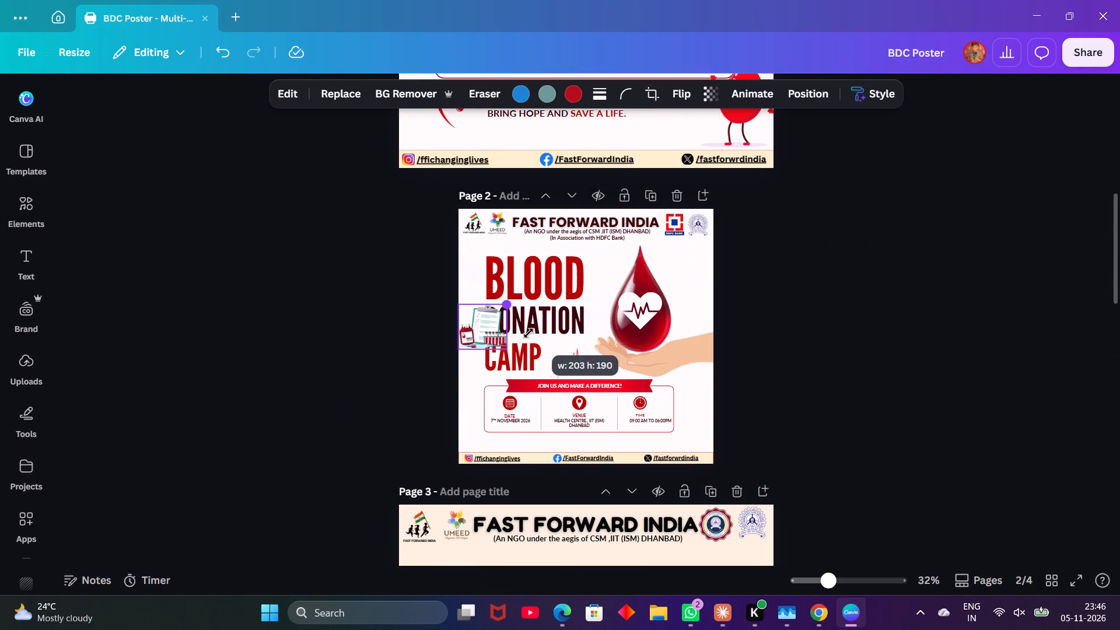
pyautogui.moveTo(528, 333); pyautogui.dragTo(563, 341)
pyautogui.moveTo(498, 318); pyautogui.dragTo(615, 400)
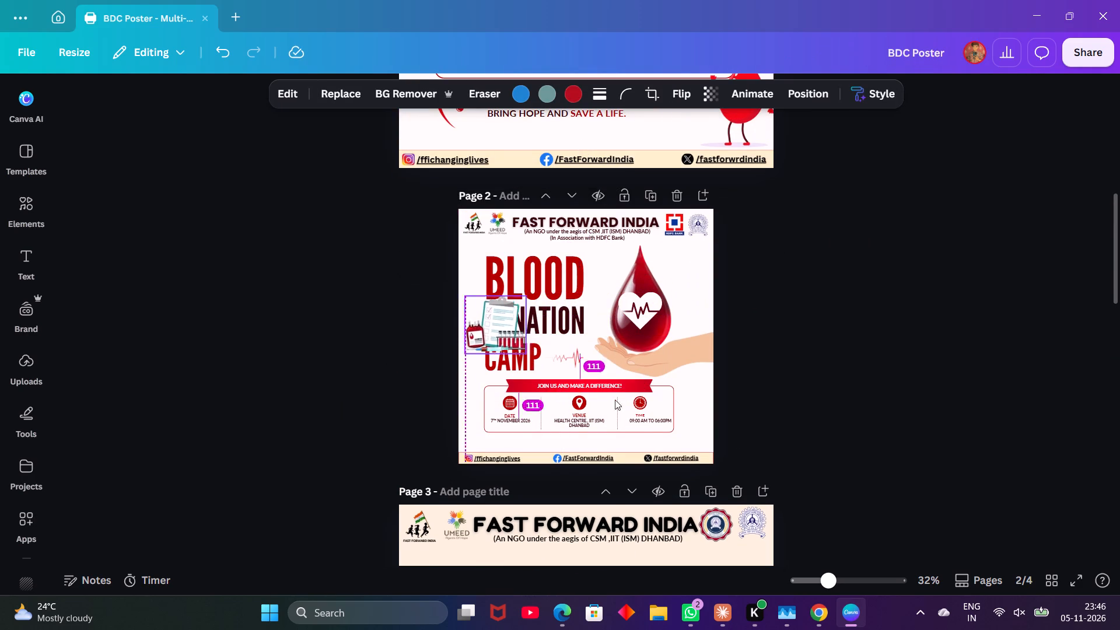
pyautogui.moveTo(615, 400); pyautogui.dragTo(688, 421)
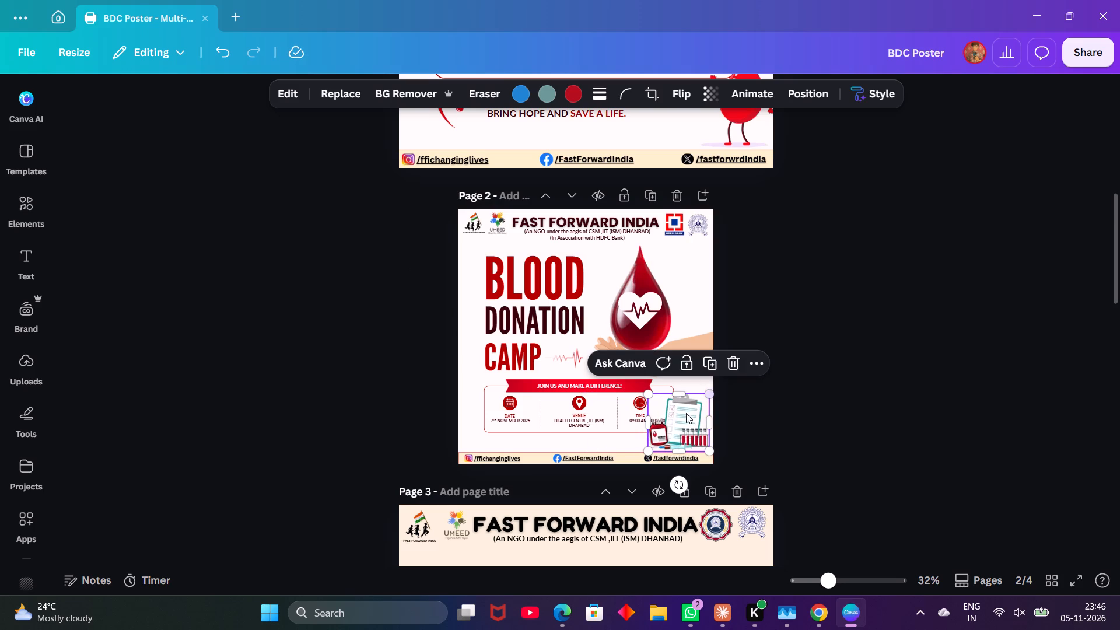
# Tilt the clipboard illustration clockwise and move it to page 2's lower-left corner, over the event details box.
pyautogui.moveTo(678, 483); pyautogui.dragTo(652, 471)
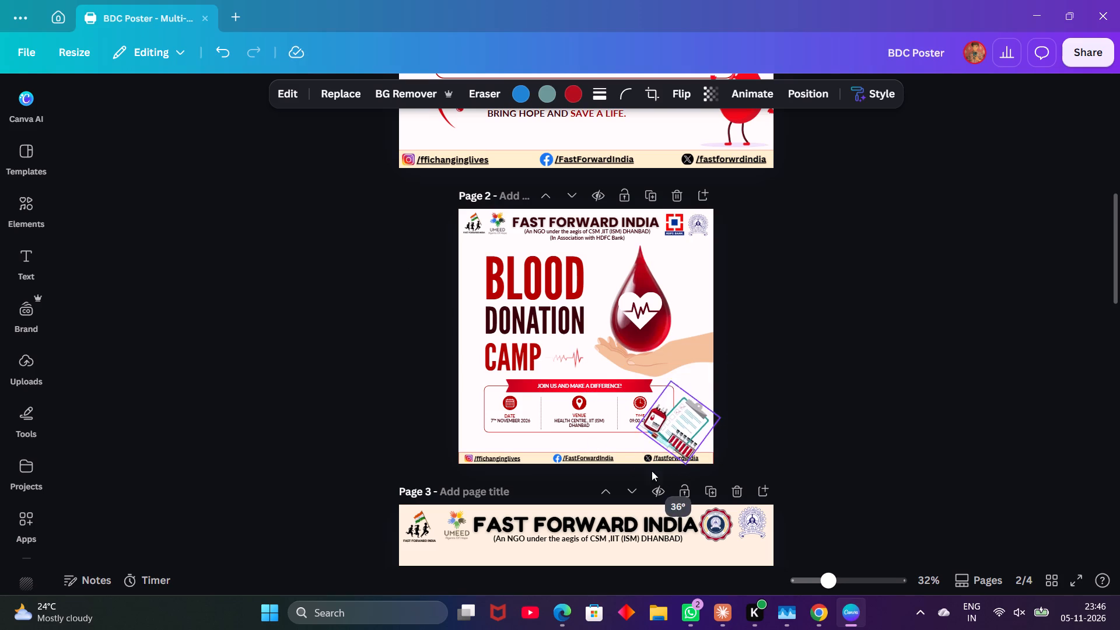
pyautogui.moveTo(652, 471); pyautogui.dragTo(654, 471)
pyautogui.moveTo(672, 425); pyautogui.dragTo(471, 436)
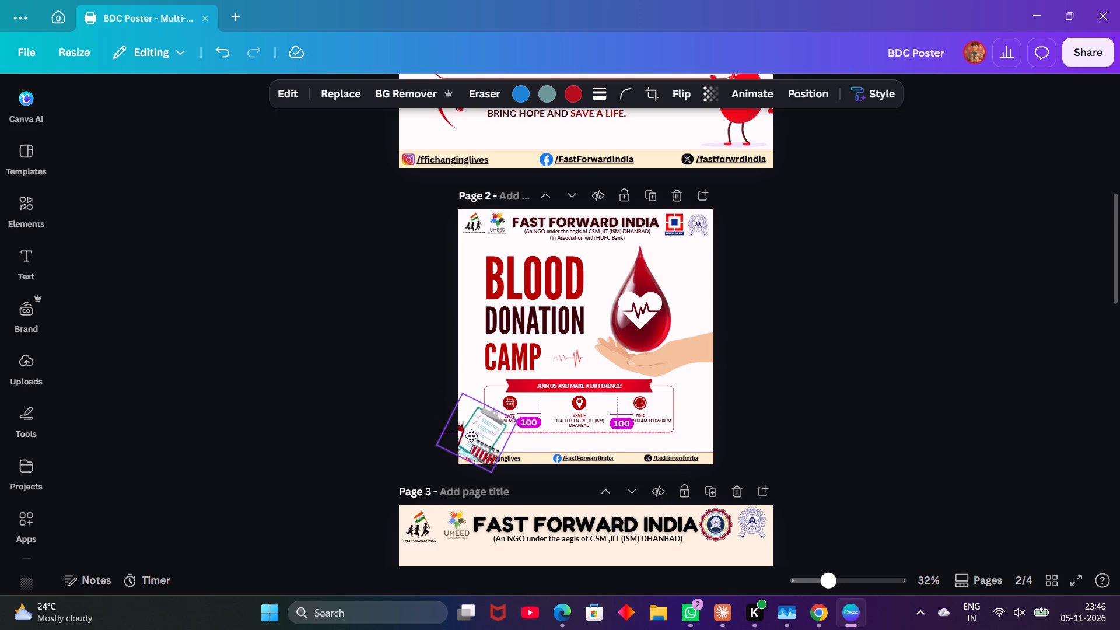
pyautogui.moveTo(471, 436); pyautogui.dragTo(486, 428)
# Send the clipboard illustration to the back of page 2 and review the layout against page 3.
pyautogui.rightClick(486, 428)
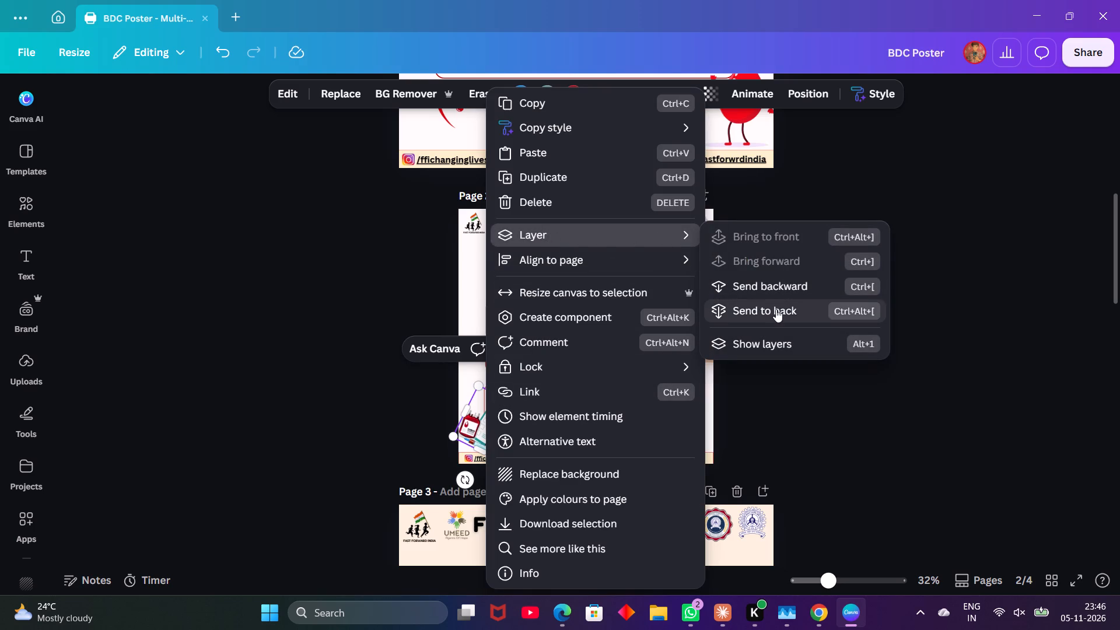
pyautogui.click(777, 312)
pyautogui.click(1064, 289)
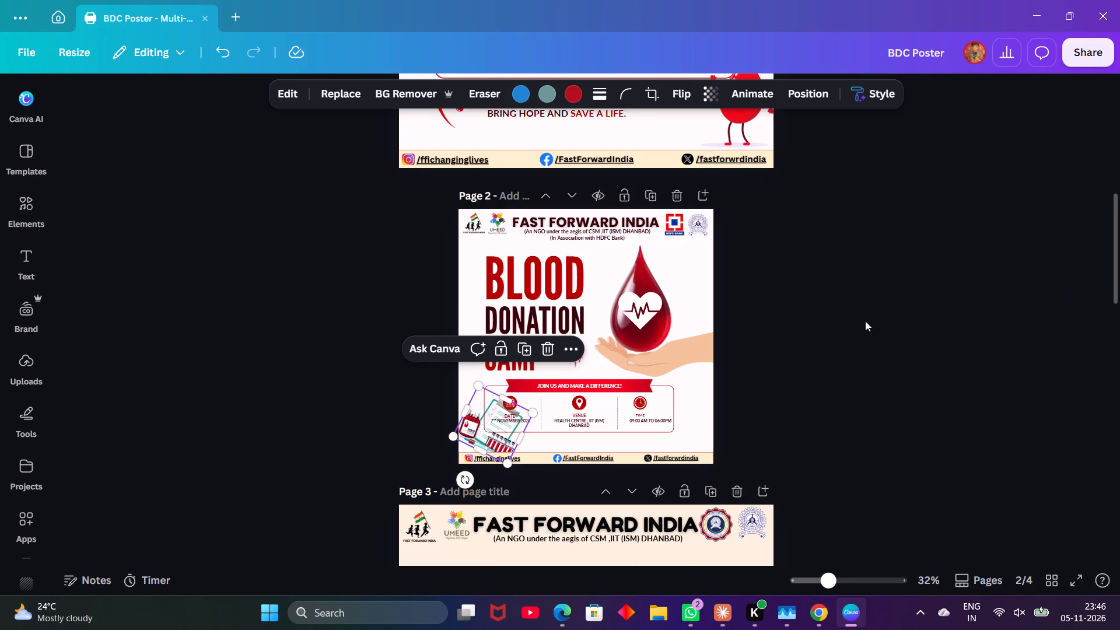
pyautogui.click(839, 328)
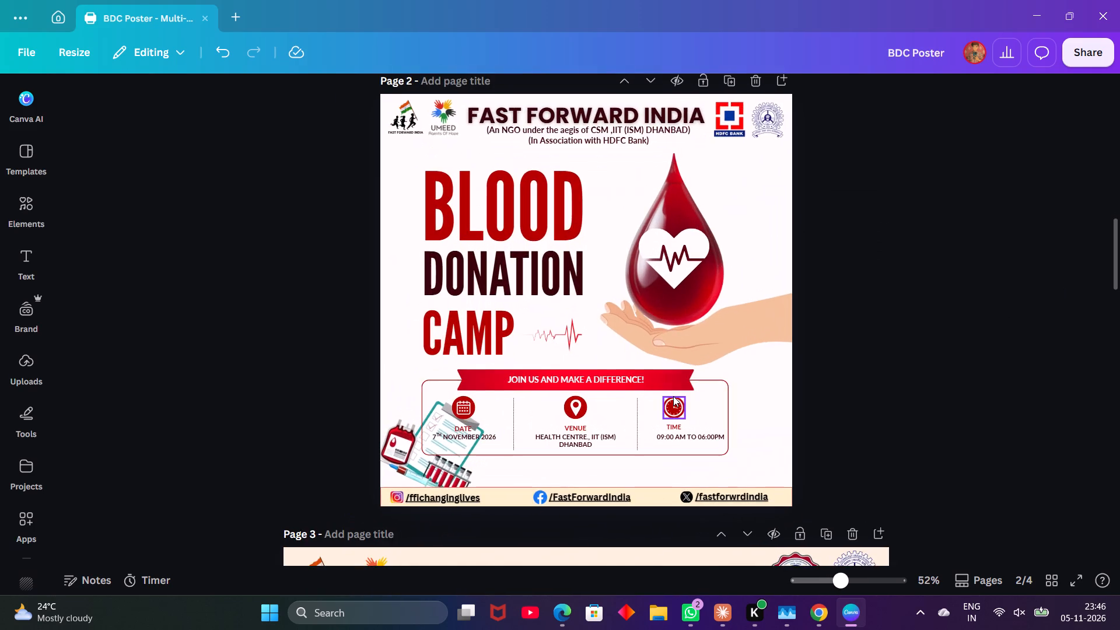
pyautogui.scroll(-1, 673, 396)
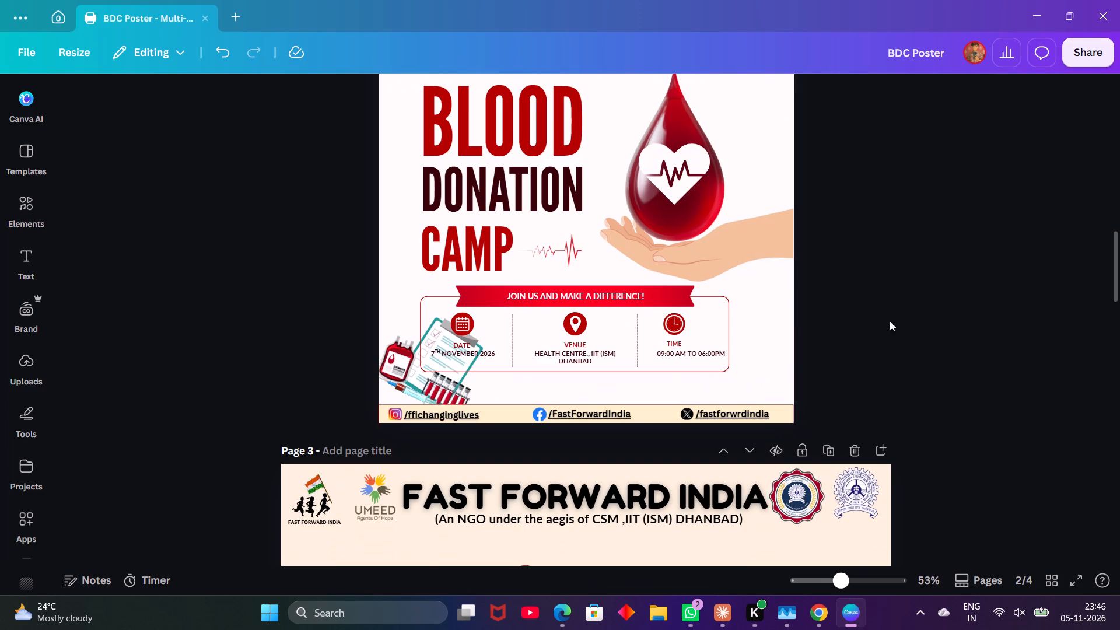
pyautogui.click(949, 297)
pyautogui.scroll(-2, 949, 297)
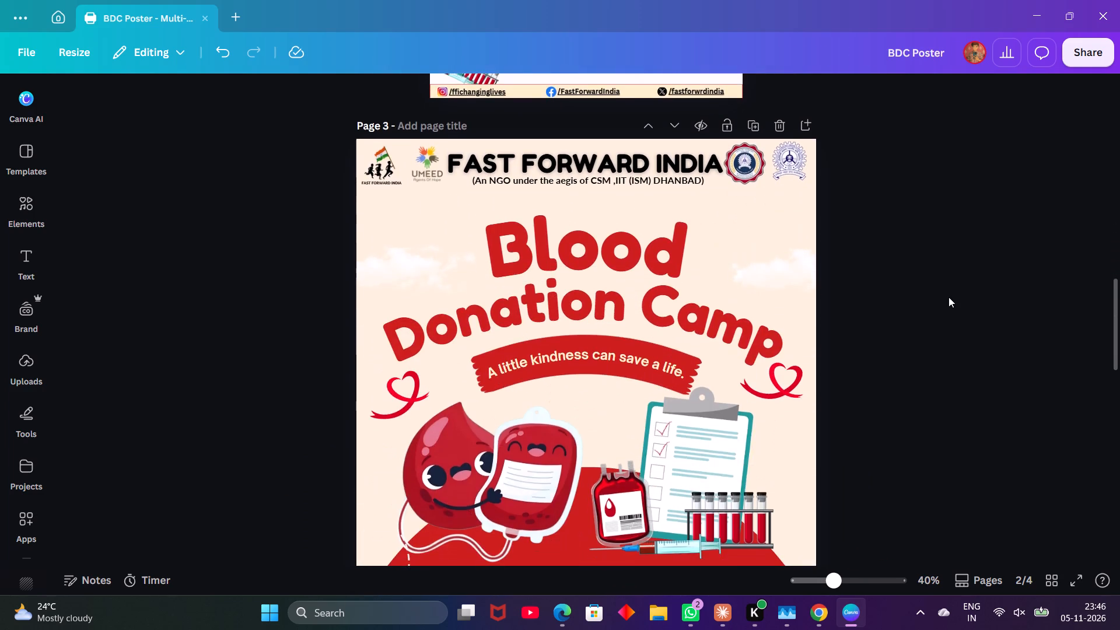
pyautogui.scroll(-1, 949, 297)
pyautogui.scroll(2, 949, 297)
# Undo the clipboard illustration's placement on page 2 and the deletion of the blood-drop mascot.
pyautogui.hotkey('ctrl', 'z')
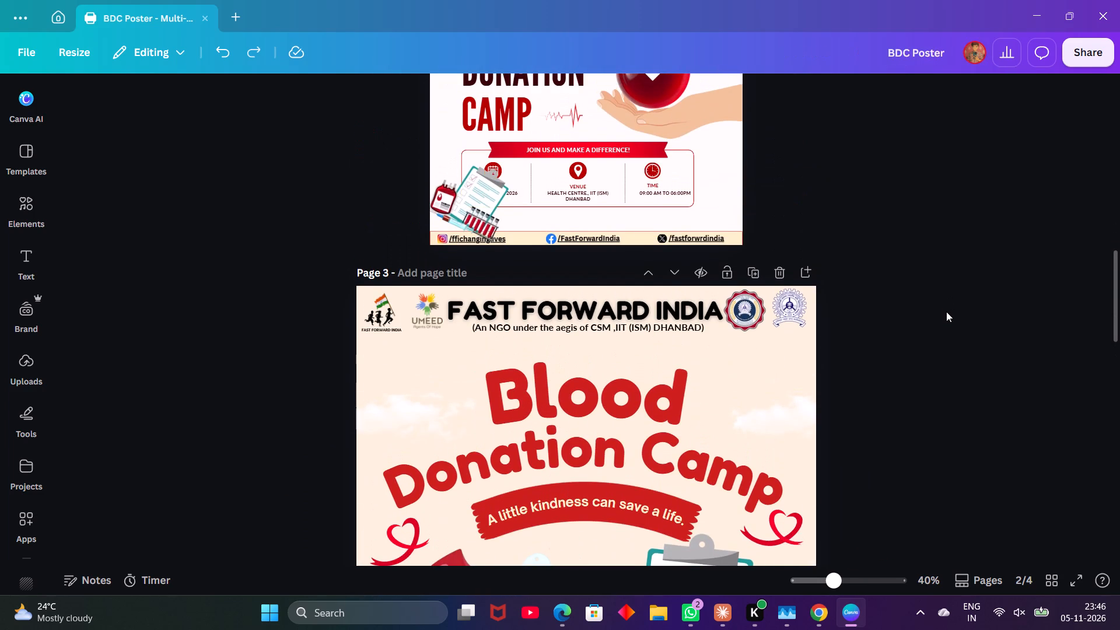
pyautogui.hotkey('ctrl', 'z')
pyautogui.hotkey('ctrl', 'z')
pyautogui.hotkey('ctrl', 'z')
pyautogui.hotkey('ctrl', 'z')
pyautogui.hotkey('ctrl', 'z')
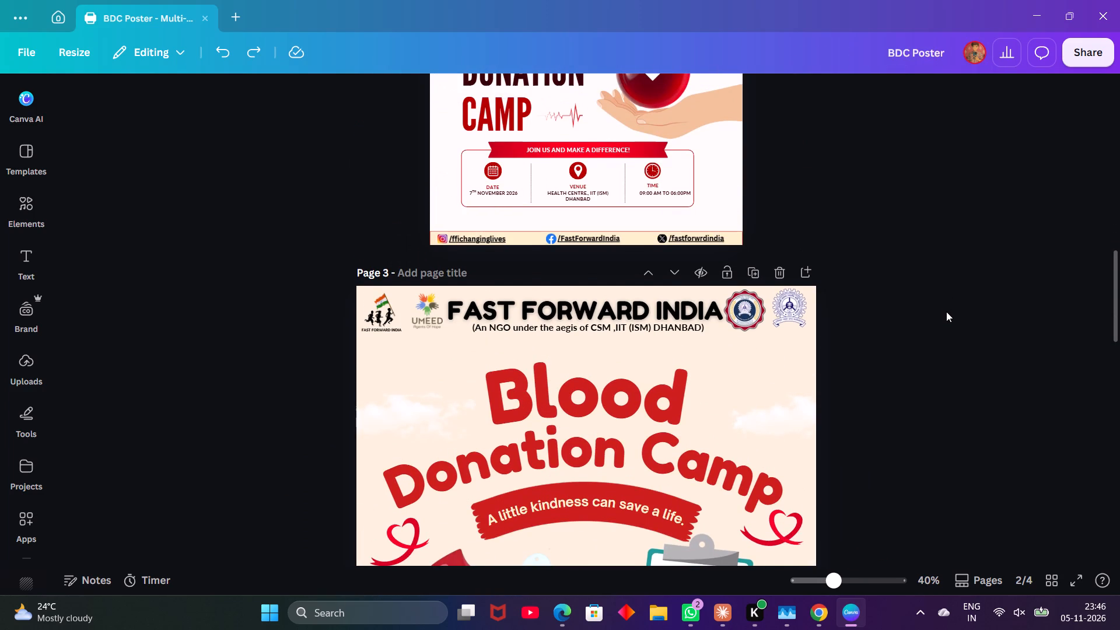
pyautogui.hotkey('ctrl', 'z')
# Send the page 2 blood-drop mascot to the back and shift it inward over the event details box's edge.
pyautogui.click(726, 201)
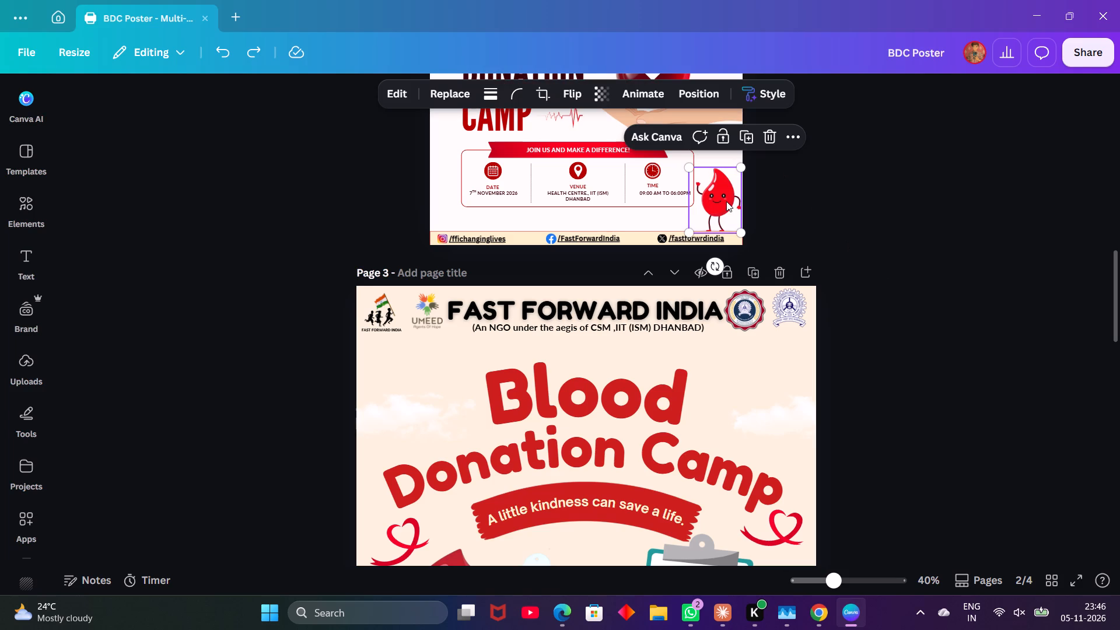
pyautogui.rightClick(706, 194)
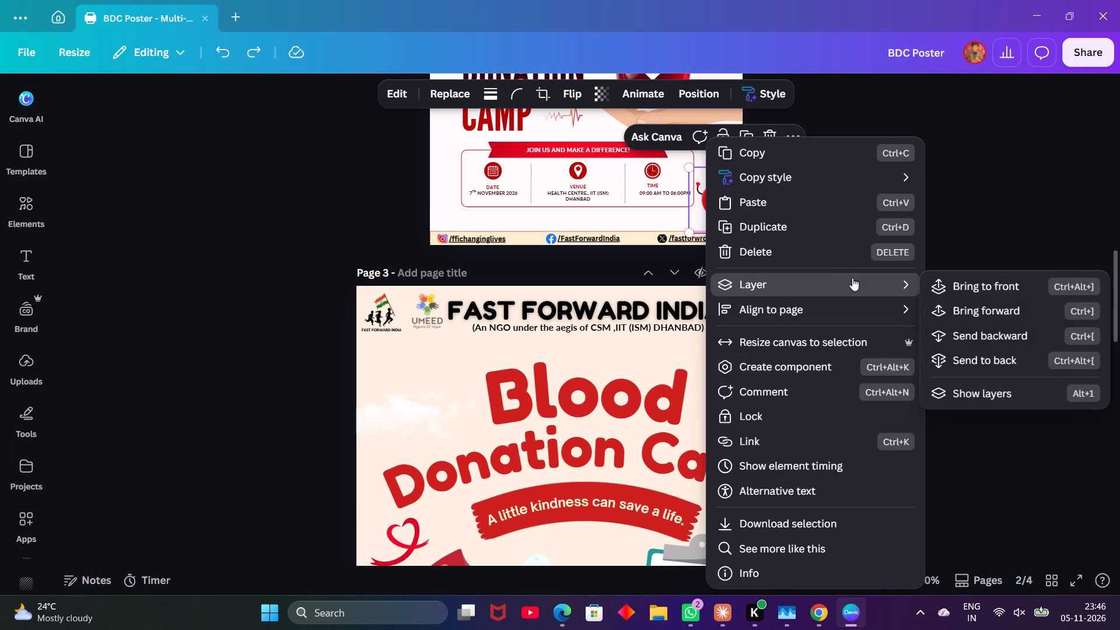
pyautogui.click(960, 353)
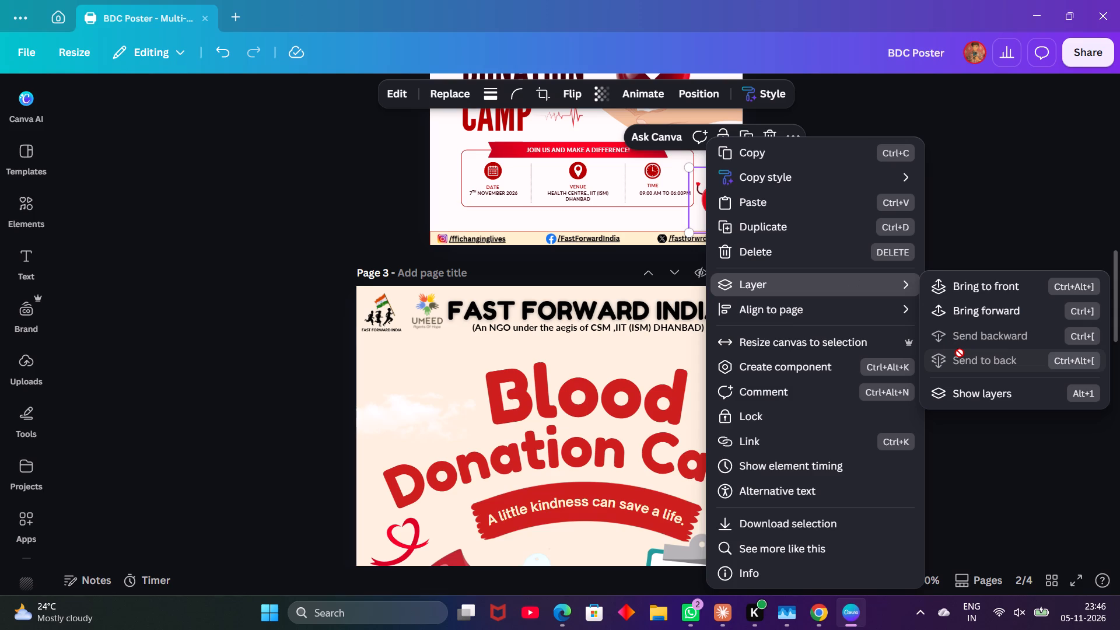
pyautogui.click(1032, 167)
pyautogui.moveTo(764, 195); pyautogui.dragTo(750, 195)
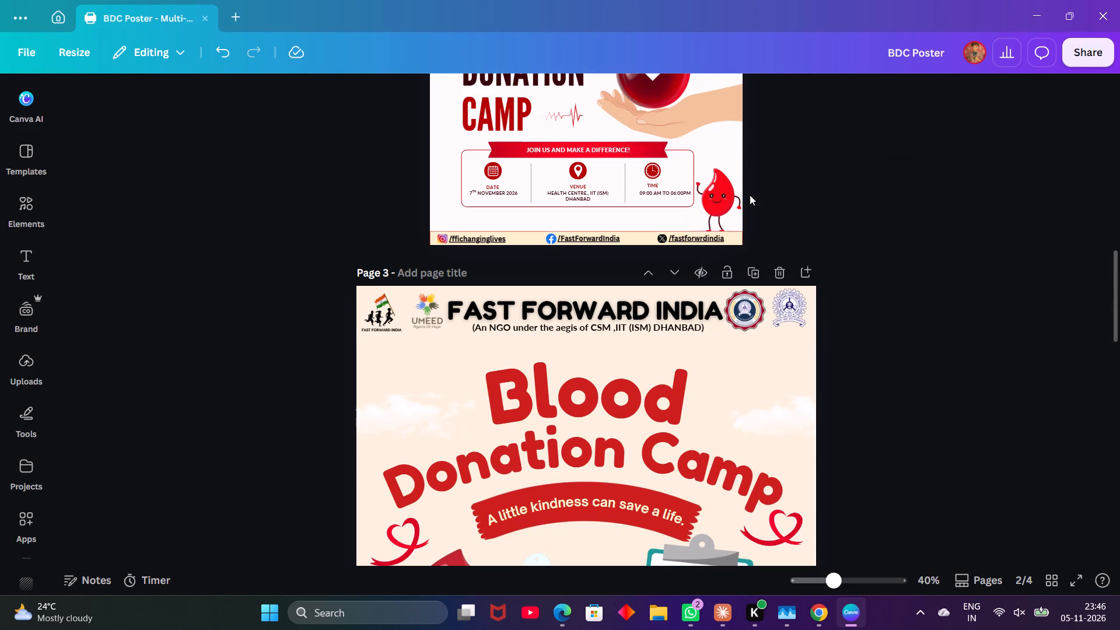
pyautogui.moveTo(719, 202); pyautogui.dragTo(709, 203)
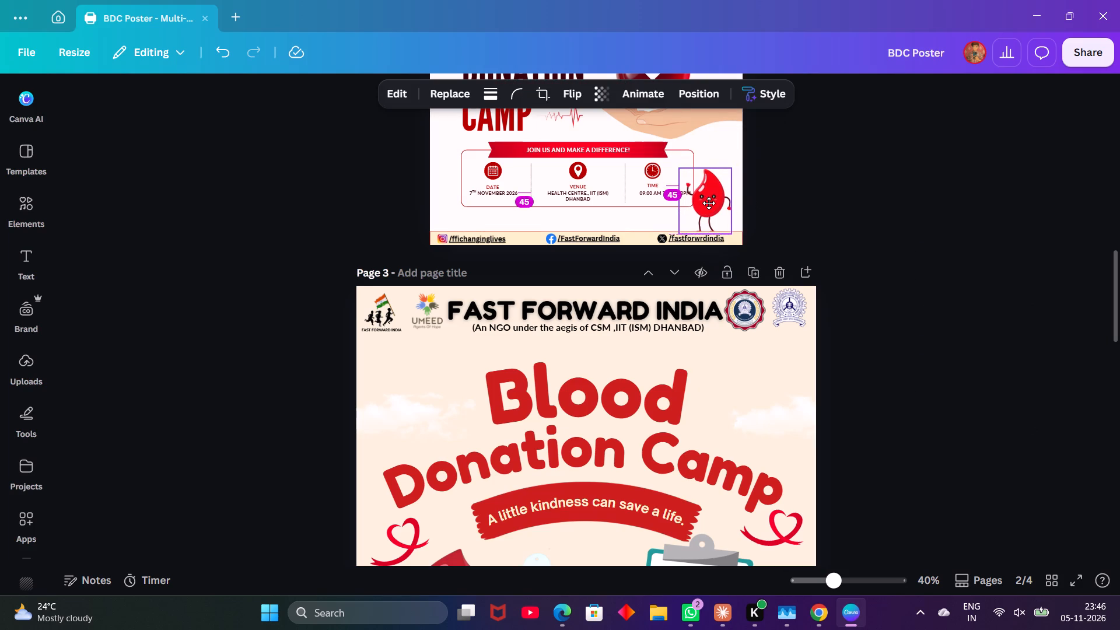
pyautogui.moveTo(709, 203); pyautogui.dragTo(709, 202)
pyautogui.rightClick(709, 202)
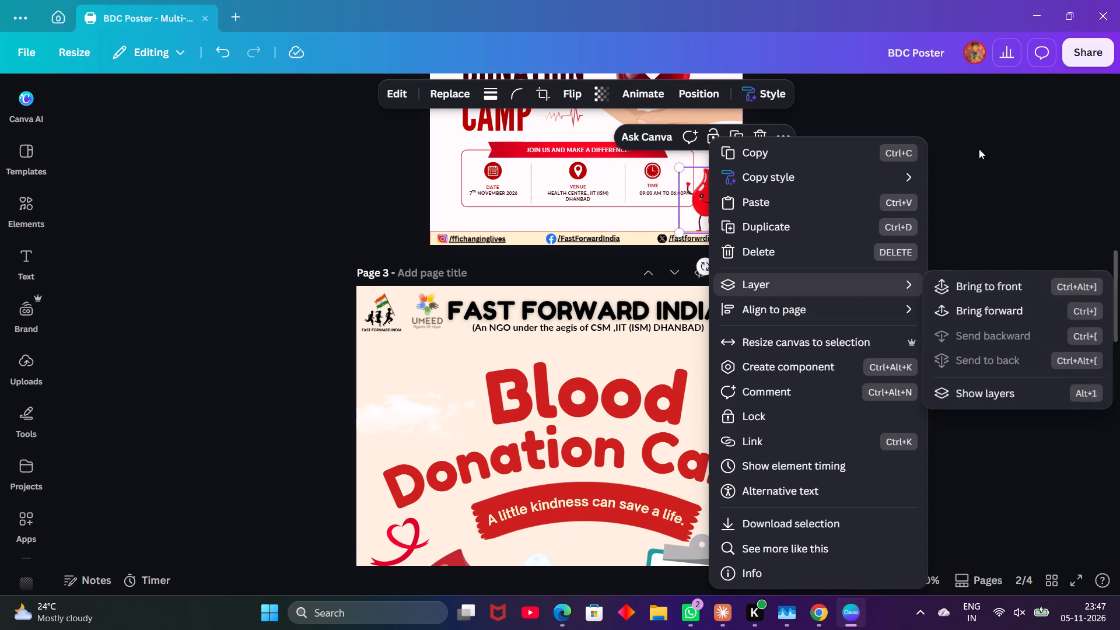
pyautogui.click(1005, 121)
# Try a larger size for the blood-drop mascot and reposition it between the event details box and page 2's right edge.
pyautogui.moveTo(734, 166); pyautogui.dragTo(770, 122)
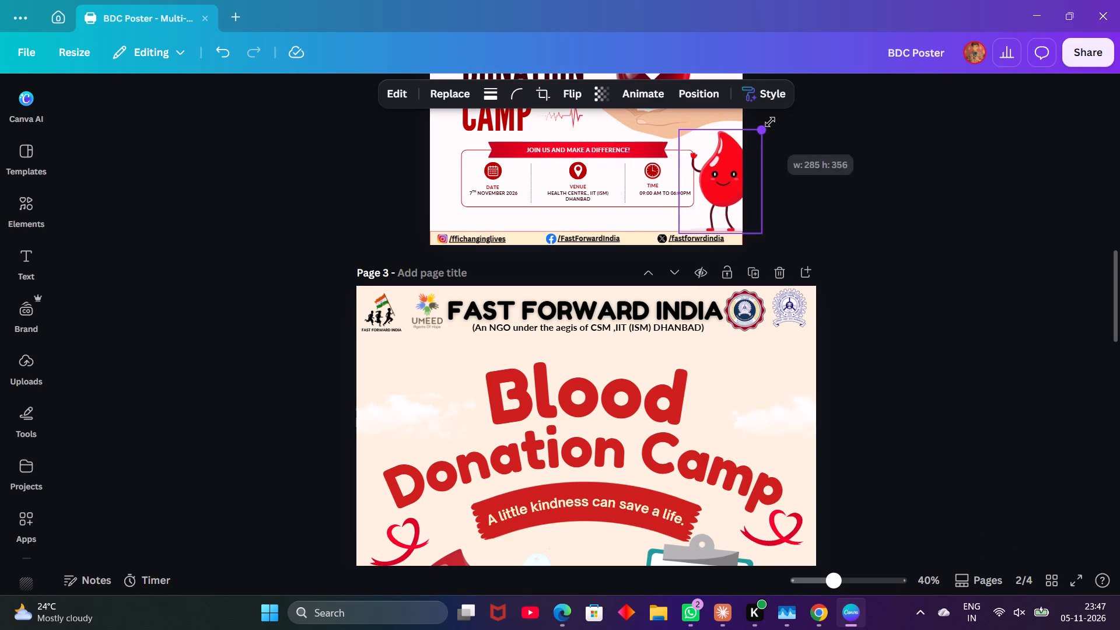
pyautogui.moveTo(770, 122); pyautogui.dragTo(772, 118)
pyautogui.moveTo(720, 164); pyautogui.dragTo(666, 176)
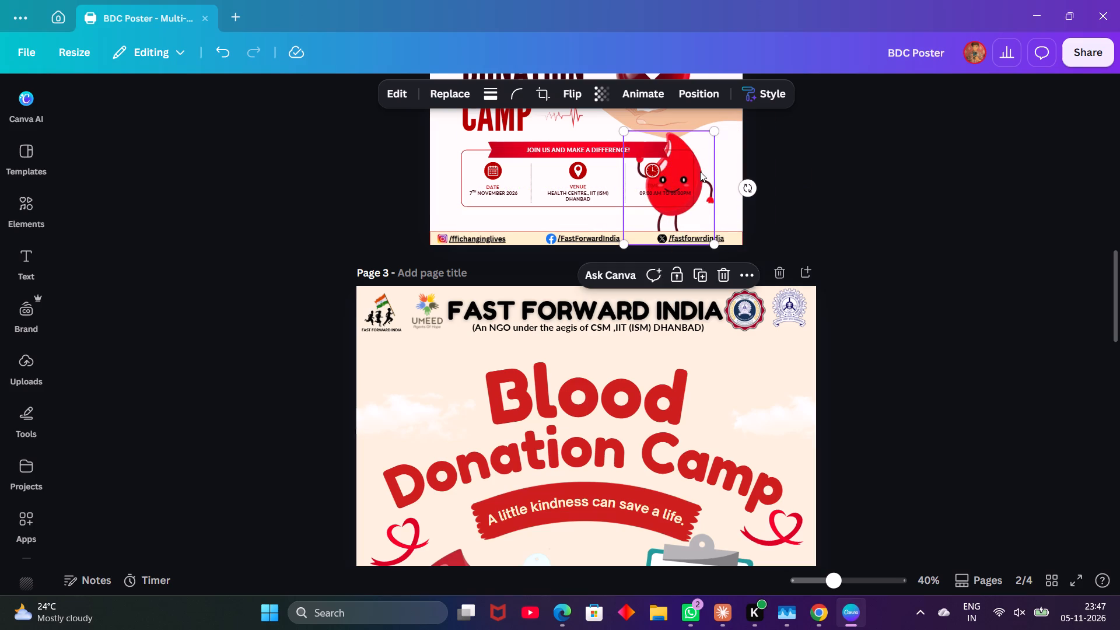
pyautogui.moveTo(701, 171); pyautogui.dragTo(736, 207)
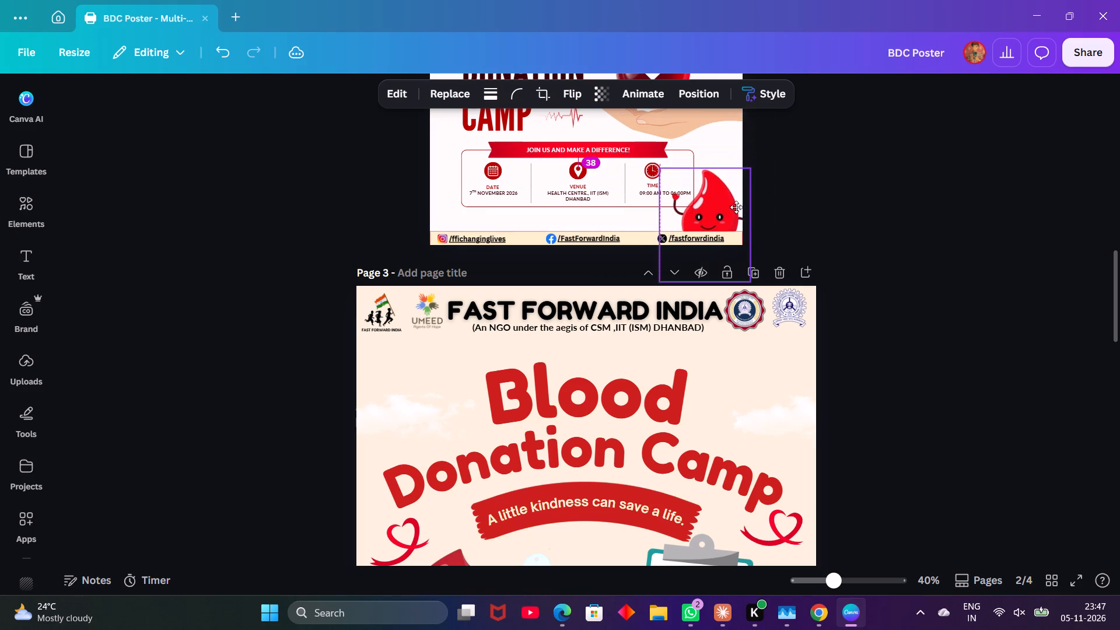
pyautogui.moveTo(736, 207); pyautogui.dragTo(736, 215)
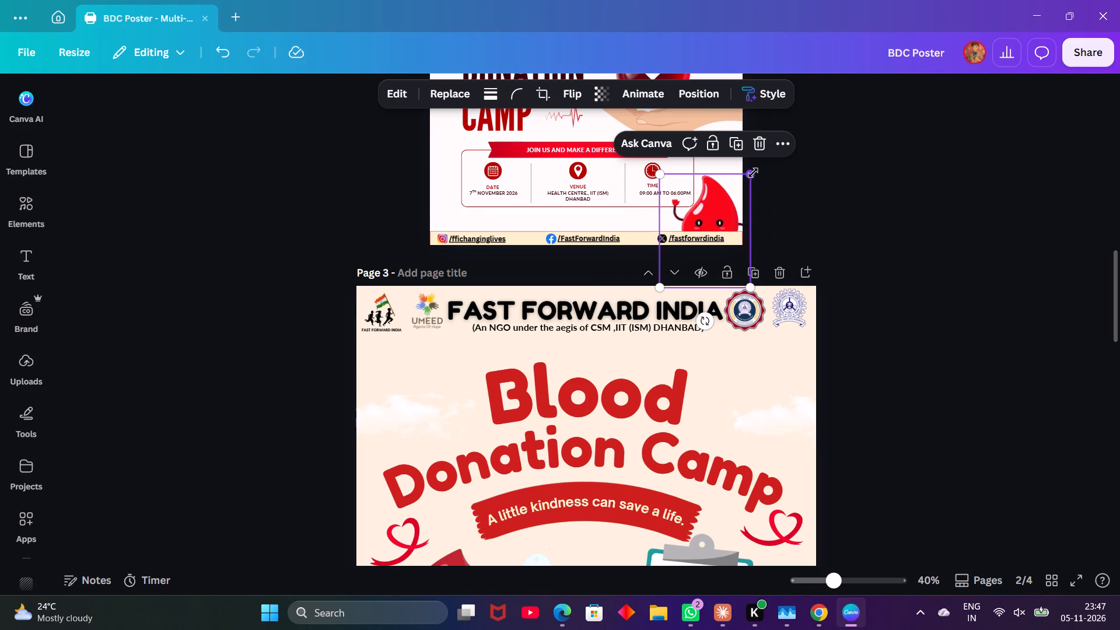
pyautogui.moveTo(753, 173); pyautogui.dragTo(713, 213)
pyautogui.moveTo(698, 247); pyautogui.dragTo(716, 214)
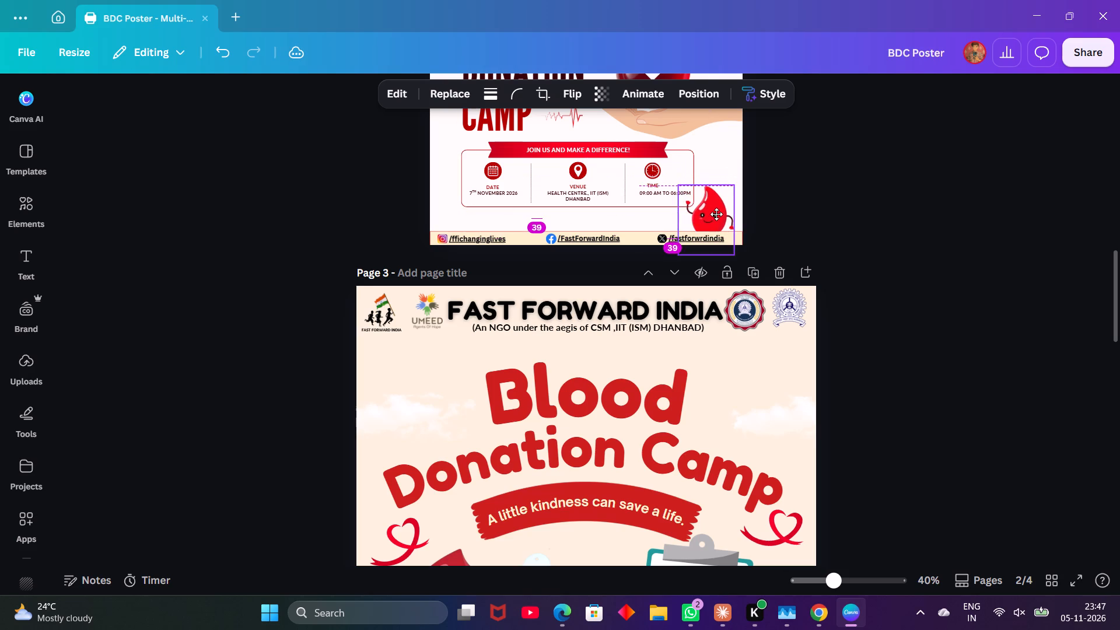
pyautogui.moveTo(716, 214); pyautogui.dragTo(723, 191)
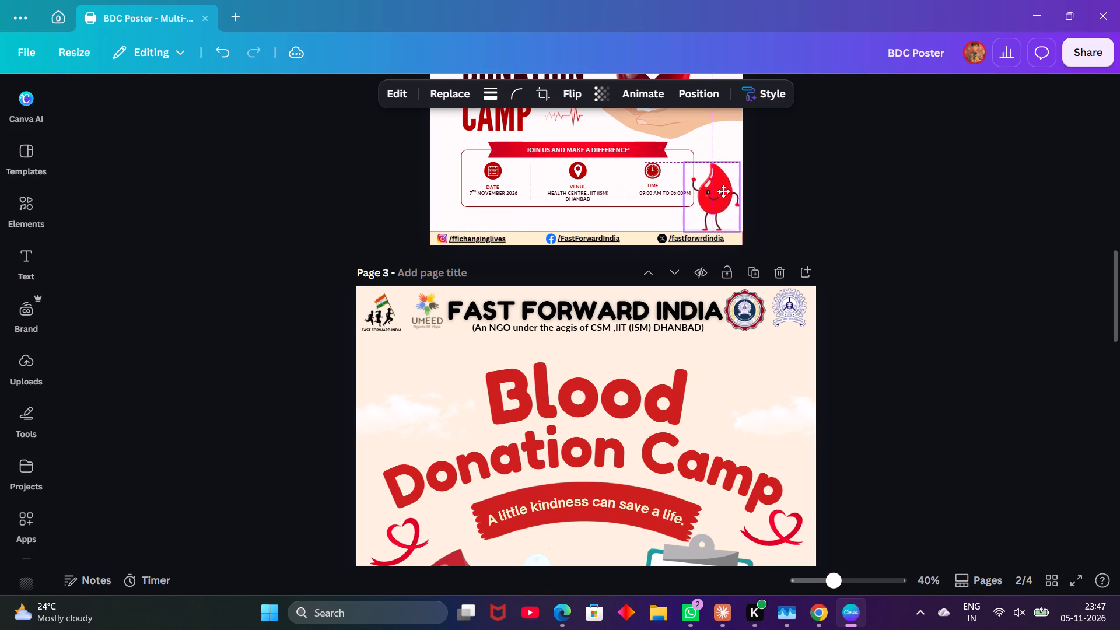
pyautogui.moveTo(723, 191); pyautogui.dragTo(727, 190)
# Delete the blood-drop mascot from page 2.
pyautogui.click(817, 174)
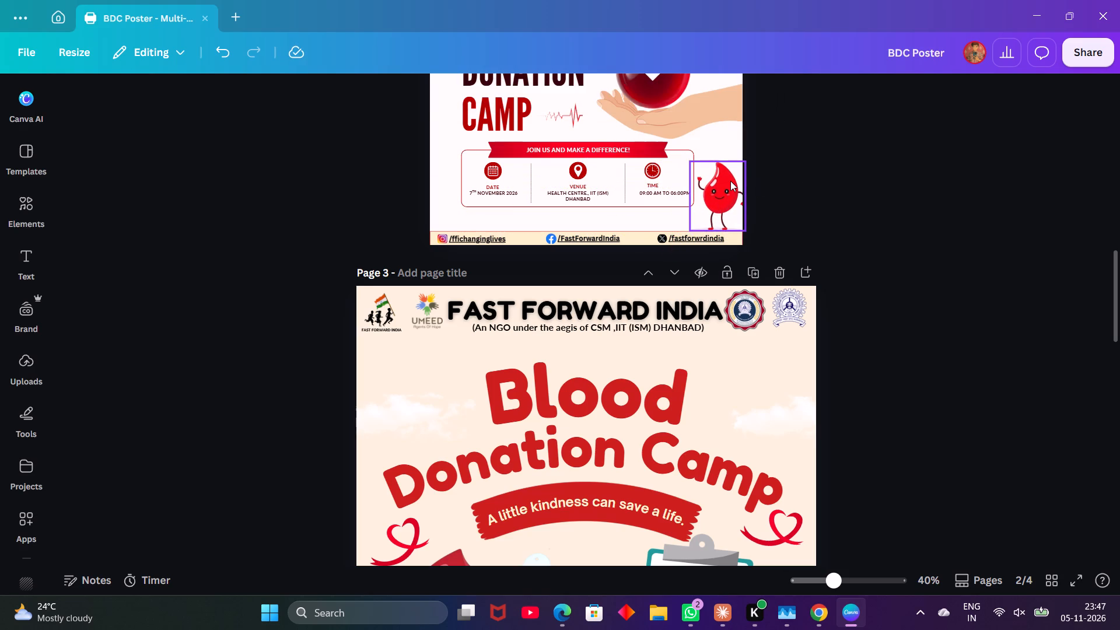
pyautogui.click(730, 181)
pyautogui.press('Delete')
# Search the elements library for "blood donation camp".
pyautogui.scroll(1, 730, 181)
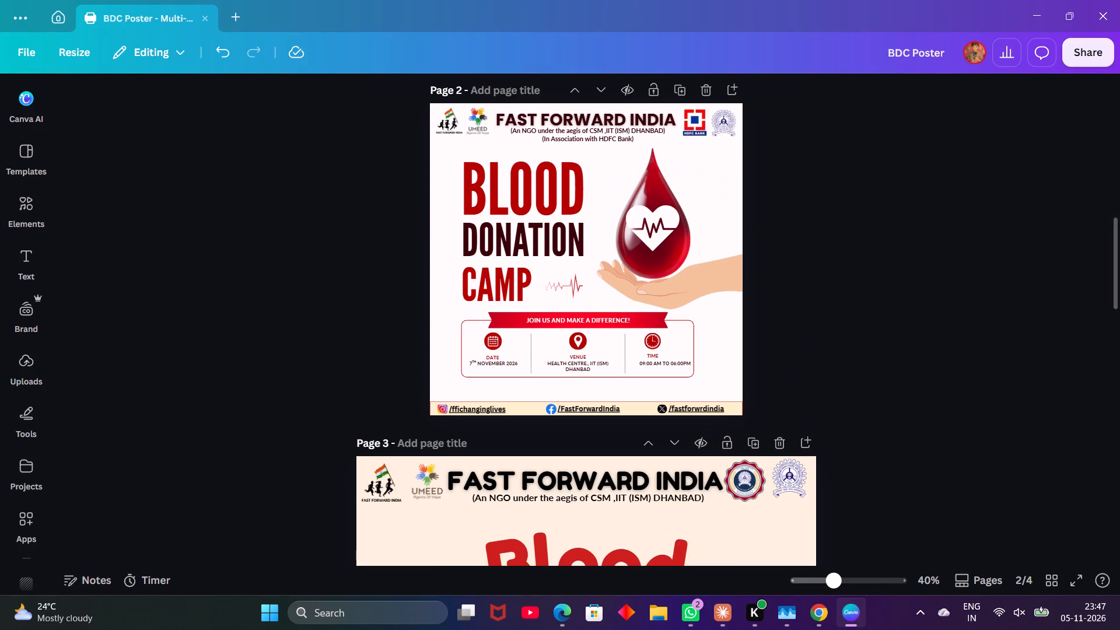
pyautogui.scroll(1, 730, 181)
pyautogui.click(19, 203)
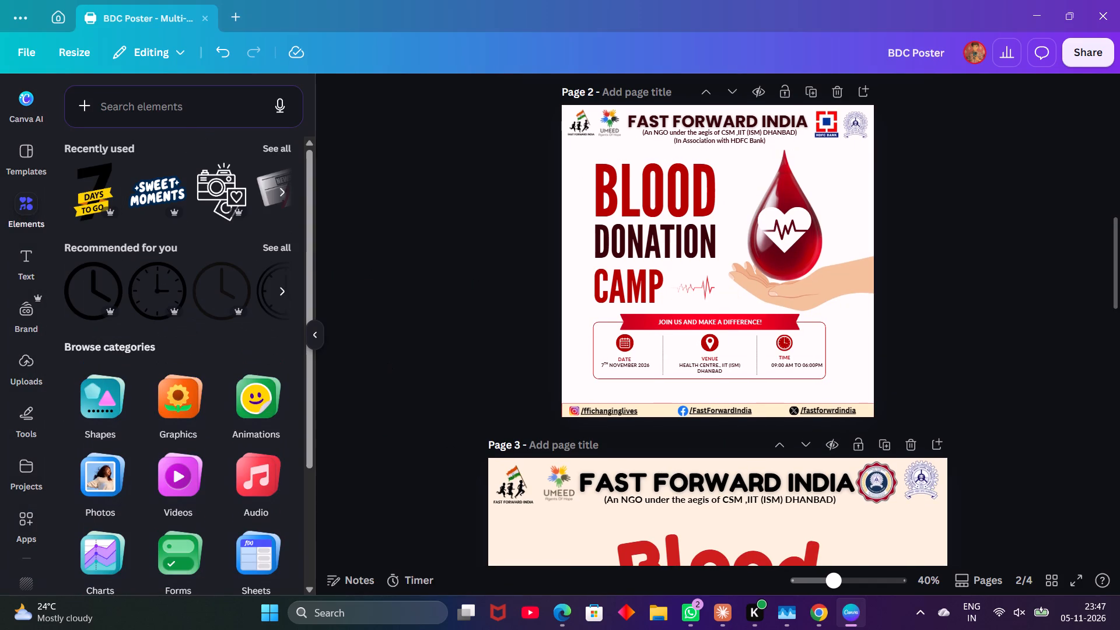
pyautogui.click(171, 118)
pyautogui.write('bo')
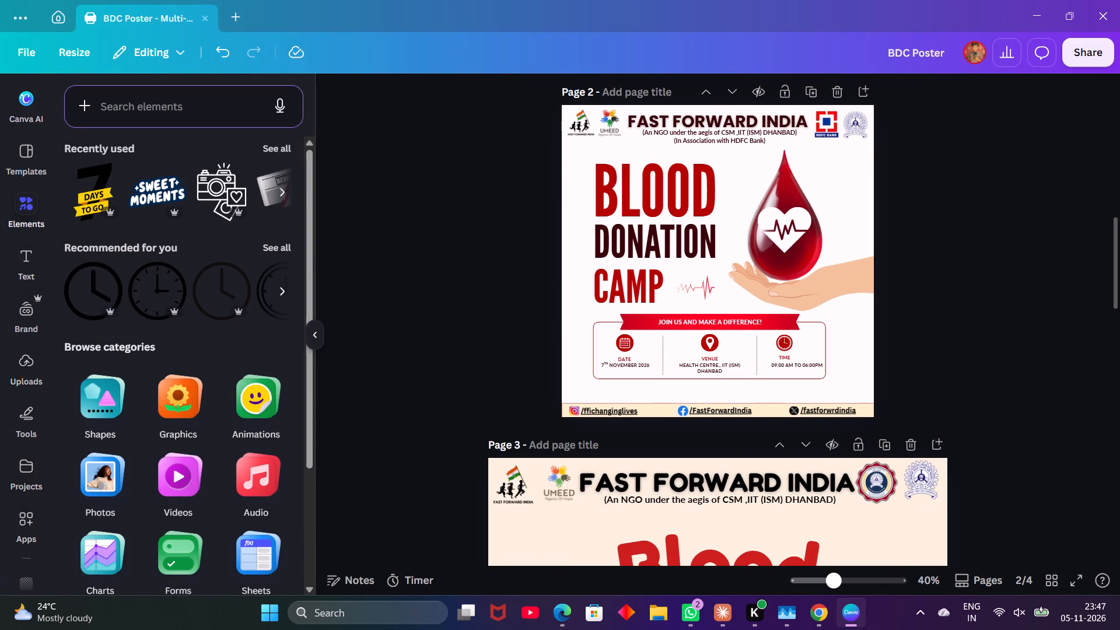
pyautogui.click(133, 104)
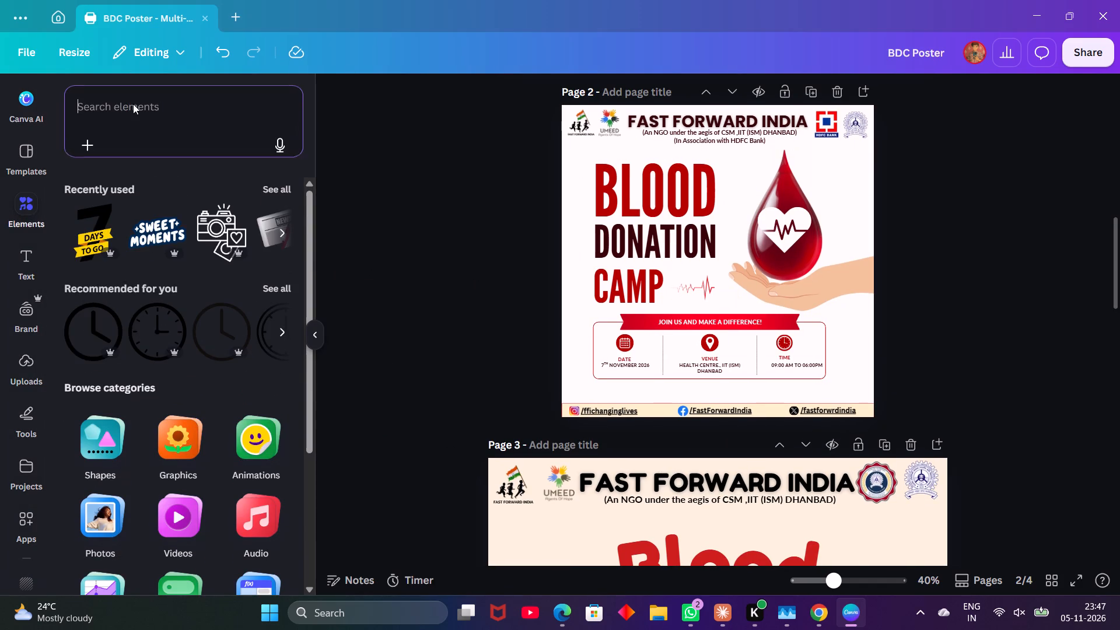
pyautogui.write('bol')
pyautogui.press('BackSpace')
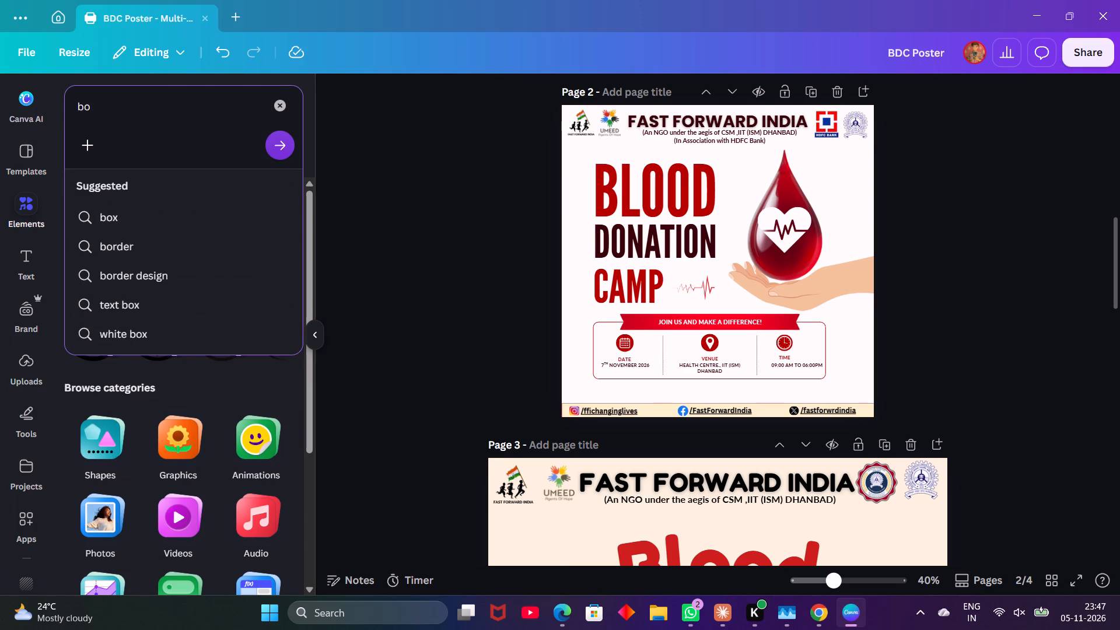
pyautogui.press('BackSpace')
pyautogui.write('lood')
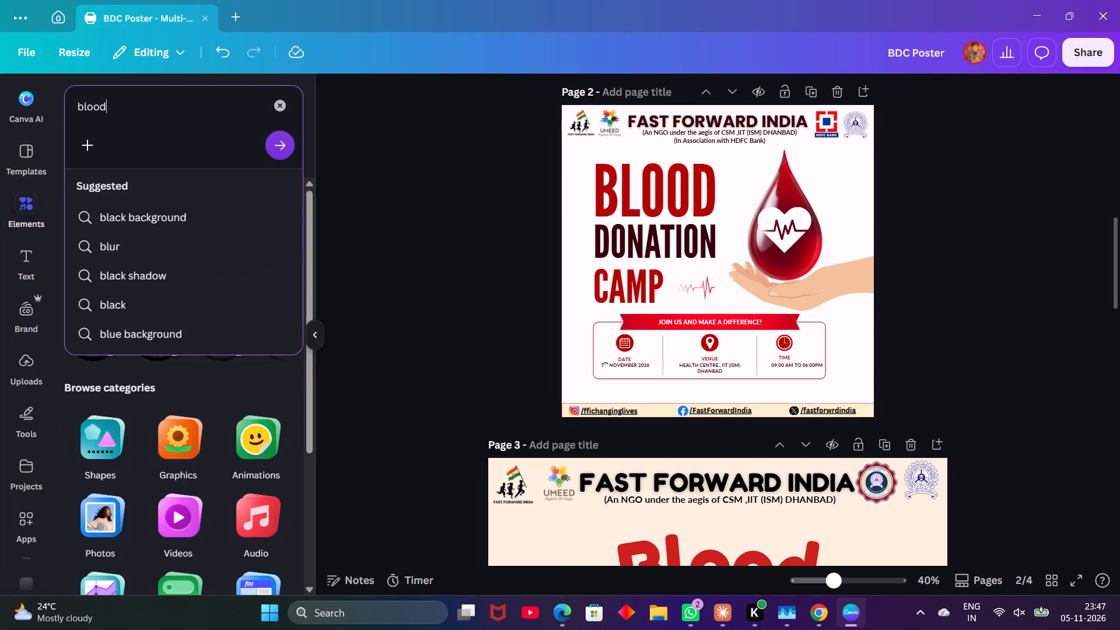
pyautogui.press('space')
pyautogui.write('do')
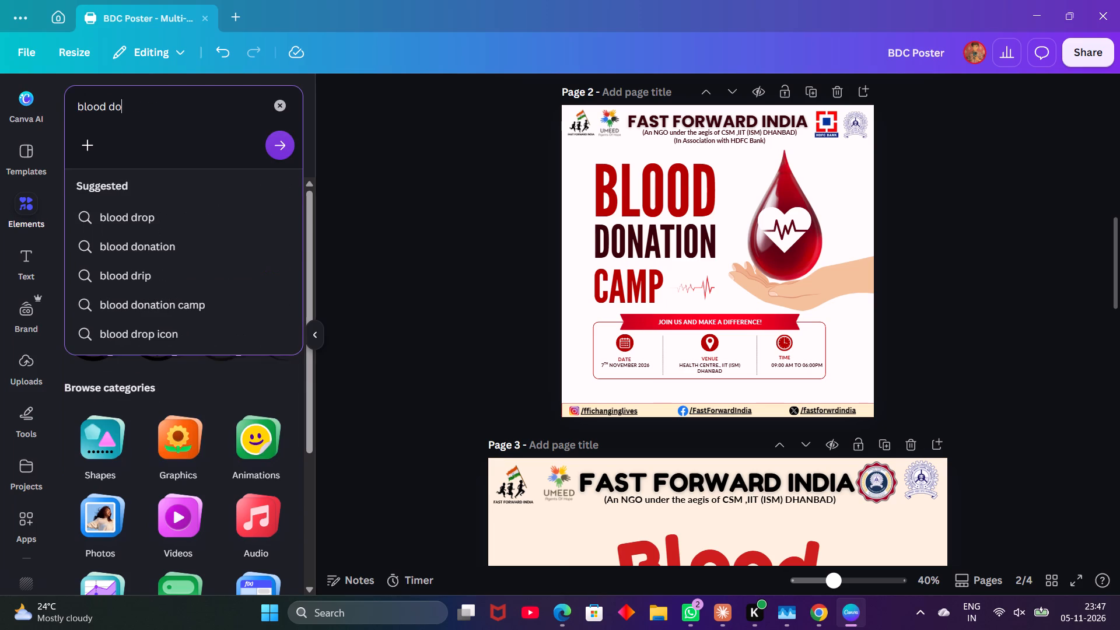
pyautogui.click(132, 243)
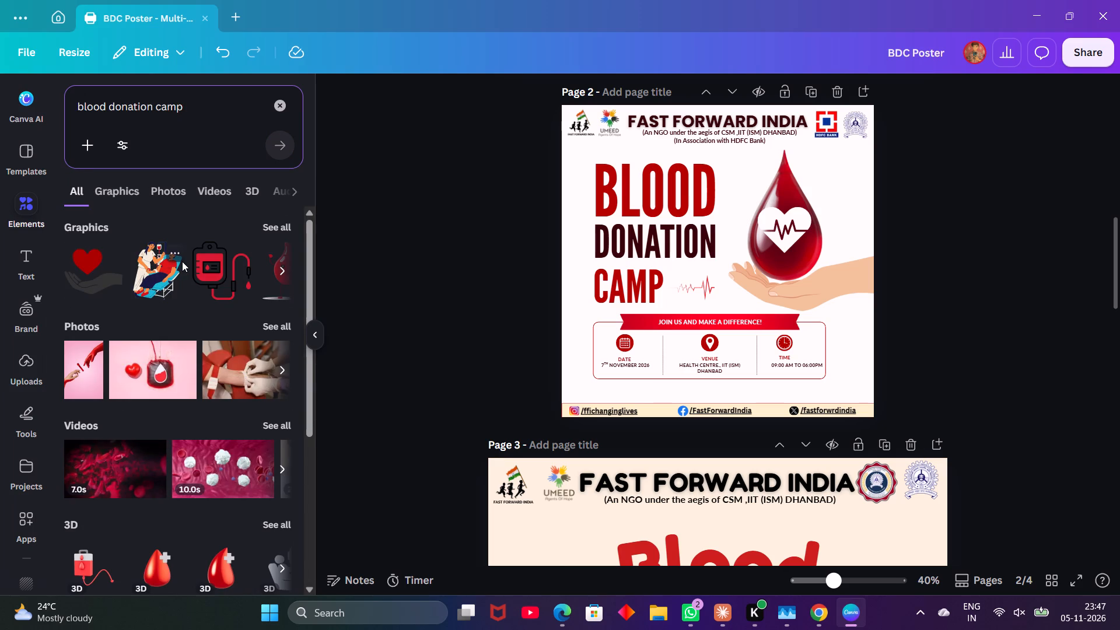
# Add the red heart-shaped ribbon graphic to page 2 and place it, reduced in size, in the bottom-left corner above the footer.
pyautogui.hscroll(-1, 234, 268)
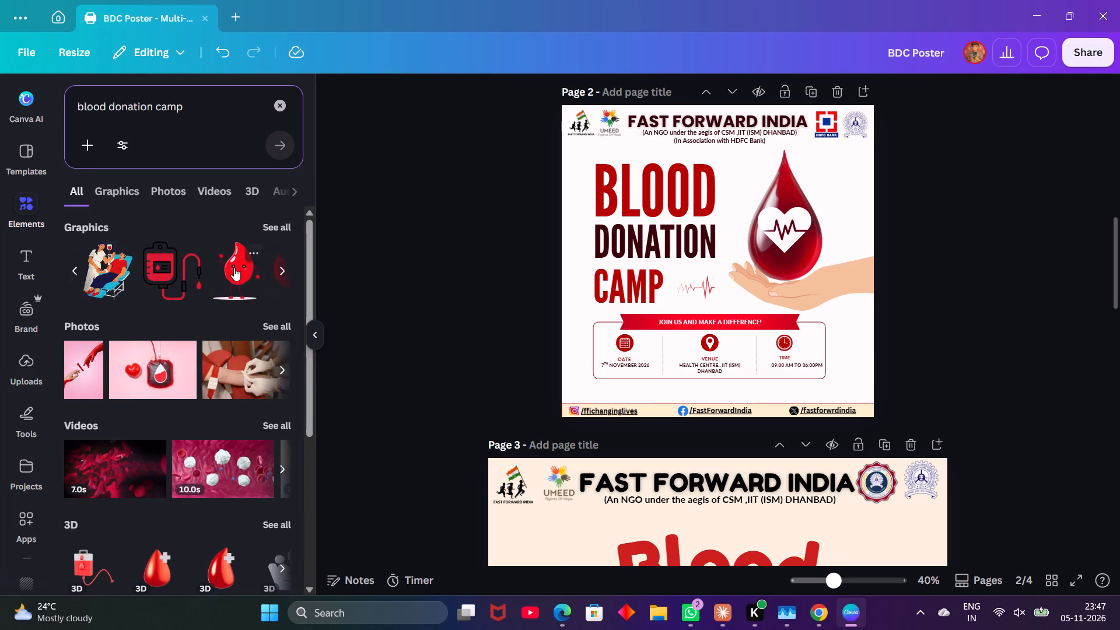
pyautogui.hscroll(-3, 234, 268)
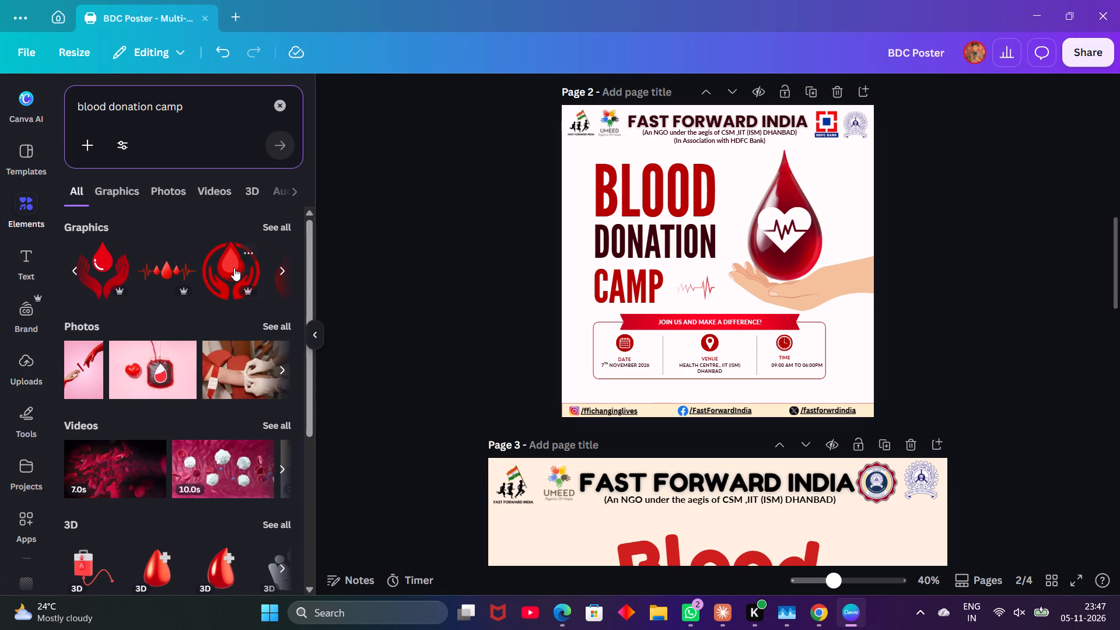
pyautogui.hscroll(-3, 234, 268)
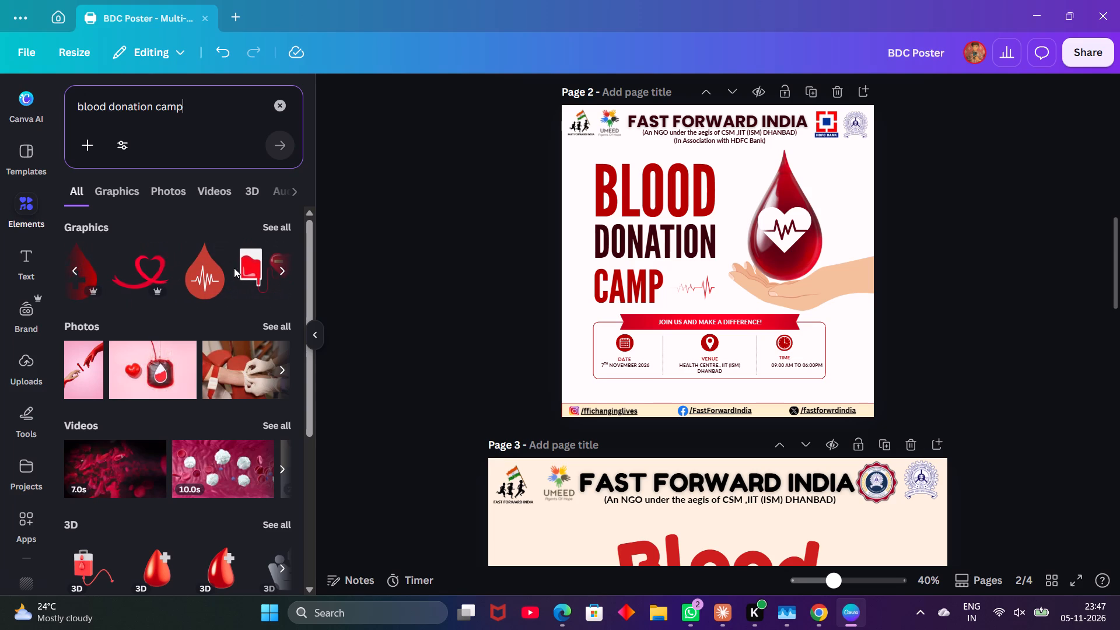
pyautogui.click(156, 268)
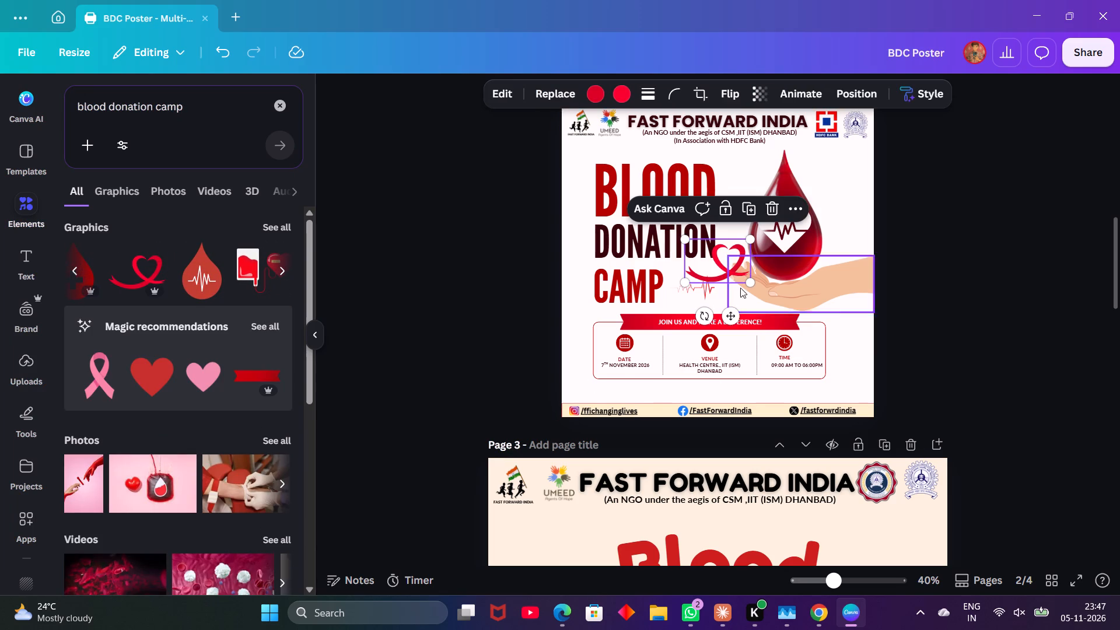
pyautogui.moveTo(722, 261); pyautogui.dragTo(590, 383)
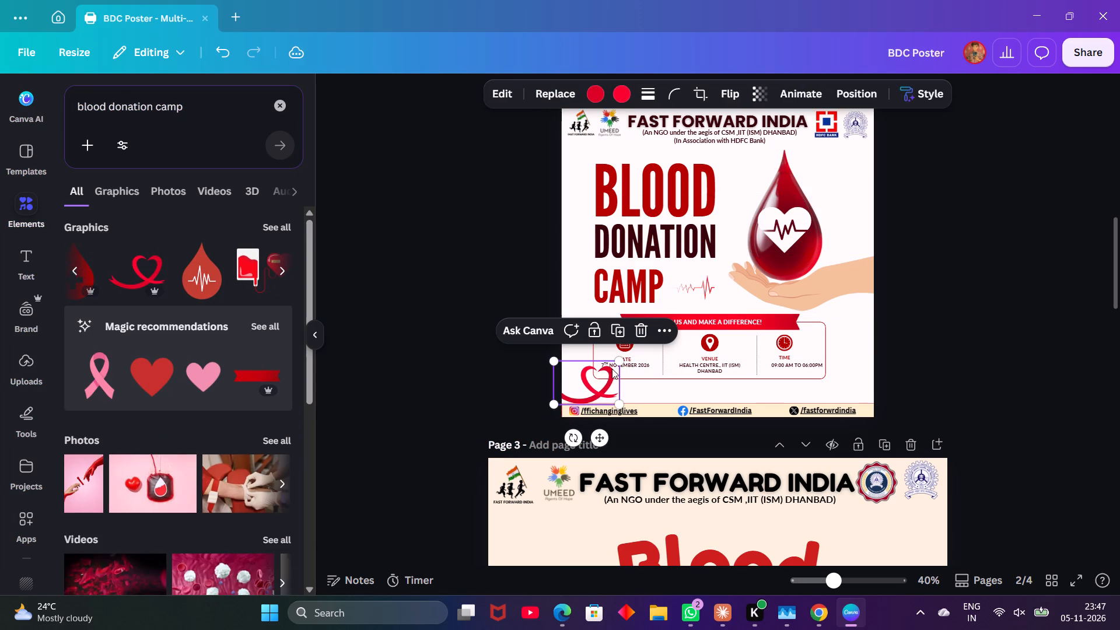
pyautogui.moveTo(618, 362); pyautogui.dragTo(595, 365)
pyautogui.moveTo(596, 385); pyautogui.dragTo(602, 386)
pyautogui.click(967, 328)
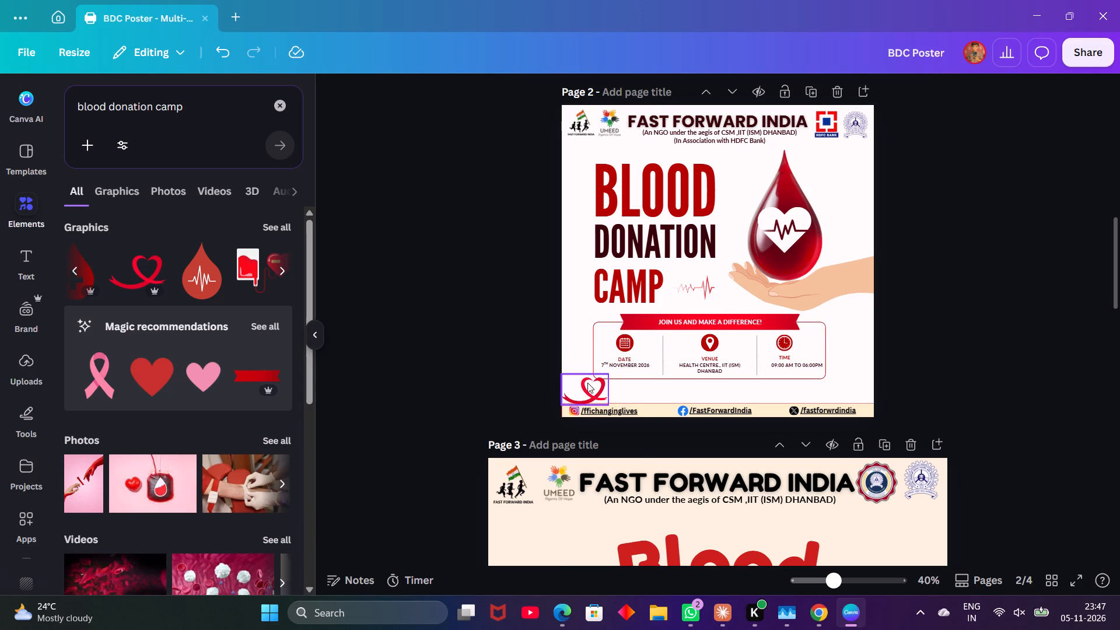
# Shrink the heart ribbon on page 2 to about 140 by 90 px and nudge it slightly inward from the page's left edge.
pyautogui.click(590, 379)
pyautogui.moveTo(609, 373); pyautogui.dragTo(598, 378)
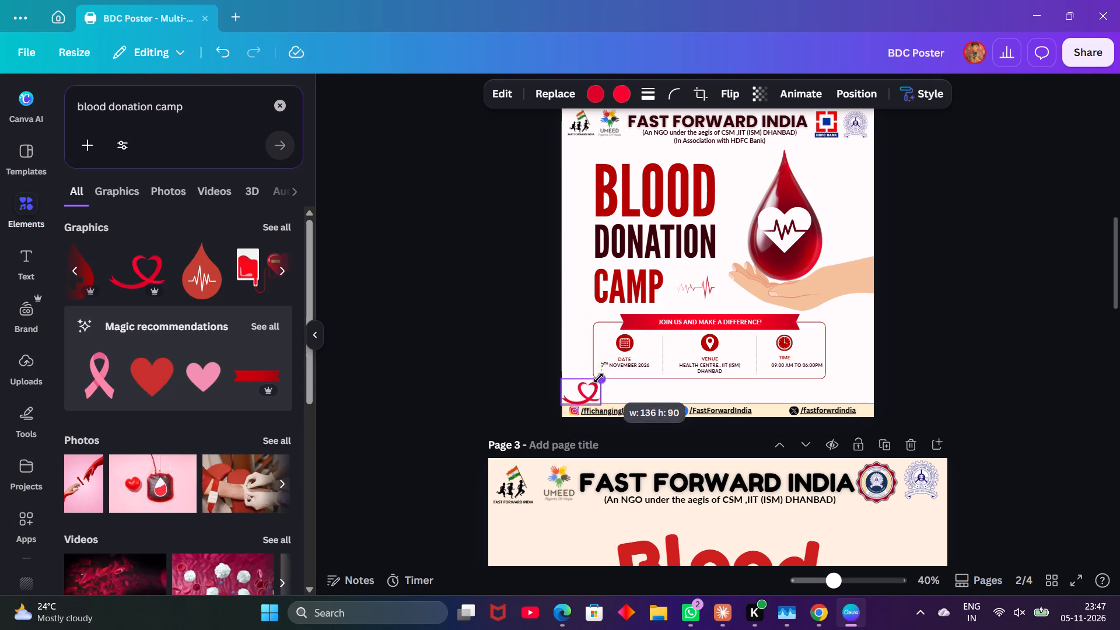
pyautogui.moveTo(598, 378); pyautogui.dragTo(603, 378)
pyautogui.moveTo(590, 393); pyautogui.dragTo(596, 390)
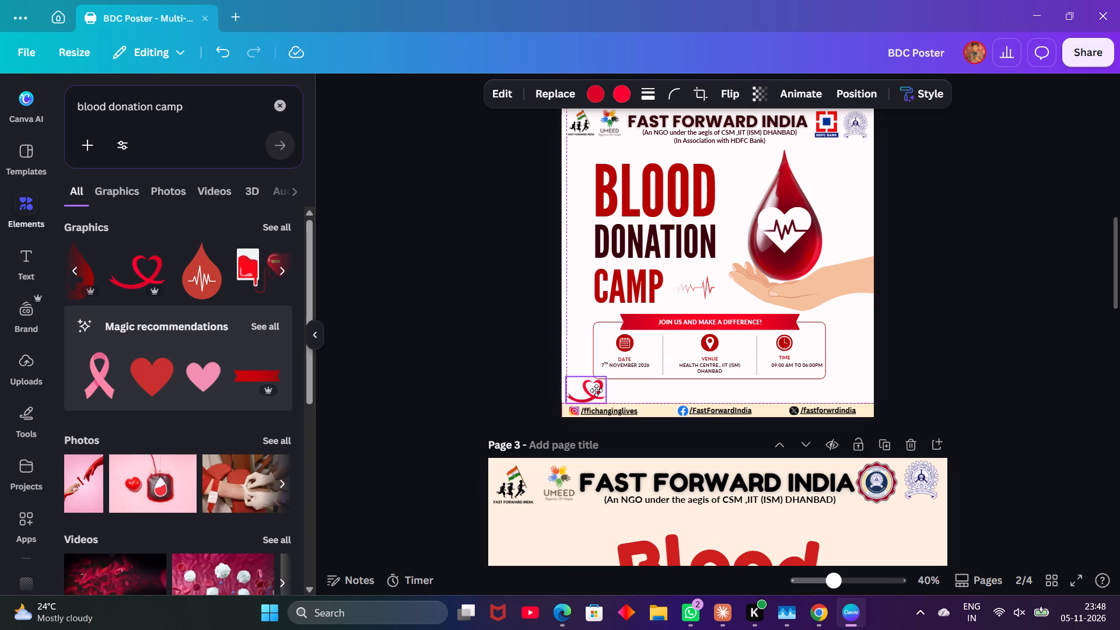
pyautogui.moveTo(596, 390); pyautogui.dragTo(596, 391)
pyautogui.click(1014, 287)
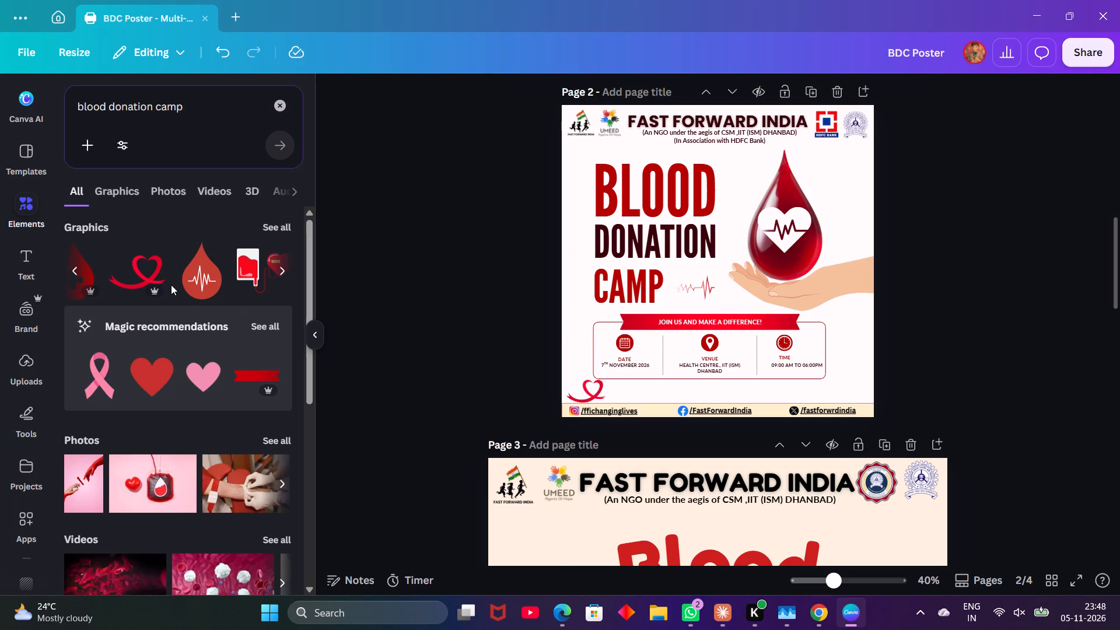
# Add a second red heart ribbon, about 145 by 95 px, at the top-right corner of page 2's event details box.
pyautogui.click(150, 277)
pyautogui.moveTo(726, 258); pyautogui.dragTo(843, 314)
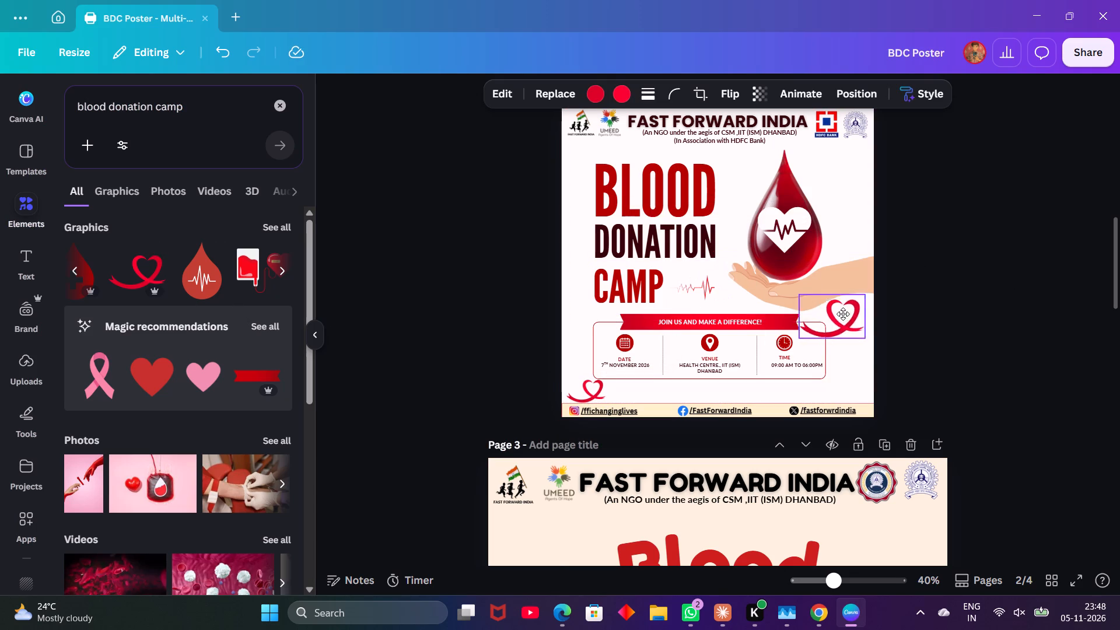
pyautogui.moveTo(843, 314); pyautogui.dragTo(846, 321)
pyautogui.scroll(-1, 799, 498)
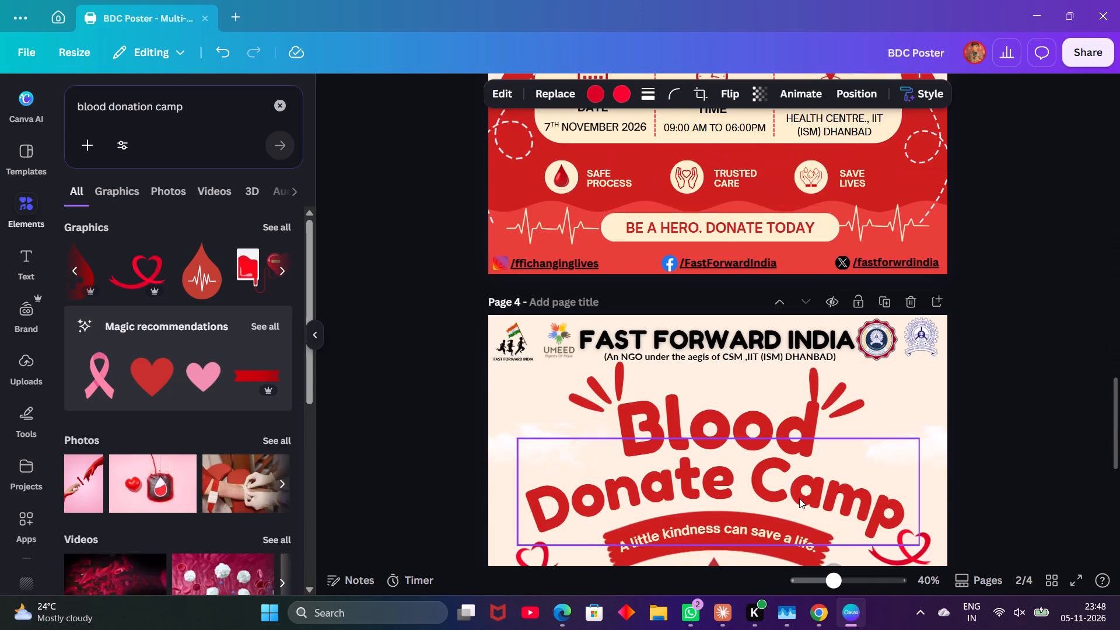
pyautogui.scroll(-2, 799, 498)
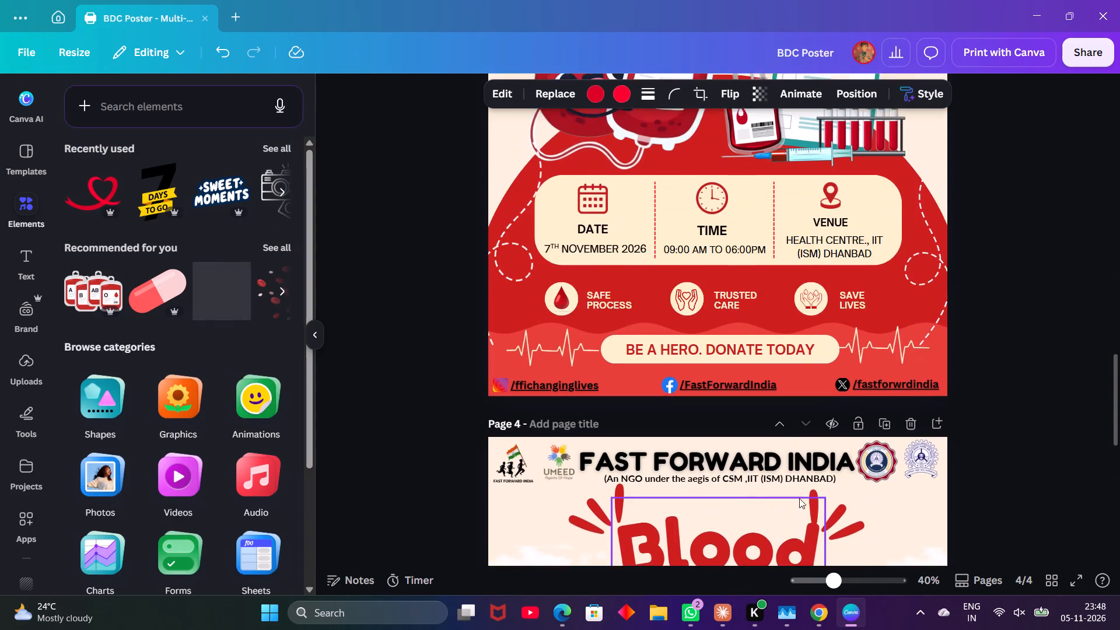
pyautogui.scroll(-1, 799, 498)
pyautogui.scroll(3, 849, 358)
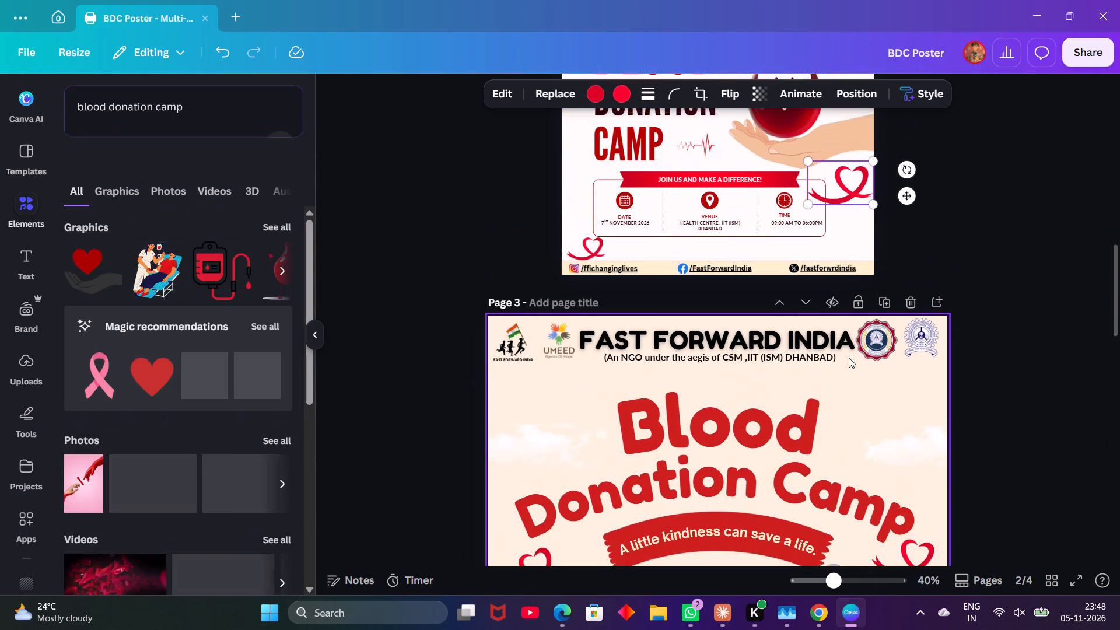
pyautogui.scroll(1, 849, 358)
pyautogui.moveTo(871, 172); pyautogui.dragTo(849, 190)
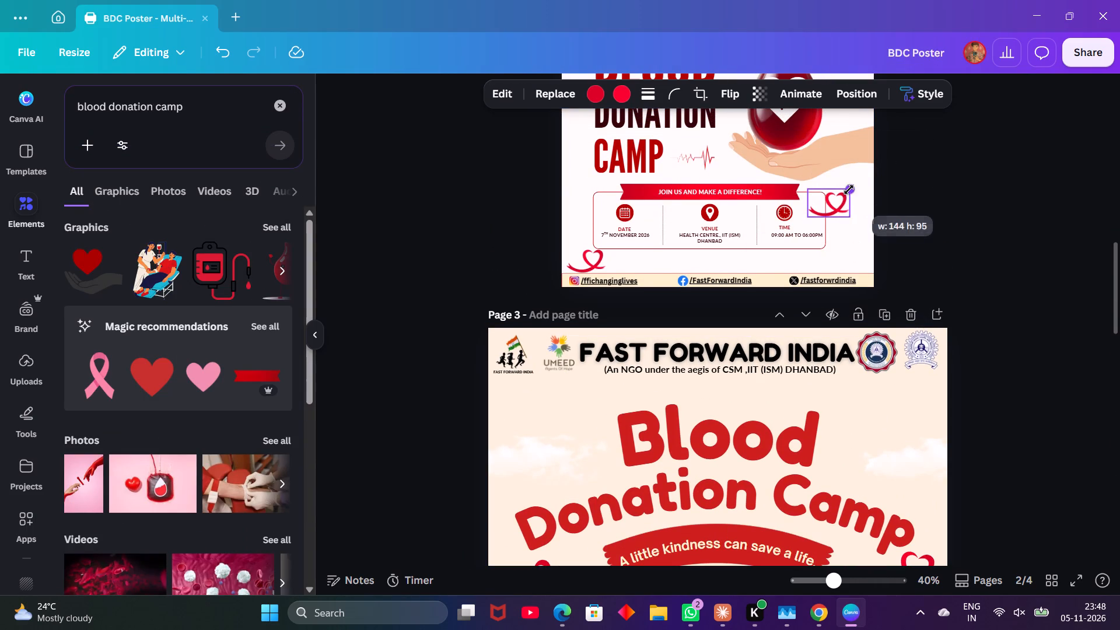
pyautogui.moveTo(849, 190); pyautogui.dragTo(848, 190)
pyautogui.moveTo(839, 199); pyautogui.dragTo(841, 190)
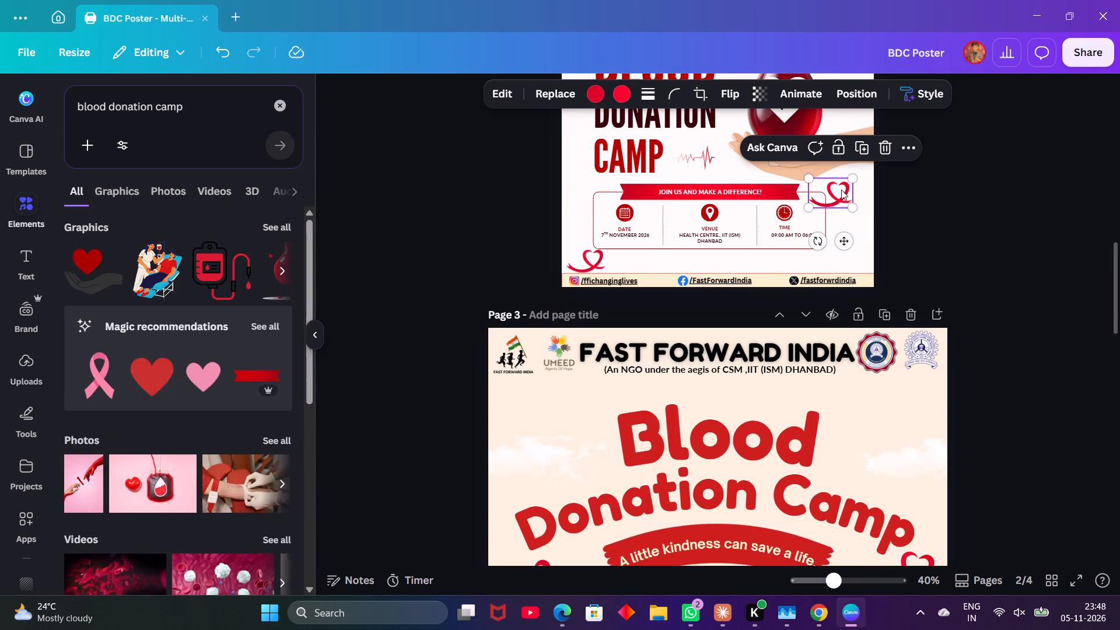
pyautogui.click(917, 198)
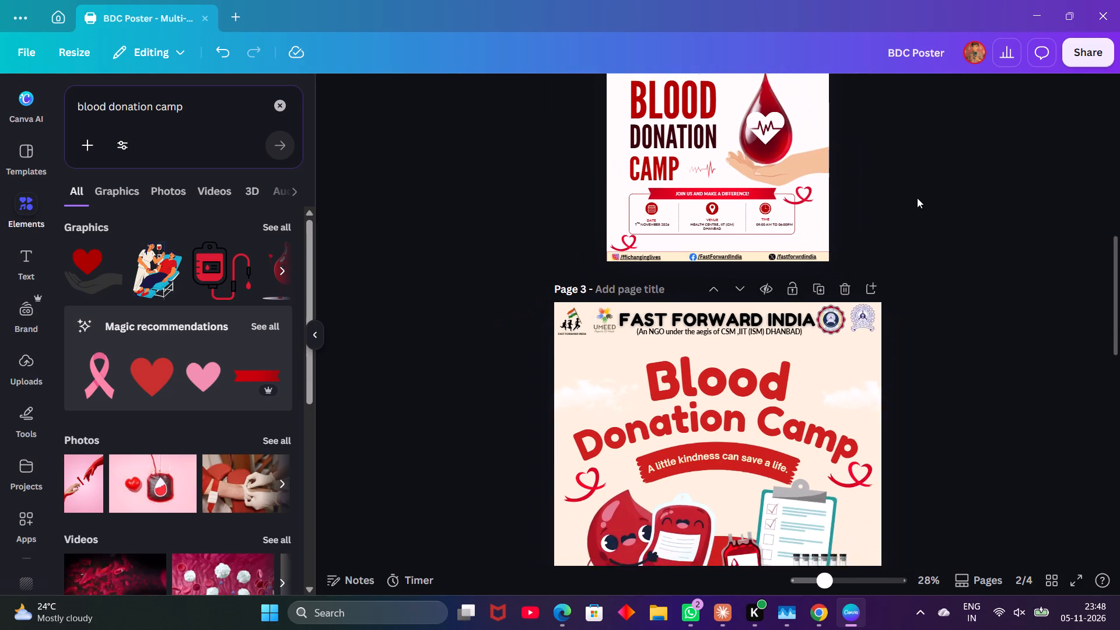
# Browse the full set of "blood donation camp" graphics for further artwork and compare page 2 with page 1.
pyautogui.scroll(2, 917, 198)
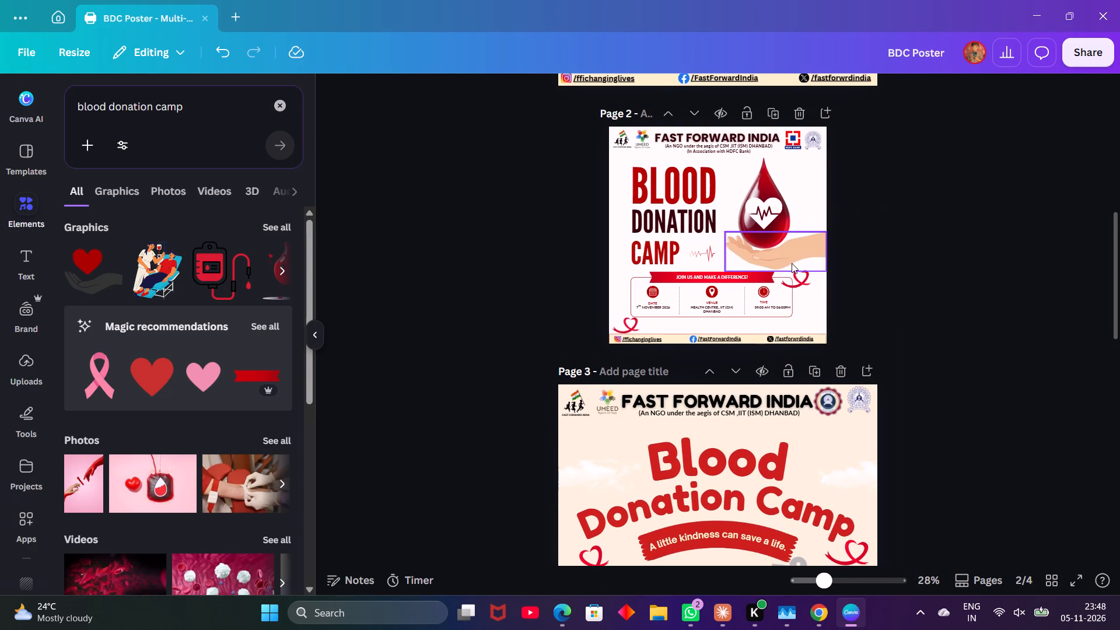
pyautogui.click(284, 223)
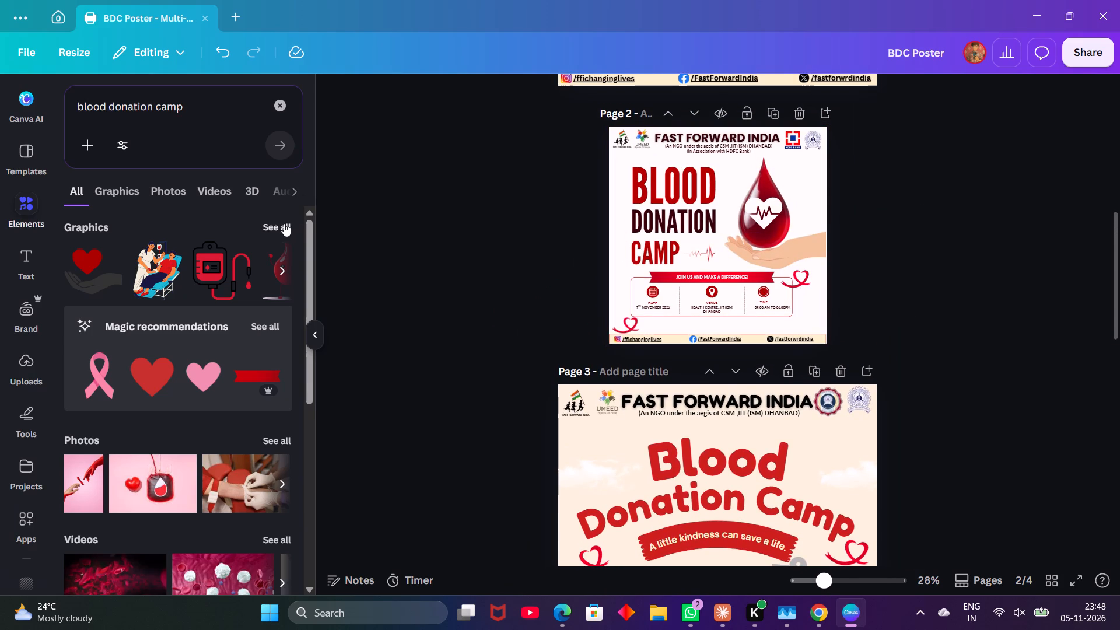
pyautogui.scroll(-2, 220, 353)
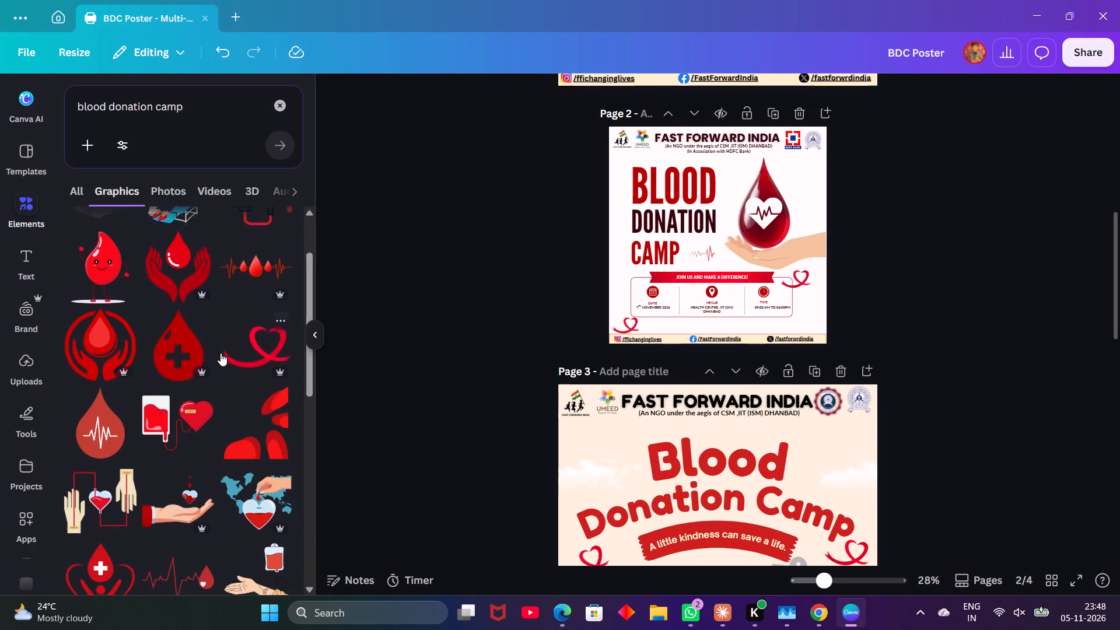
pyautogui.scroll(-3, 220, 353)
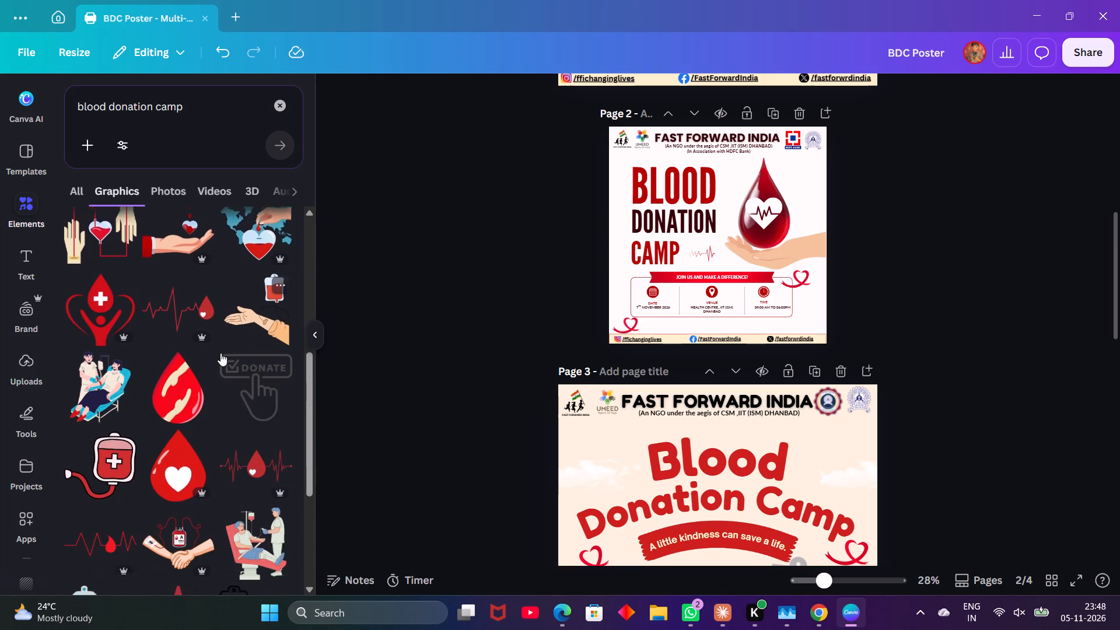
pyautogui.scroll(-2, 220, 353)
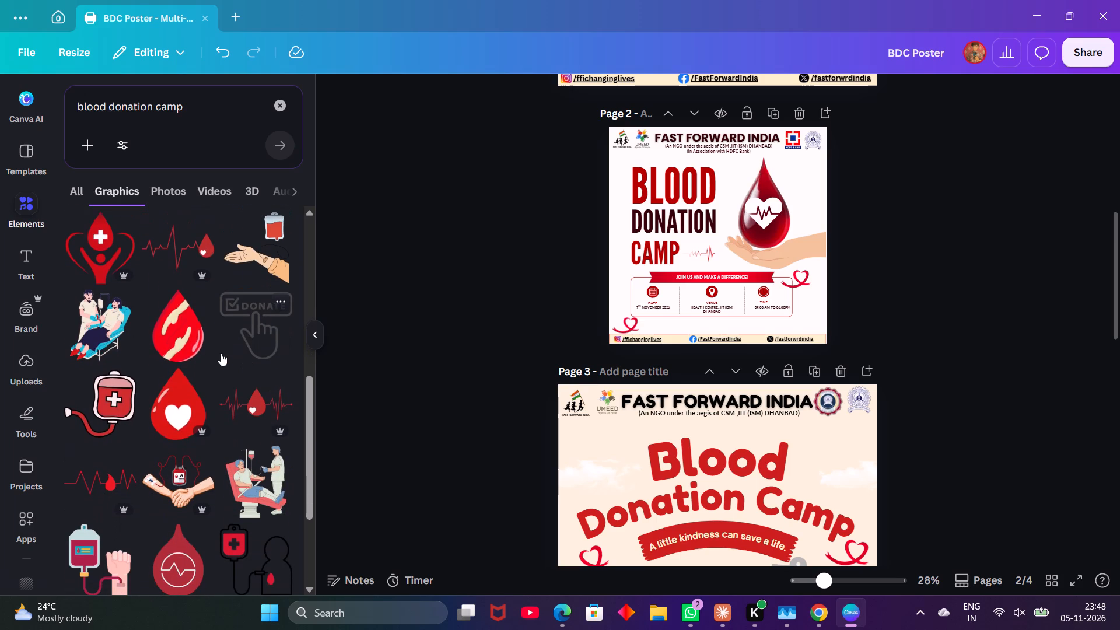
pyautogui.scroll(-2, 220, 353)
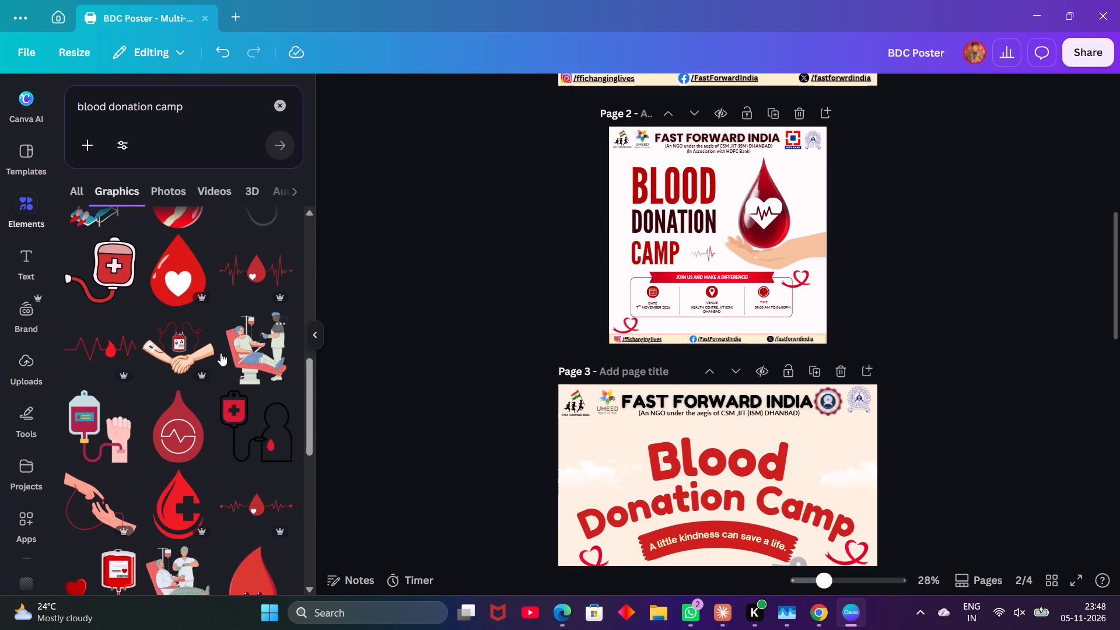
pyautogui.scroll(-1, 220, 353)
pyautogui.scroll(3, 776, 258)
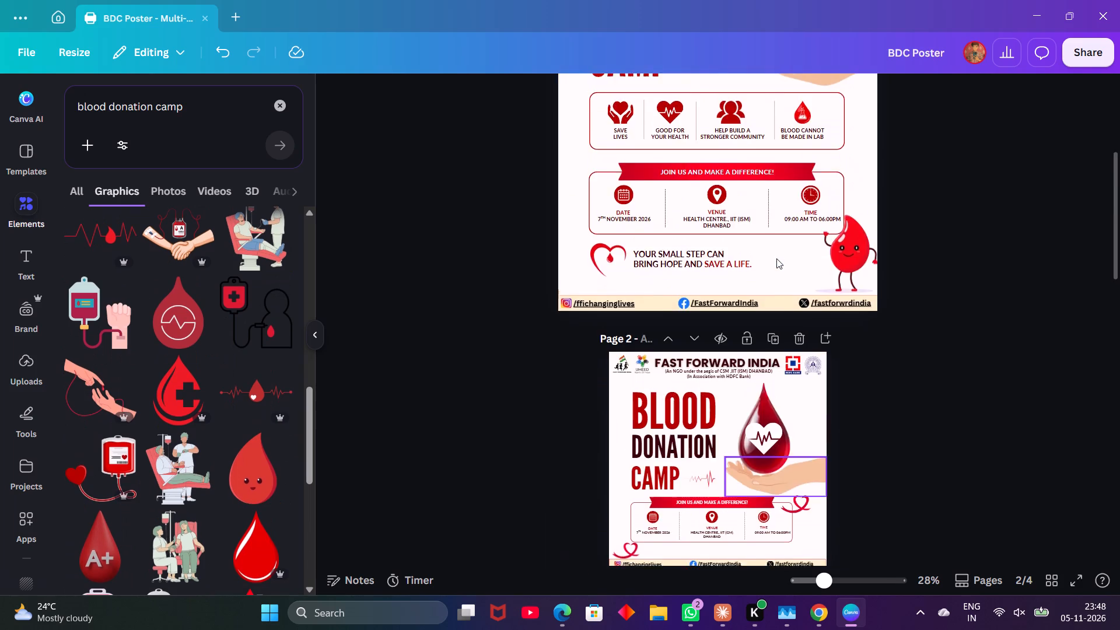
pyautogui.scroll(5, 776, 258)
pyautogui.scroll(-4, 776, 258)
pyautogui.click(136, 187)
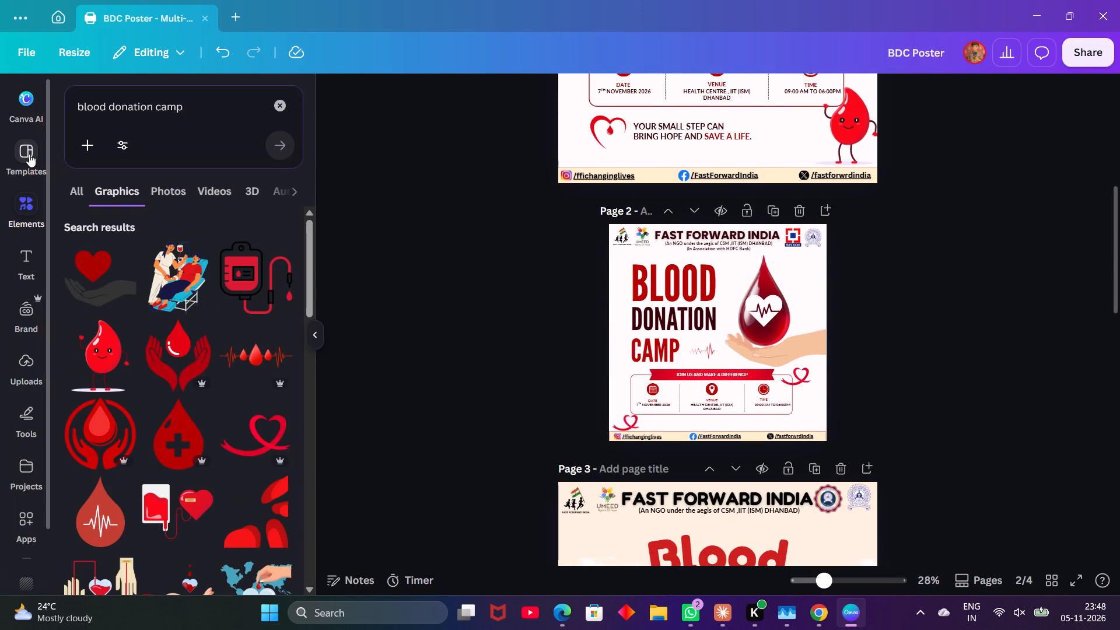
# Search the templates for "blood donation camp poster" and clear the search.
pyautogui.click(29, 154)
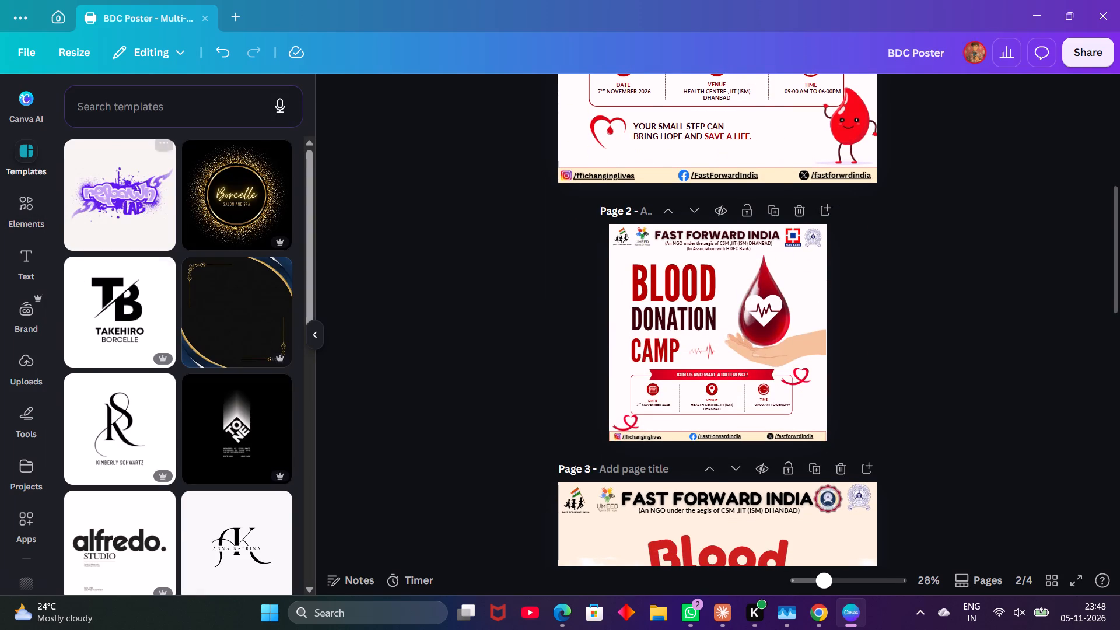
pyautogui.click(106, 104)
pyautogui.write('bo')
pyautogui.press('BackSpace')
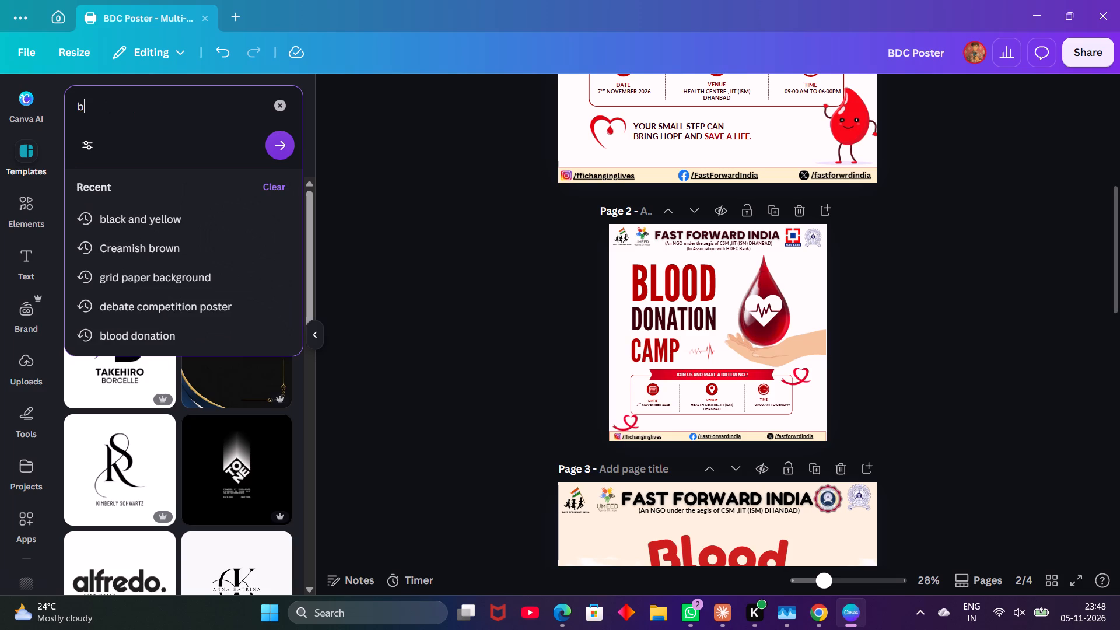
pyautogui.write('lood donation')
pyautogui.press('space')
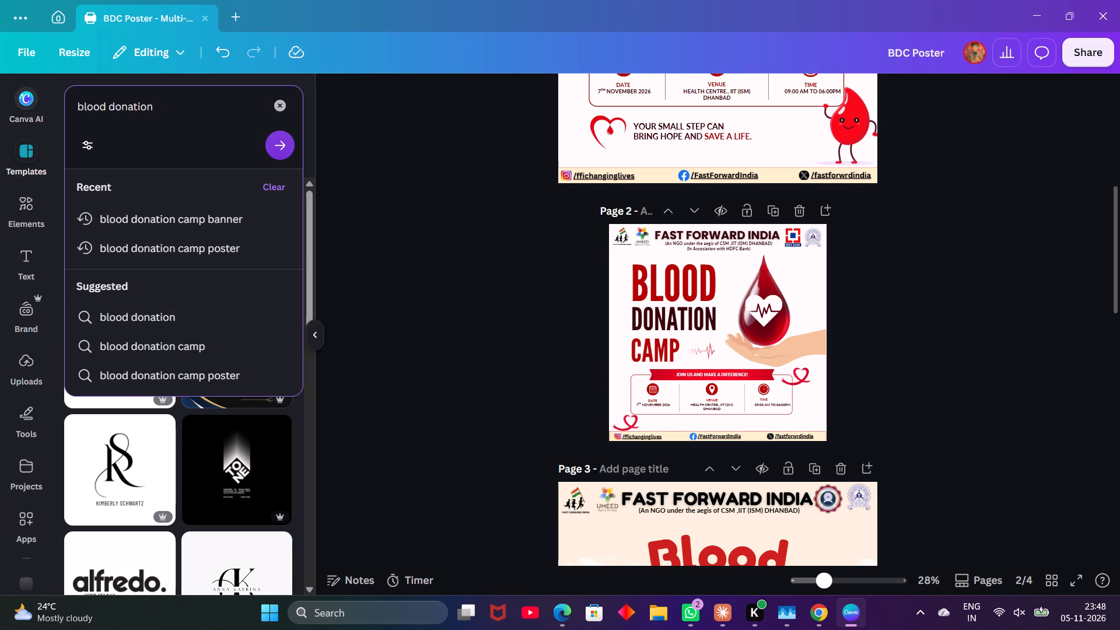
pyautogui.click(176, 240)
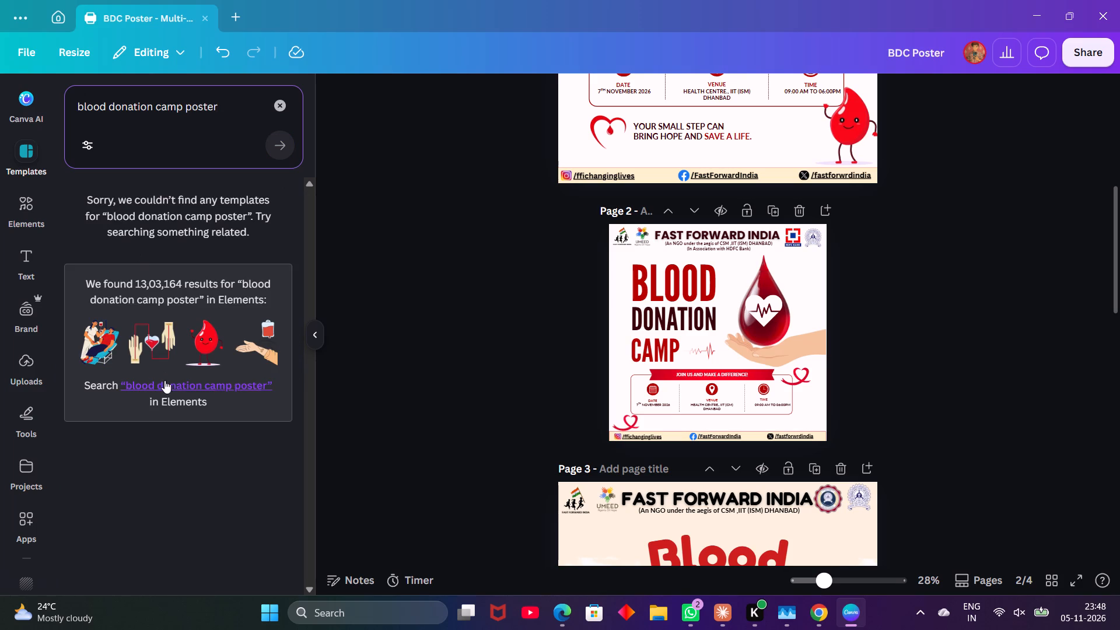
pyautogui.click(20, 157)
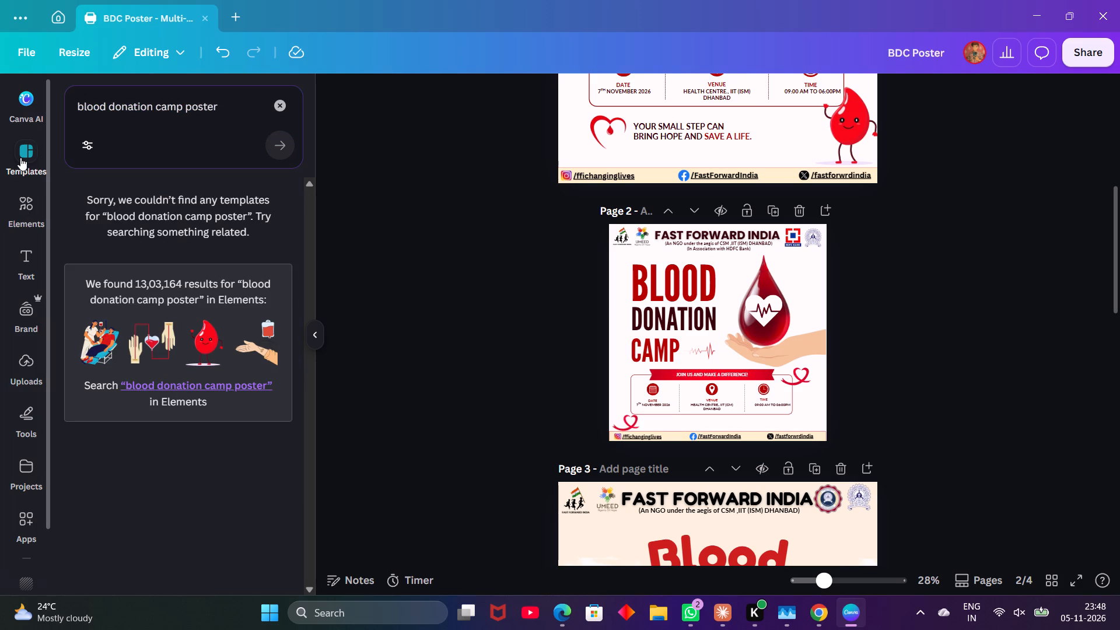
pyautogui.click(282, 153)
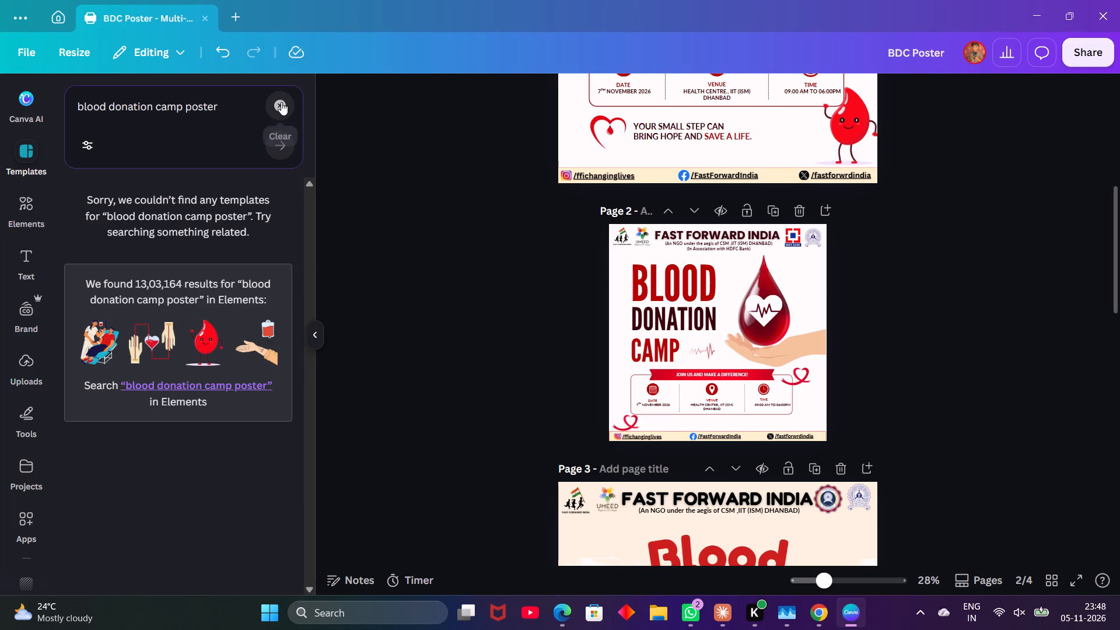
pyautogui.click(281, 102)
pyautogui.click(343, 321)
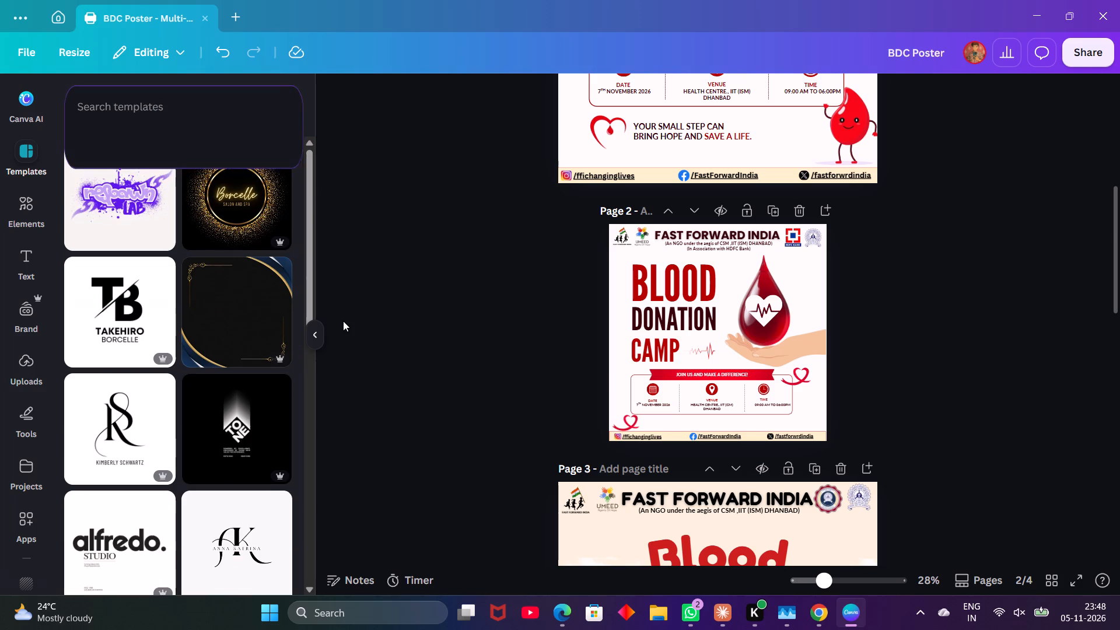
# Select page 3 and browse the suggested poster templates for blood donation camp design ideas.
pyautogui.scroll(-1, 254, 409)
pyautogui.click(610, 359)
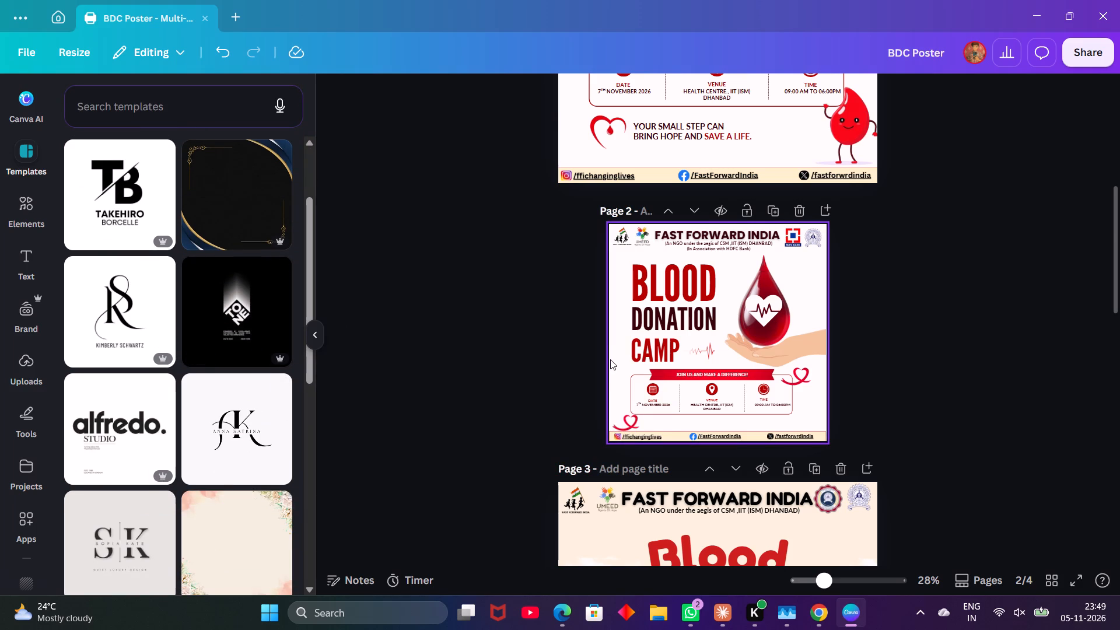
pyautogui.scroll(1, 508, 303)
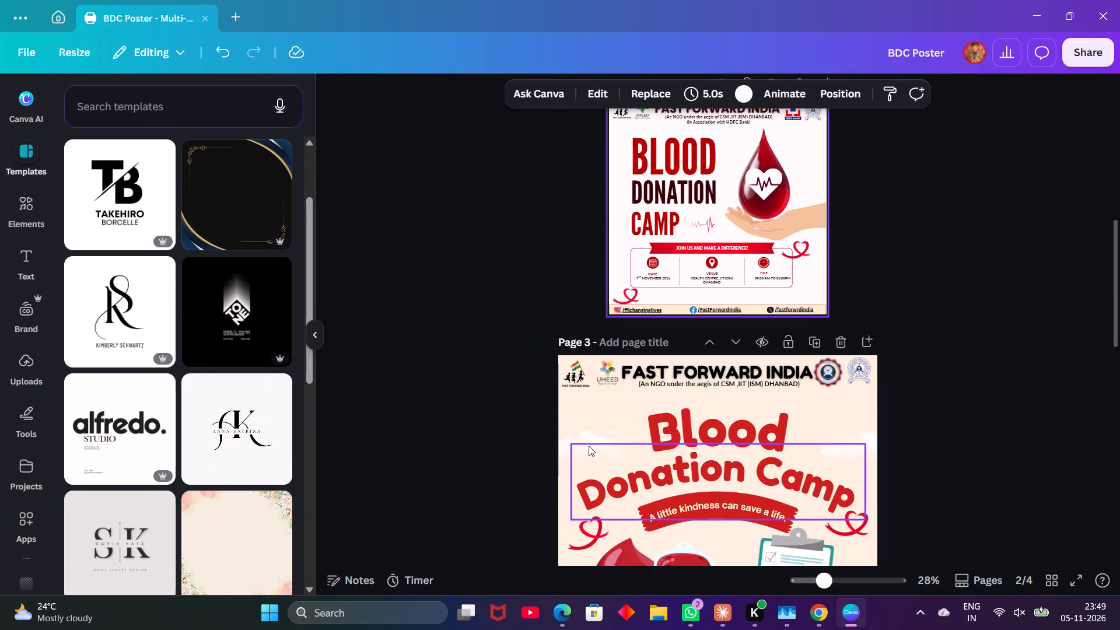
pyautogui.click(589, 446)
pyautogui.click(600, 392)
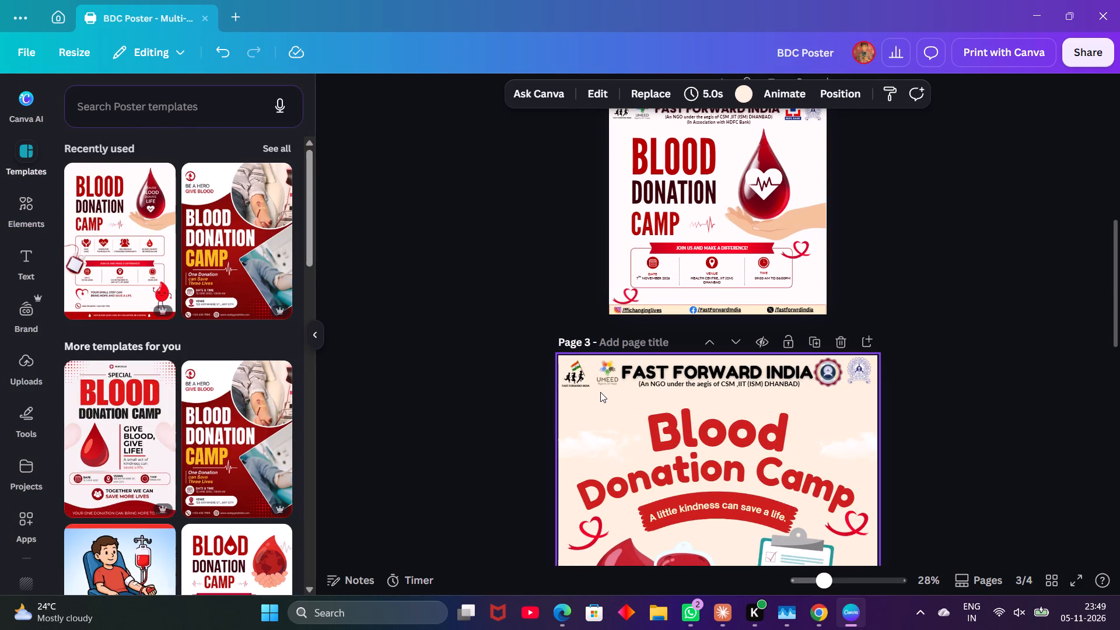
pyautogui.scroll(-1, 211, 293)
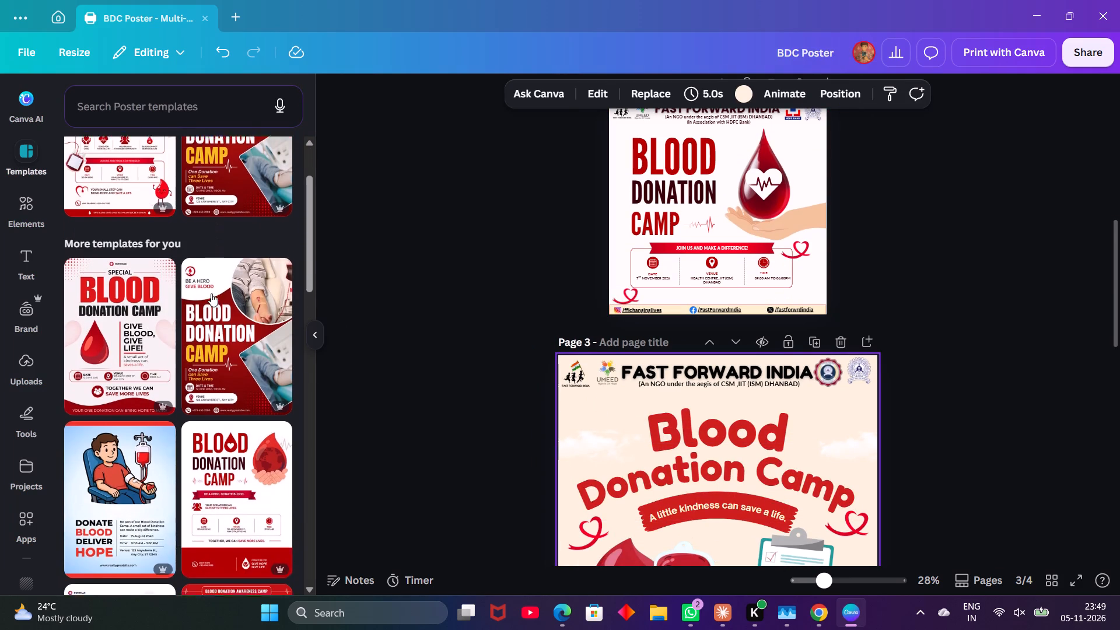
pyautogui.scroll(-3, 211, 293)
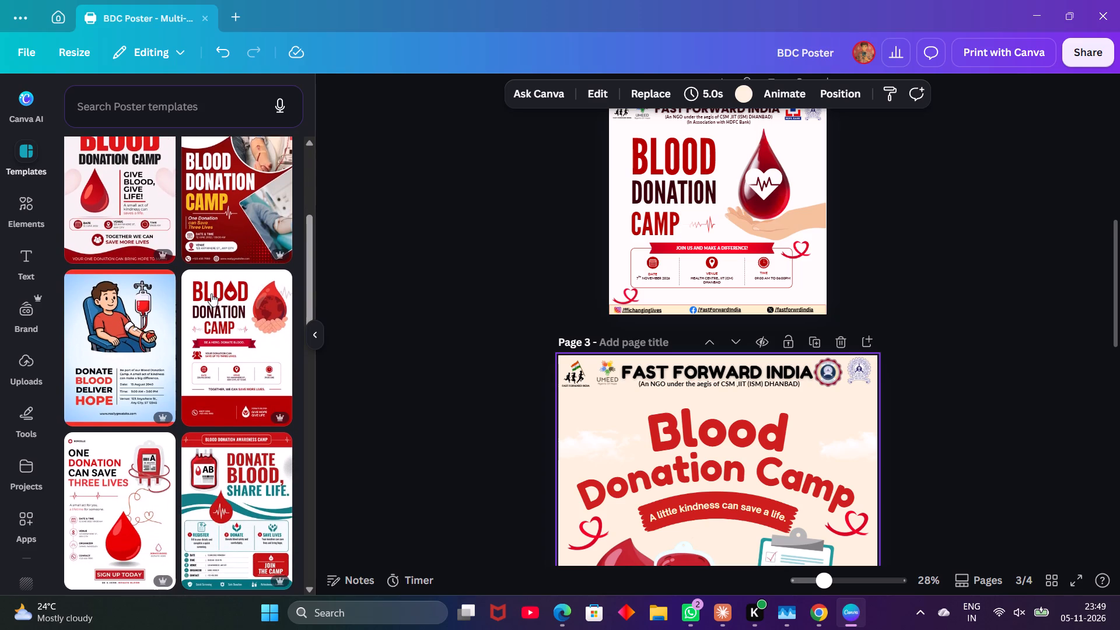
pyautogui.scroll(-2, 211, 293)
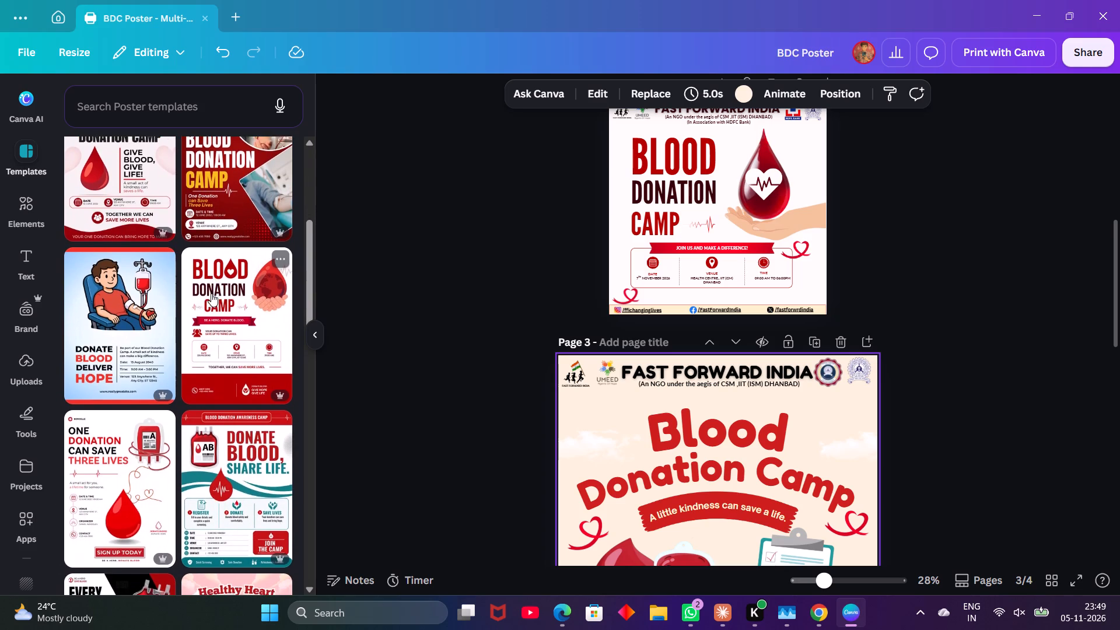
pyautogui.scroll(-1, 211, 293)
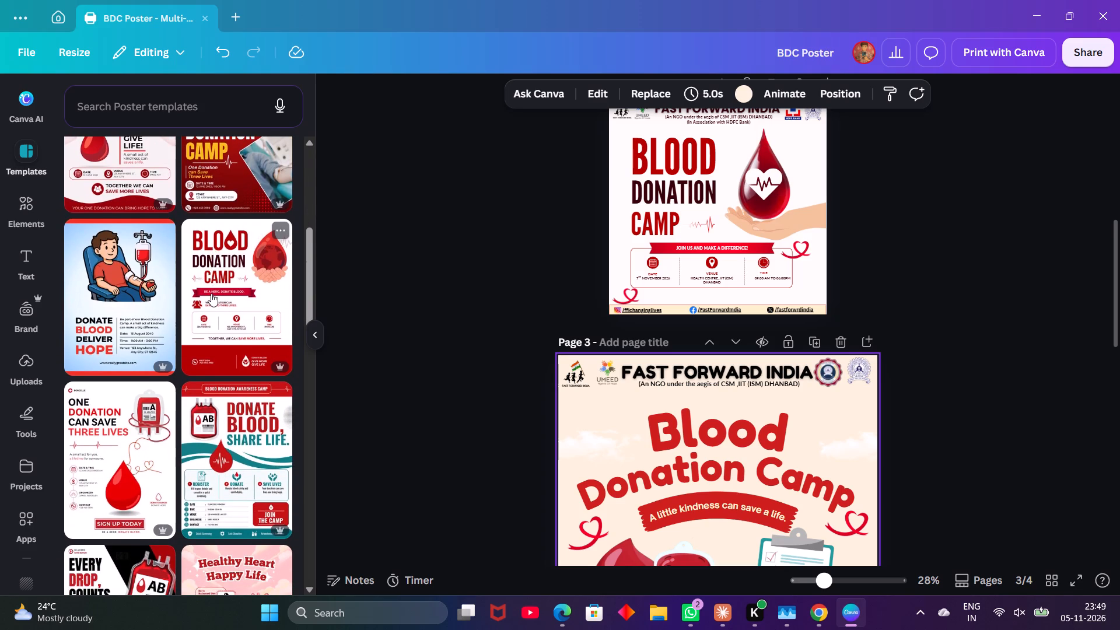
pyautogui.scroll(-3, 211, 293)
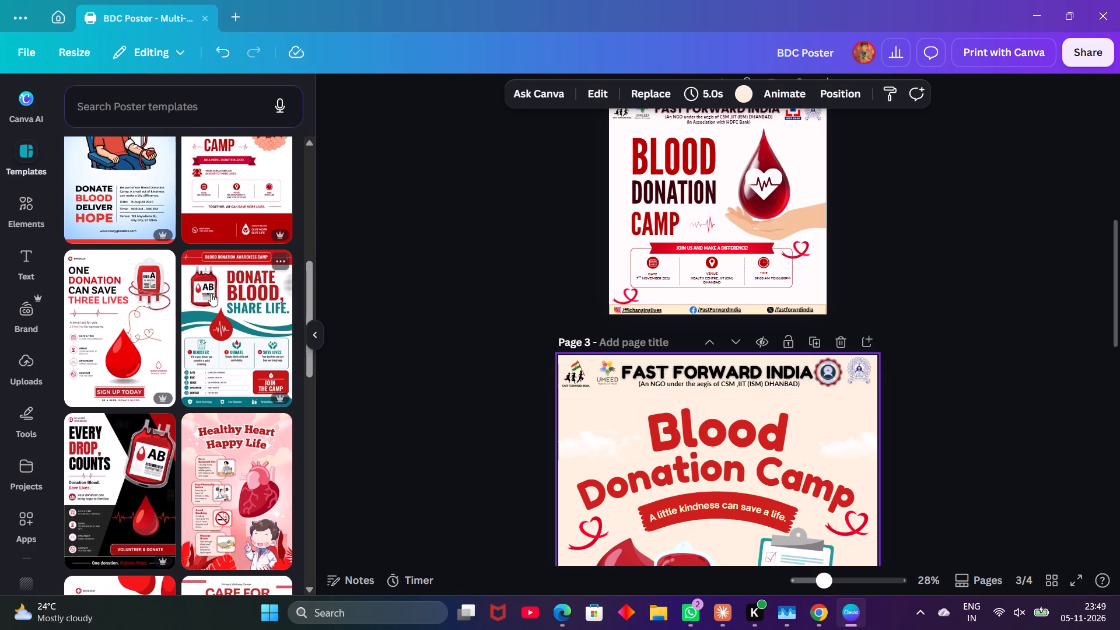
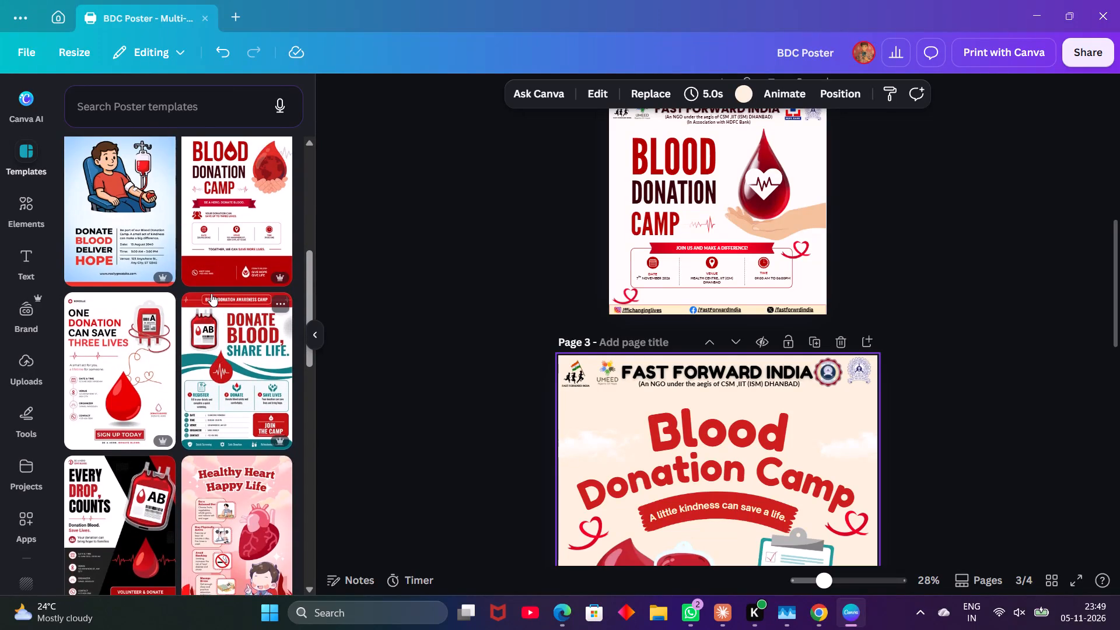
# Add the "Blood Donation Camp" poster template with the "Be a hero. Donate blood." ribbon as a new page.
pyautogui.click(211, 188)
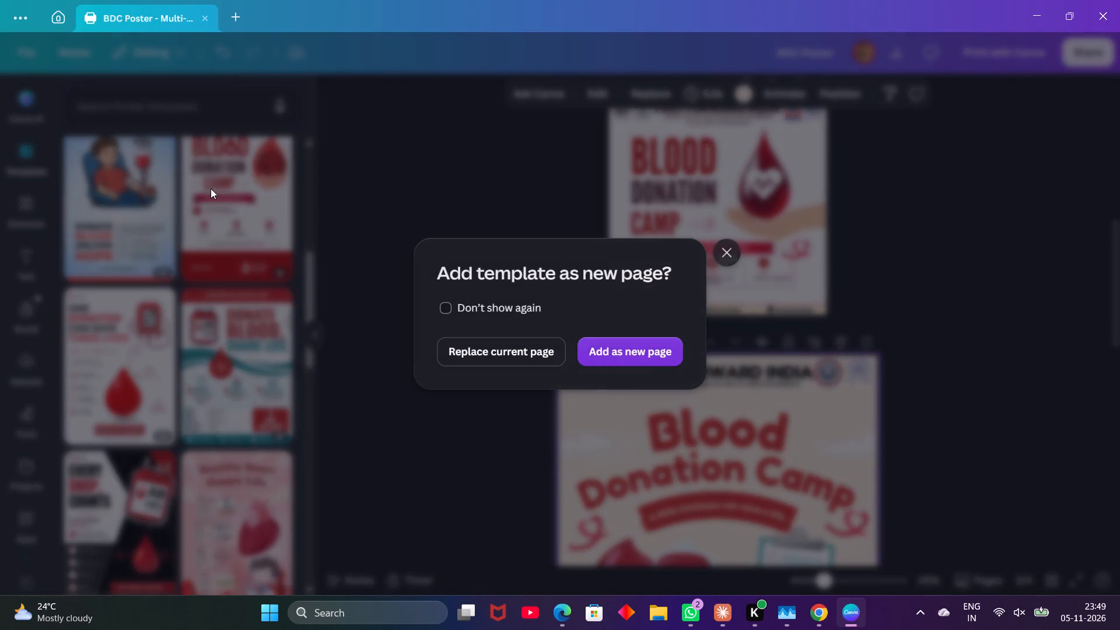
pyautogui.click(597, 338)
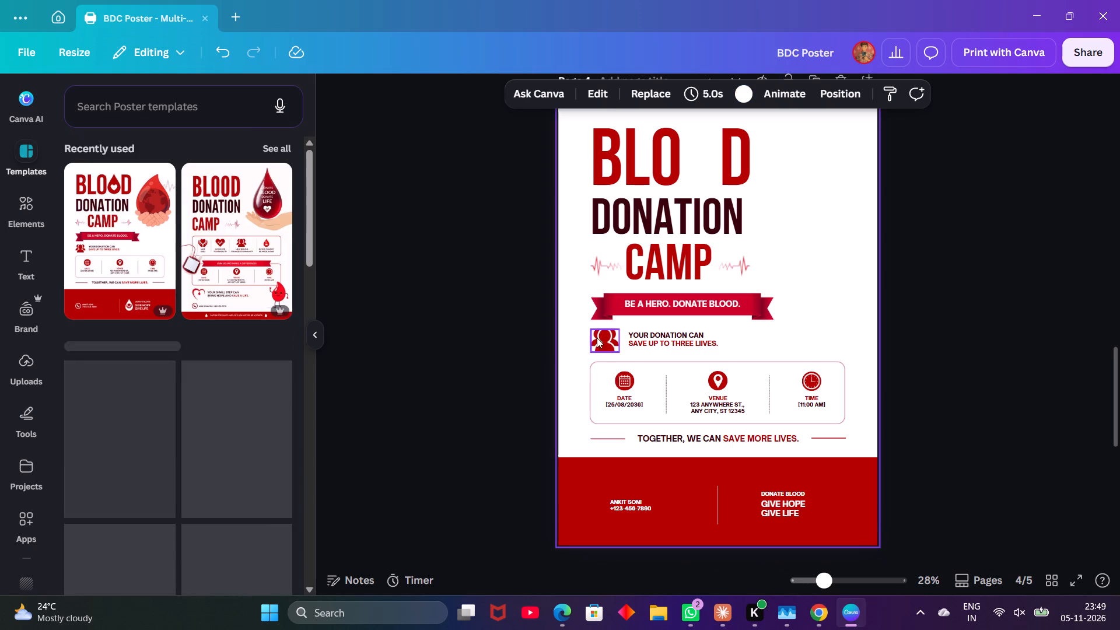
# Copy the new page's "TOGETHER, WE CAN SAVE MORE LIVES." tagline with its side lines to page 2, just above the social media footer.
pyautogui.moveTo(582, 435); pyautogui.dragTo(675, 439)
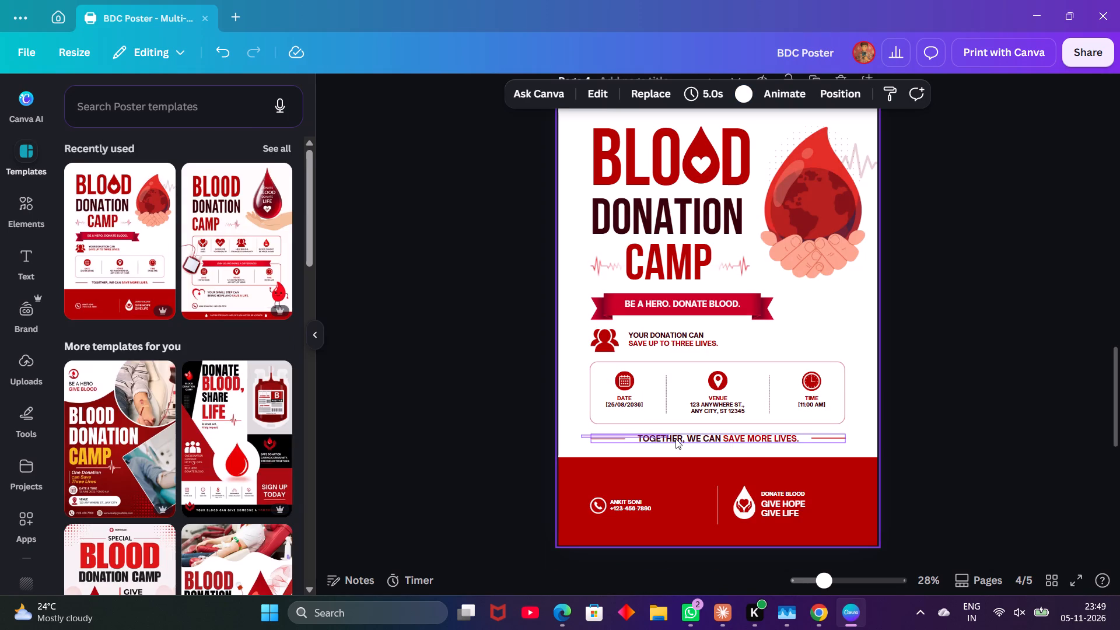
pyautogui.moveTo(675, 439); pyautogui.dragTo(852, 443)
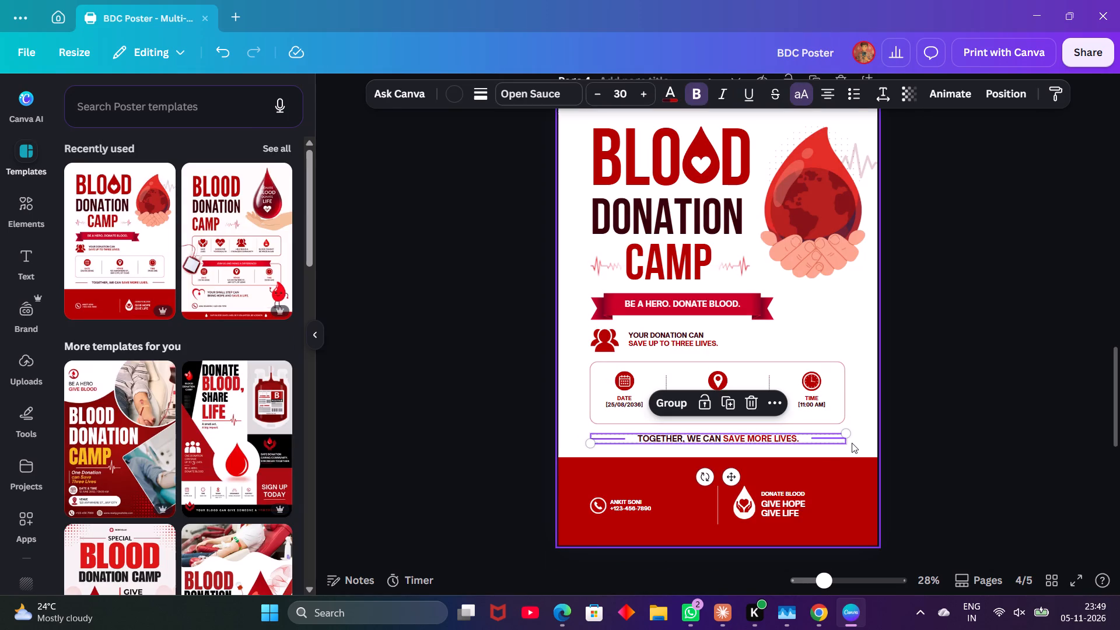
pyautogui.hotkey('ctrl', 'c')
pyautogui.scroll(7, 852, 443)
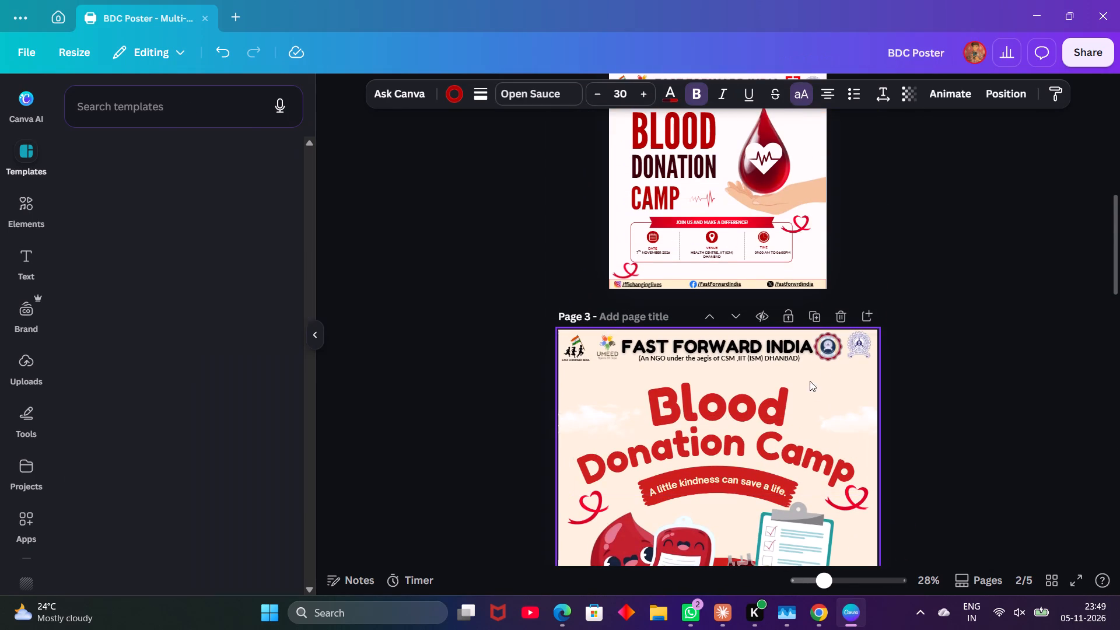
pyautogui.keyDown('ctrl'); pyautogui.click(722, 267); pyautogui.keyUp('ctrl')
pyautogui.hotkey('ctrl', 'v')
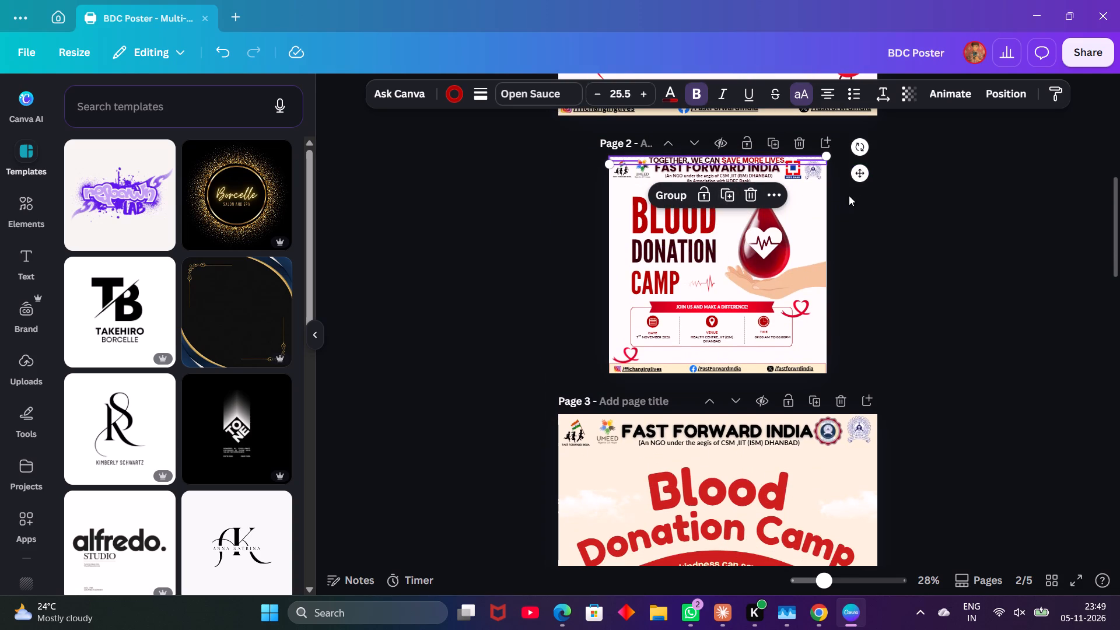
pyautogui.moveTo(863, 175); pyautogui.dragTo(866, 370)
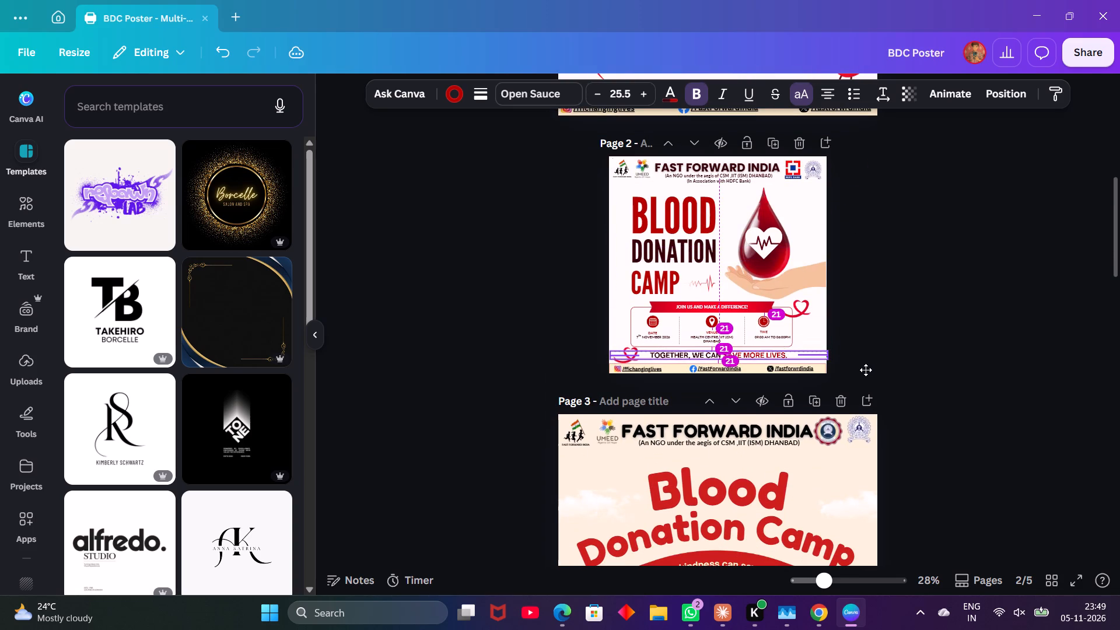
pyautogui.moveTo(866, 370); pyautogui.dragTo(864, 370)
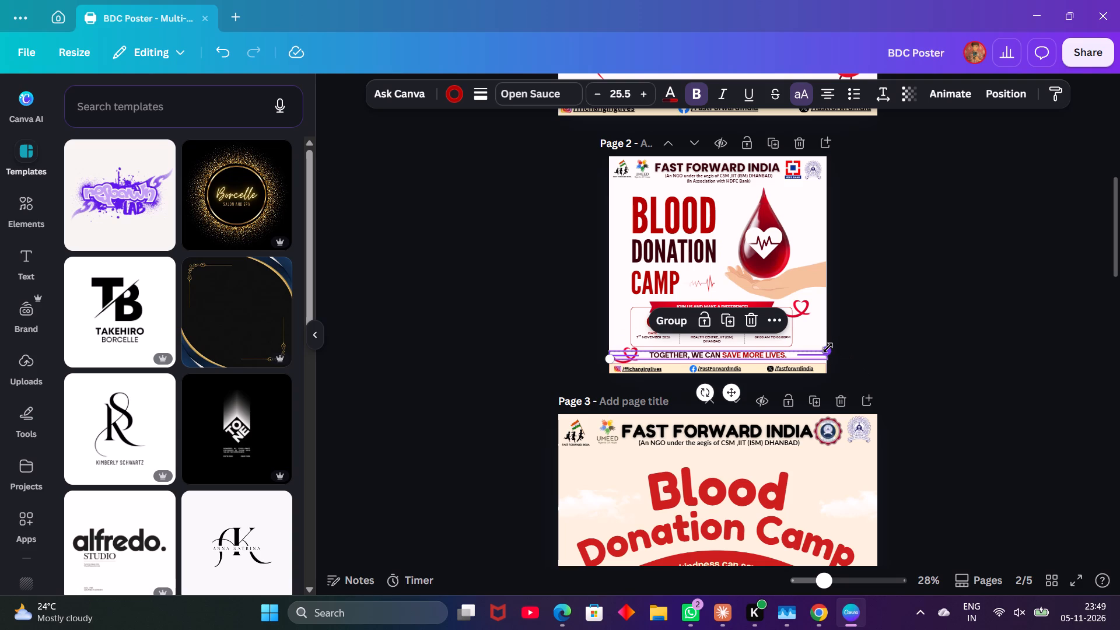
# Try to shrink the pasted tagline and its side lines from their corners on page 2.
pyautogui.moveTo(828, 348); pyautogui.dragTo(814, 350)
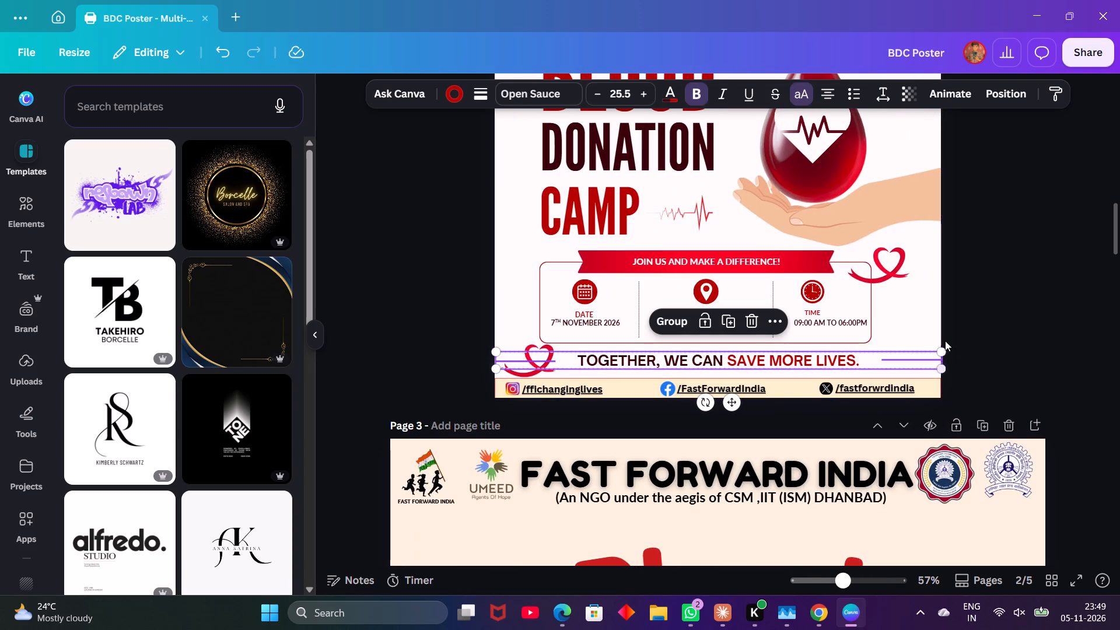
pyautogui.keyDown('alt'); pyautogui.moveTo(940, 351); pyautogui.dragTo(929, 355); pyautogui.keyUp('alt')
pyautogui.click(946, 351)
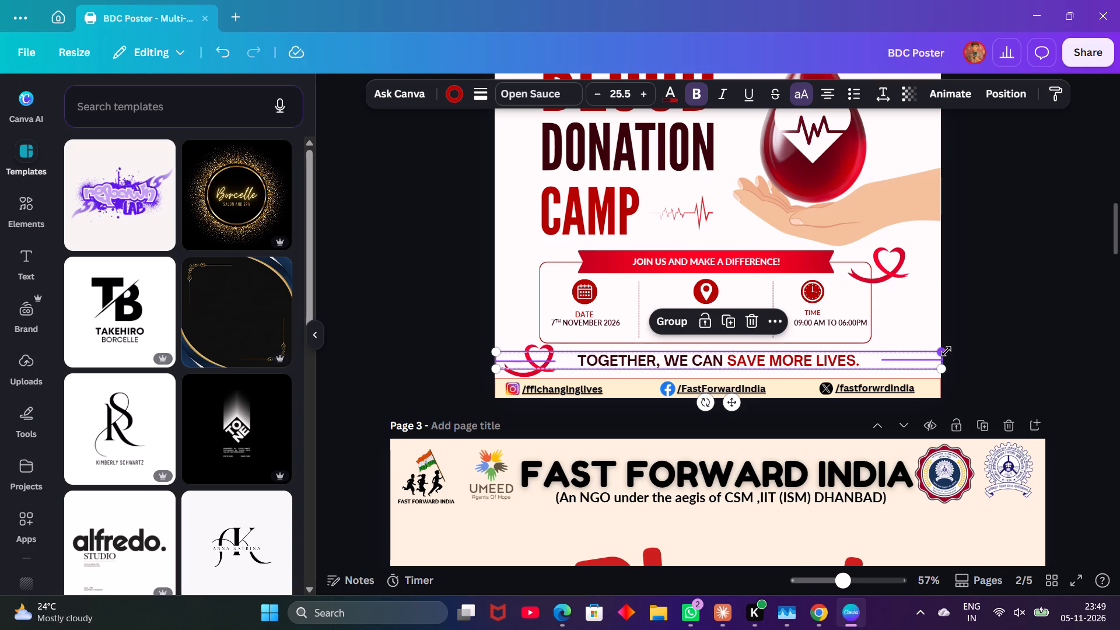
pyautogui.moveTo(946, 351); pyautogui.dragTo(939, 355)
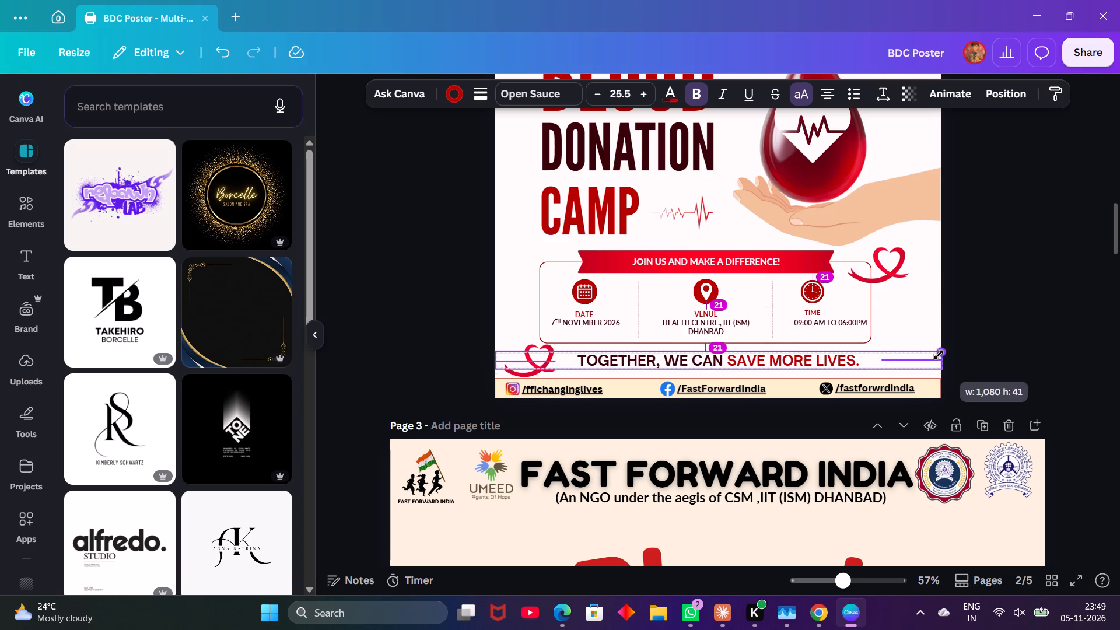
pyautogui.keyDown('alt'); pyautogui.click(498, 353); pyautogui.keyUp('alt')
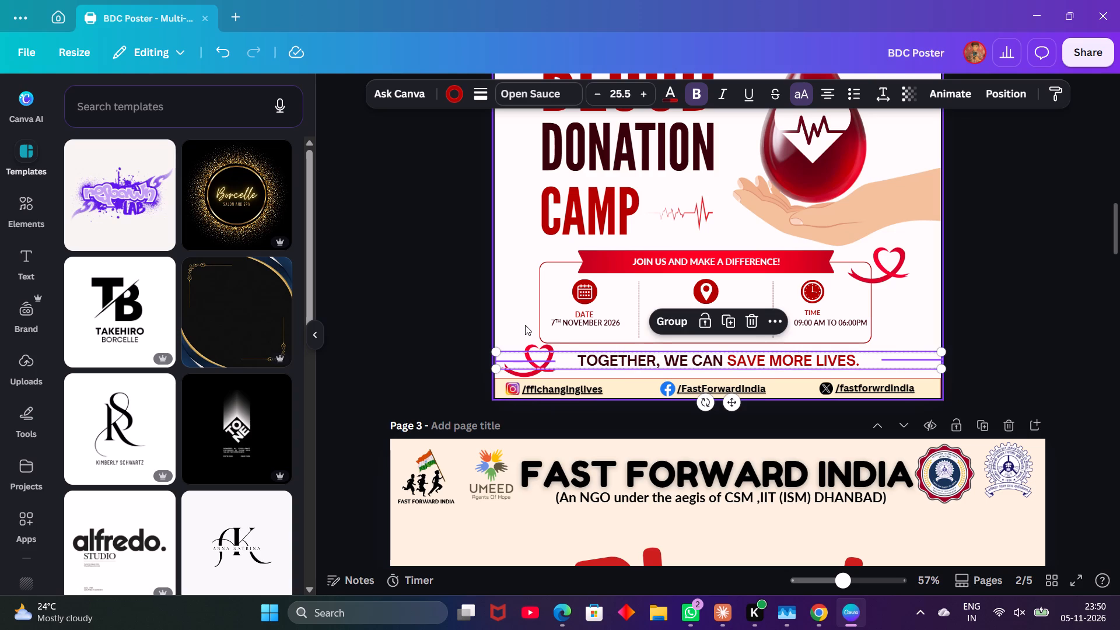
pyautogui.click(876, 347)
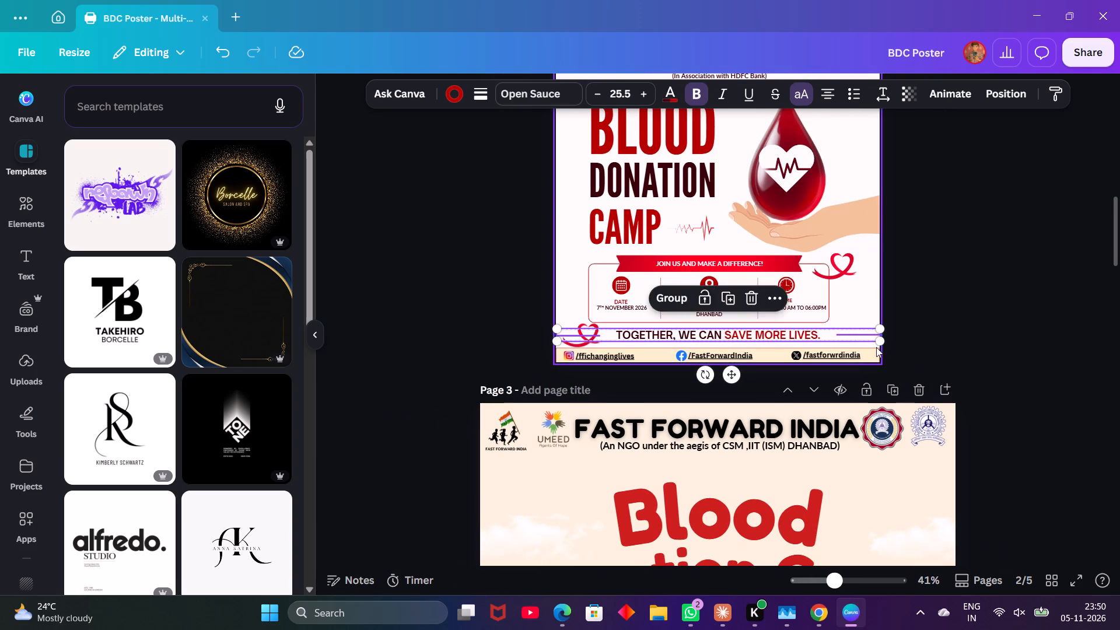
# Delete both red heart ribbons around the event details box on page 2.
pyautogui.click(587, 326)
pyautogui.press('Delete')
pyautogui.click(835, 269)
pyautogui.press('Delete')
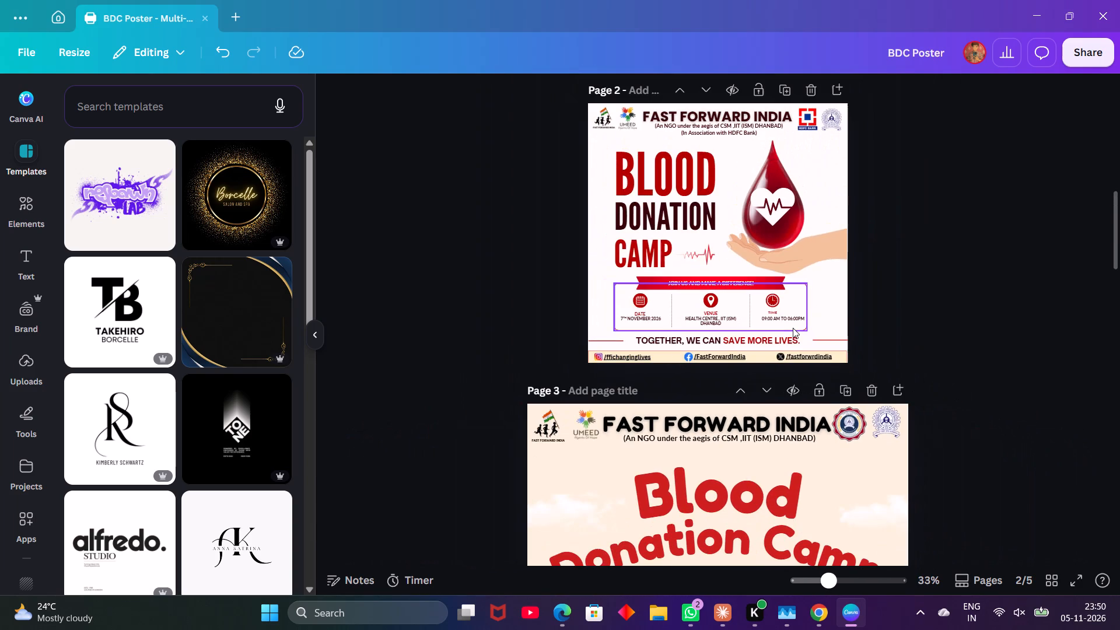
pyautogui.click(925, 329)
# Select the blood drop artwork on page 3 and browse the suggested poster templates for further blood donation design ideas.
pyautogui.scroll(1, 925, 329)
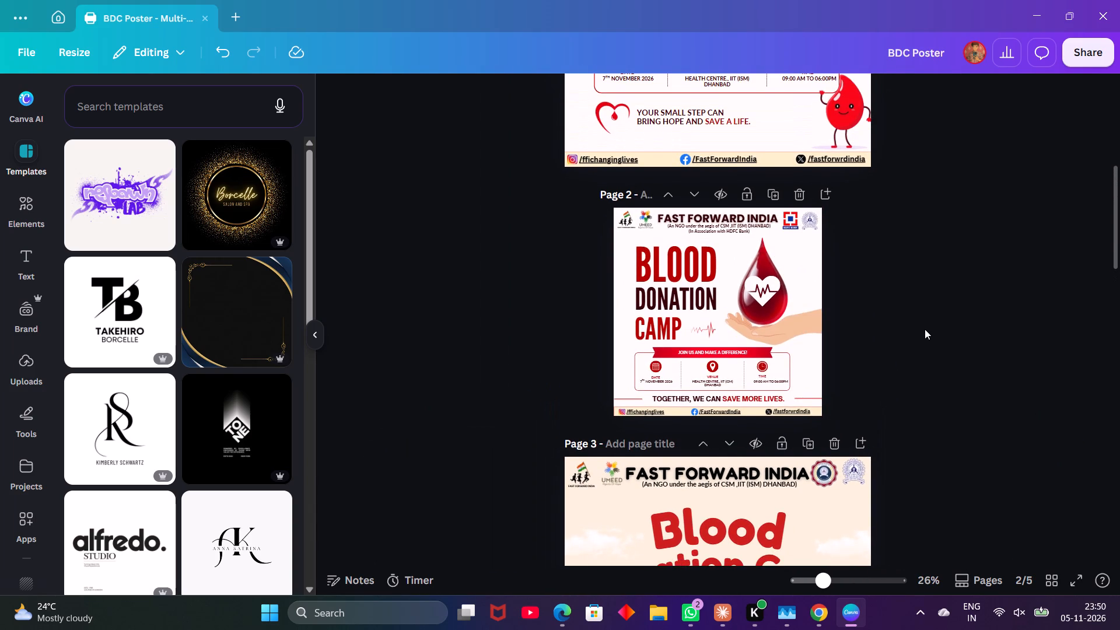
pyautogui.scroll(2, 925, 329)
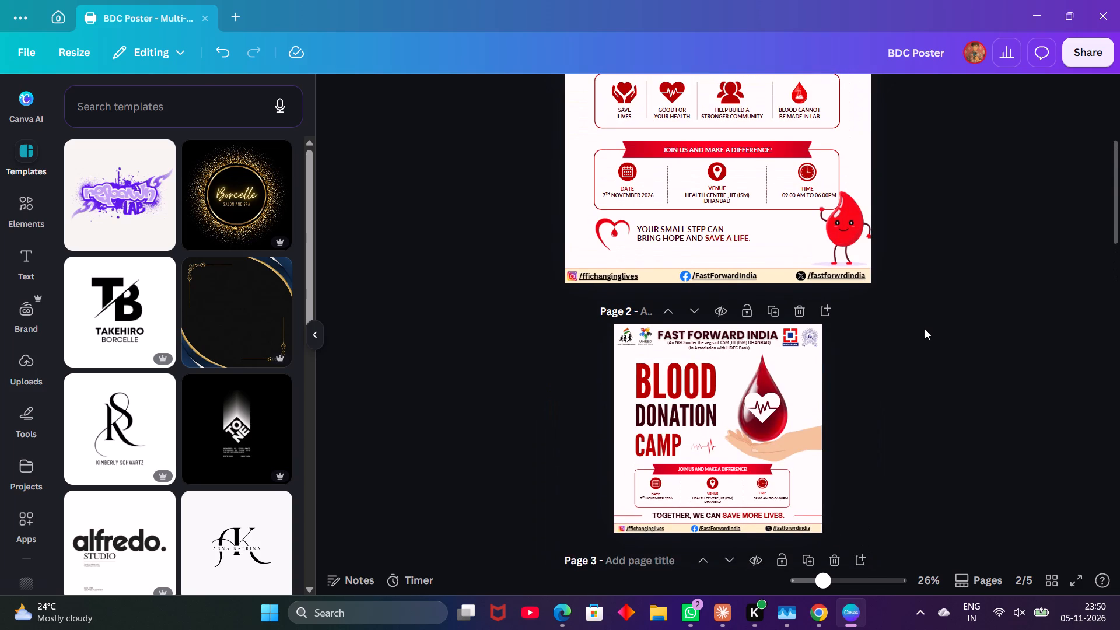
pyautogui.scroll(1, 925, 329)
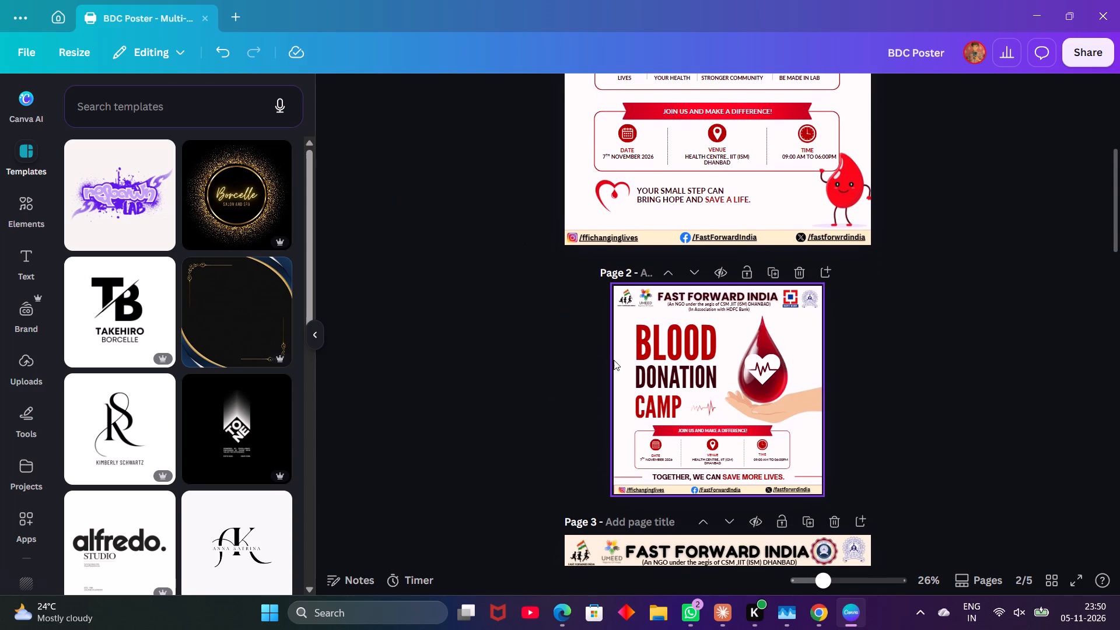
pyautogui.click(656, 535)
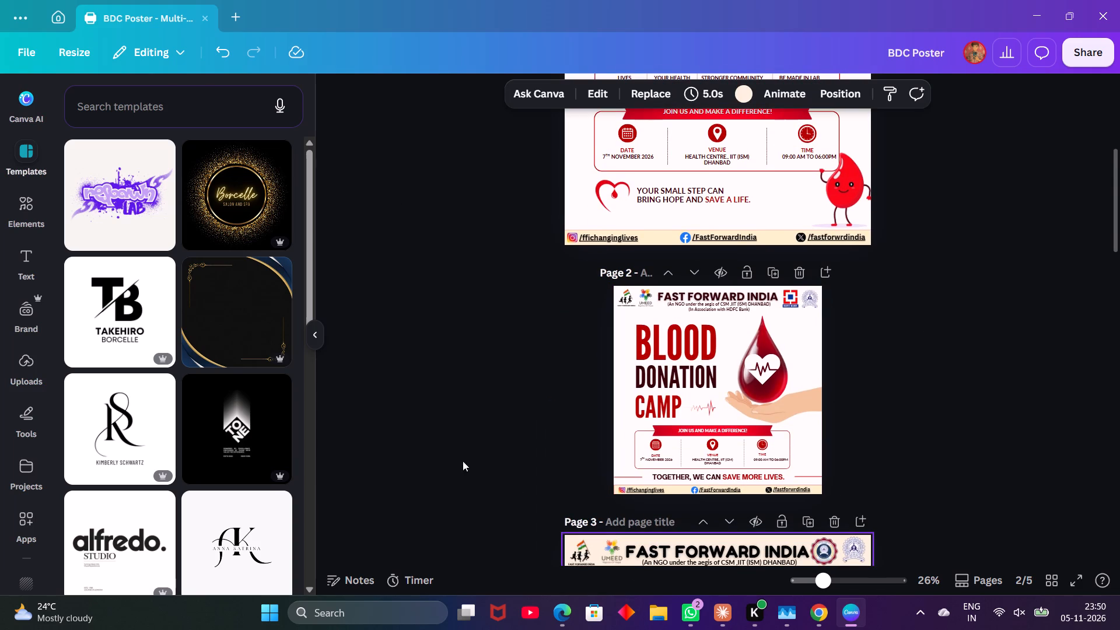
pyautogui.scroll(-7, 313, 344)
pyautogui.scroll(-5, 587, 412)
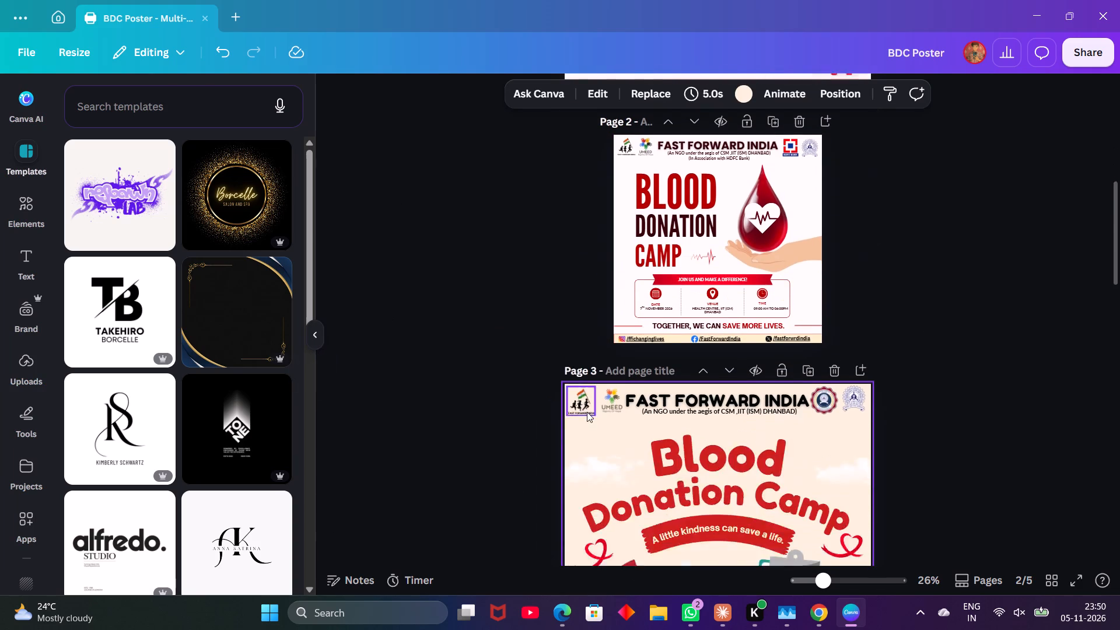
pyautogui.click(678, 452)
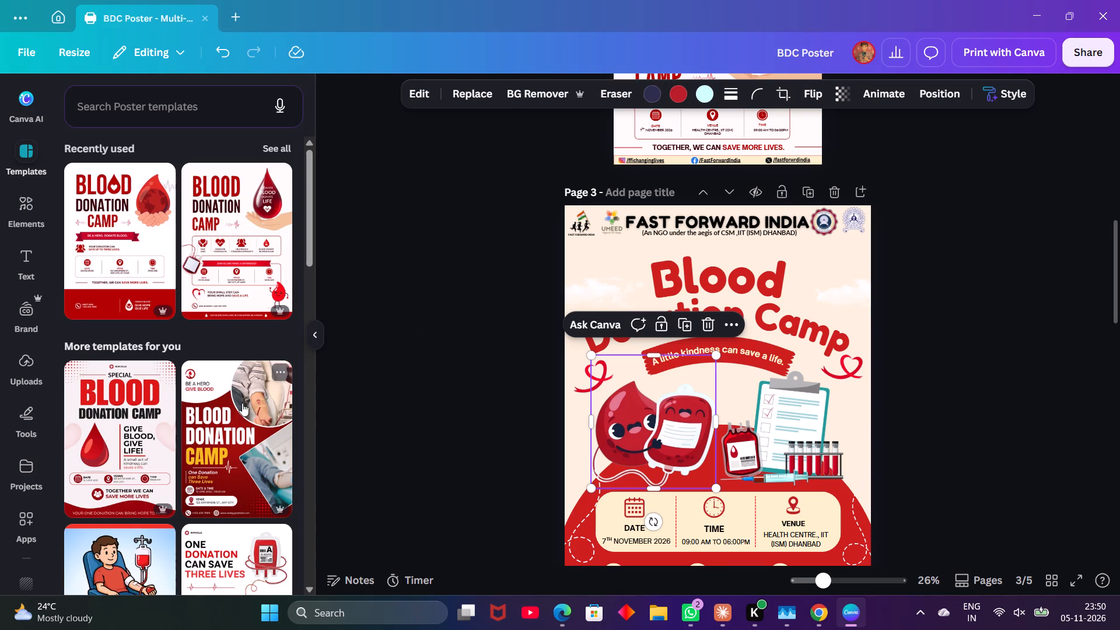
pyautogui.scroll(-4, 242, 403)
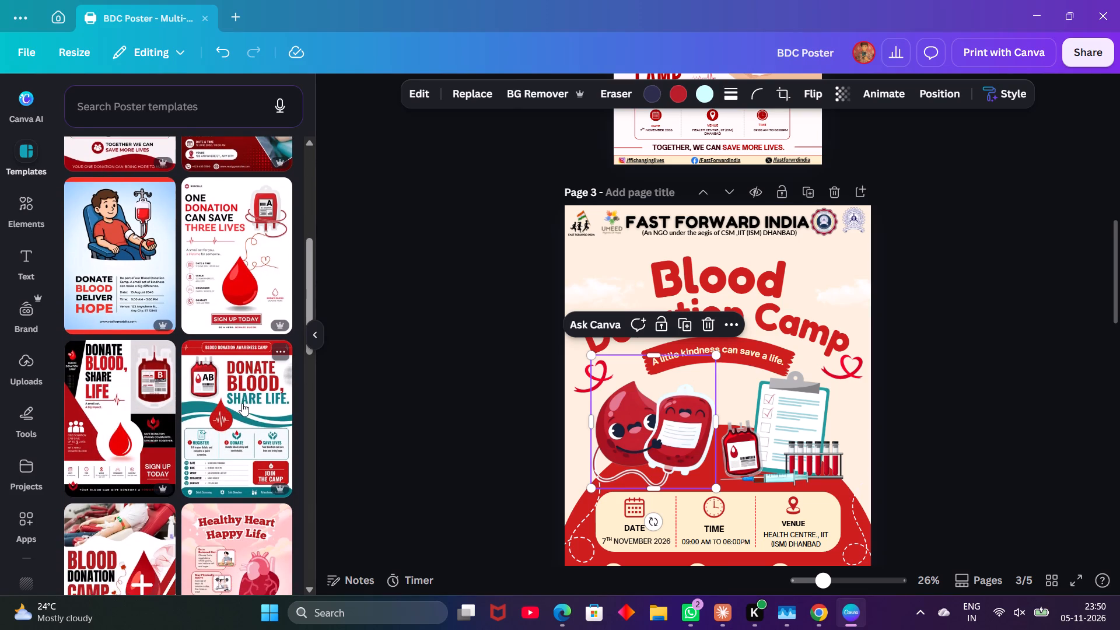
pyautogui.scroll(-3, 242, 403)
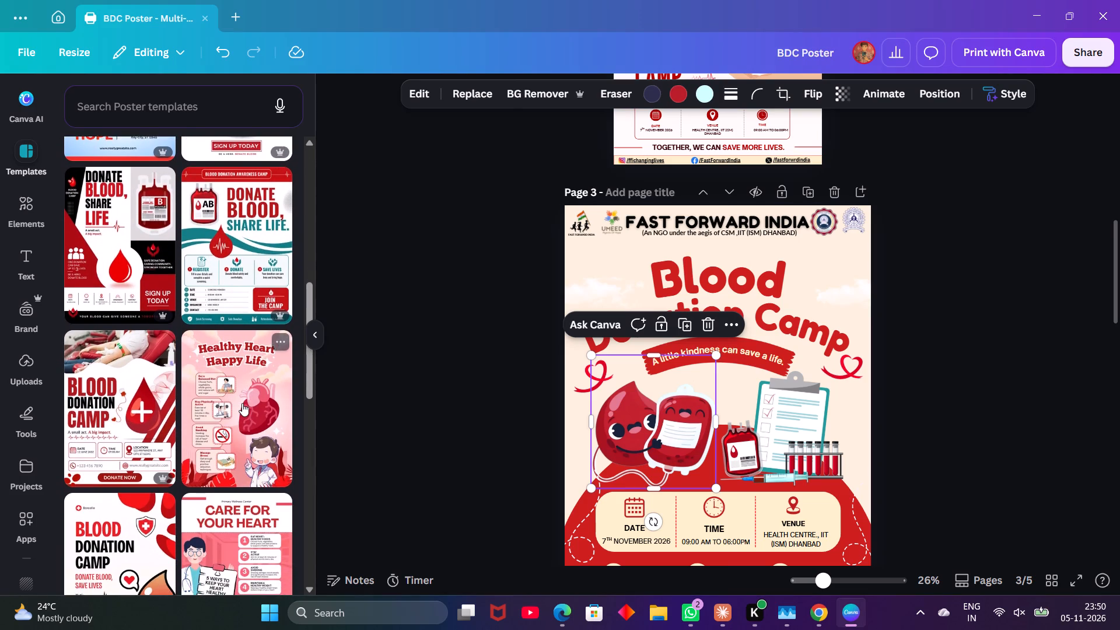
pyautogui.scroll(-2, 242, 403)
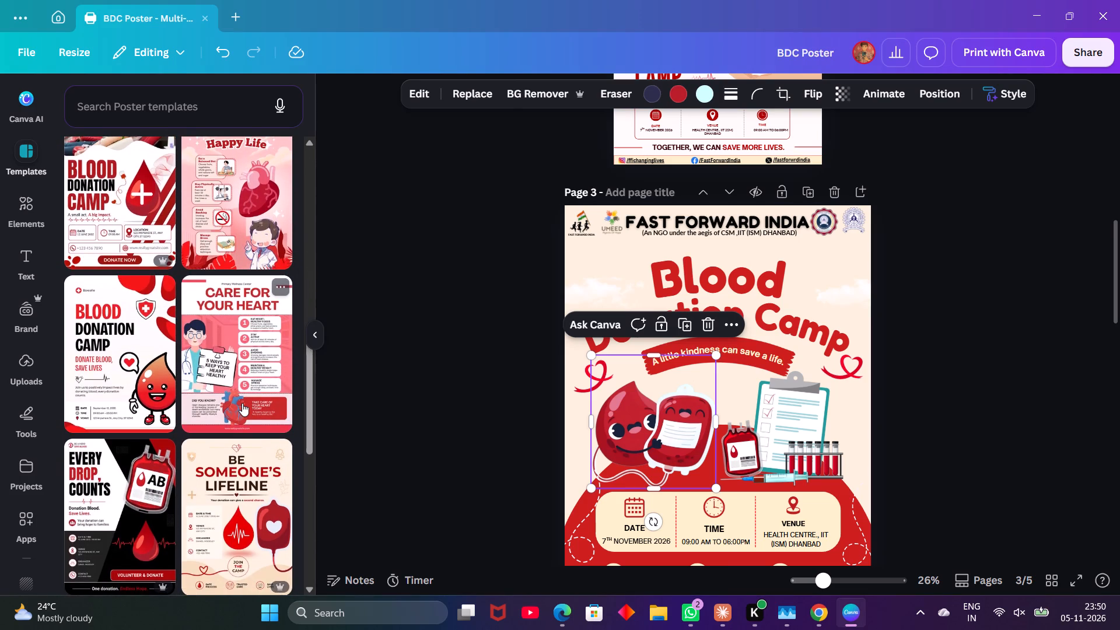
pyautogui.scroll(-6, 242, 403)
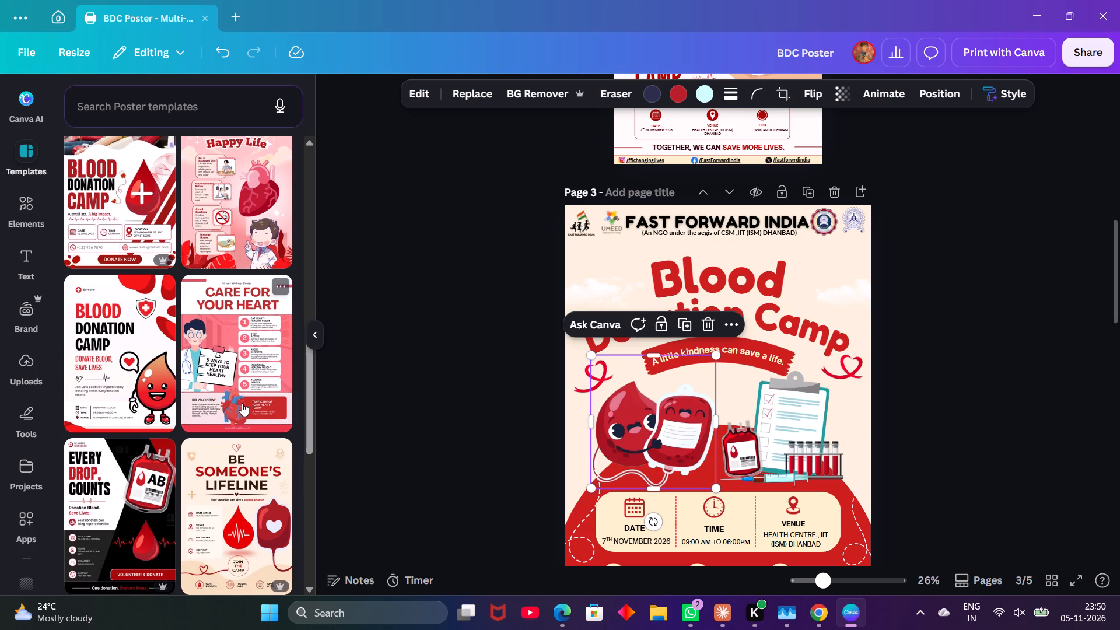
pyautogui.click(242, 403)
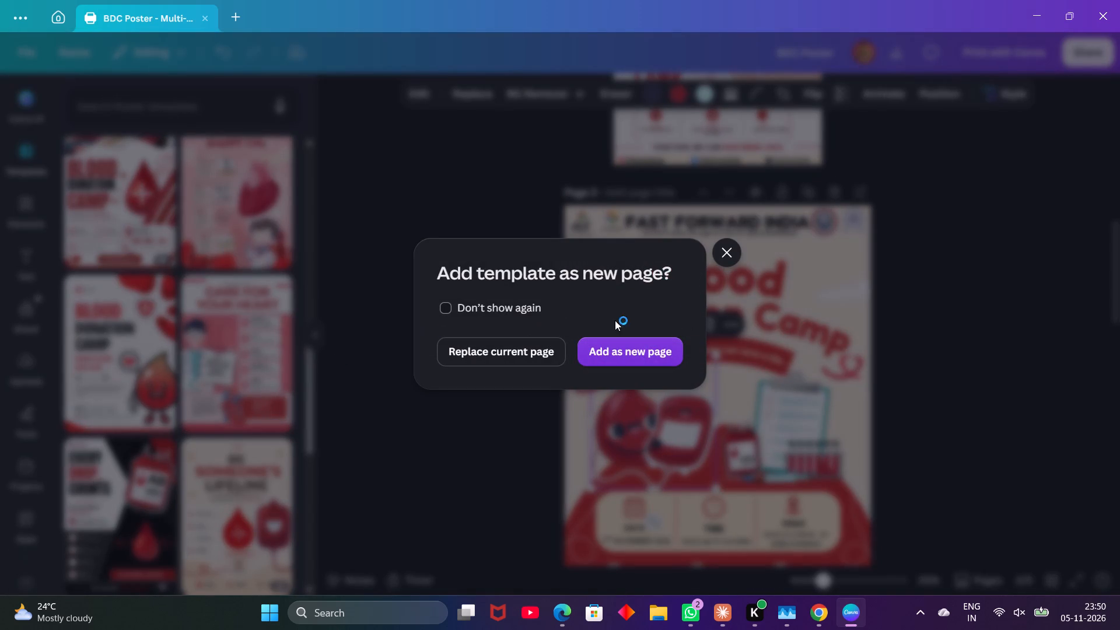
pyautogui.click(733, 246)
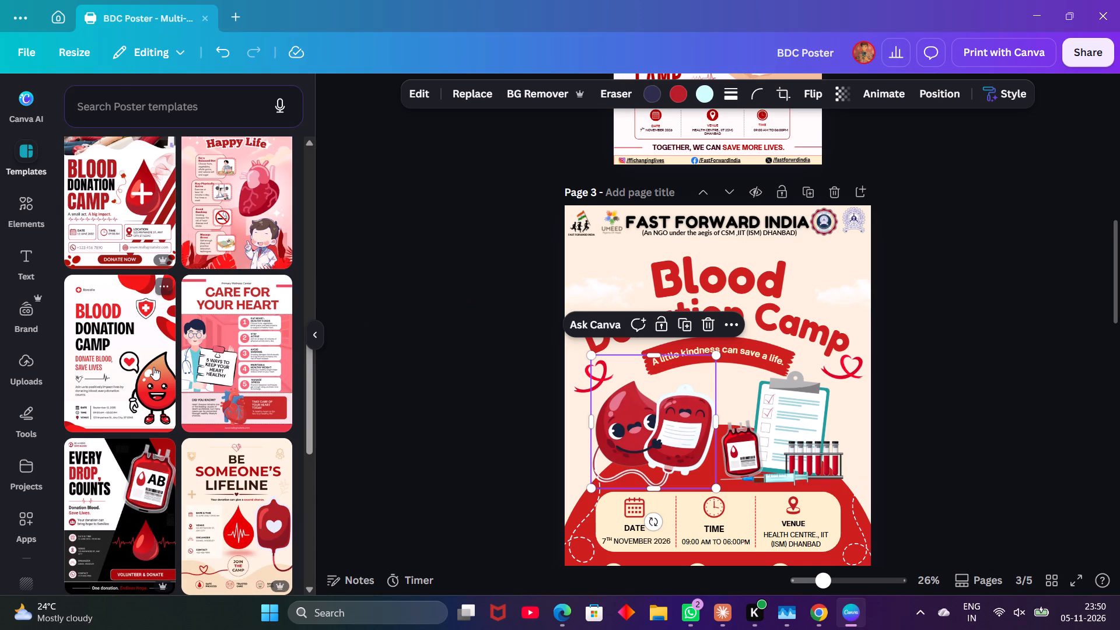
pyautogui.scroll(-2, 153, 367)
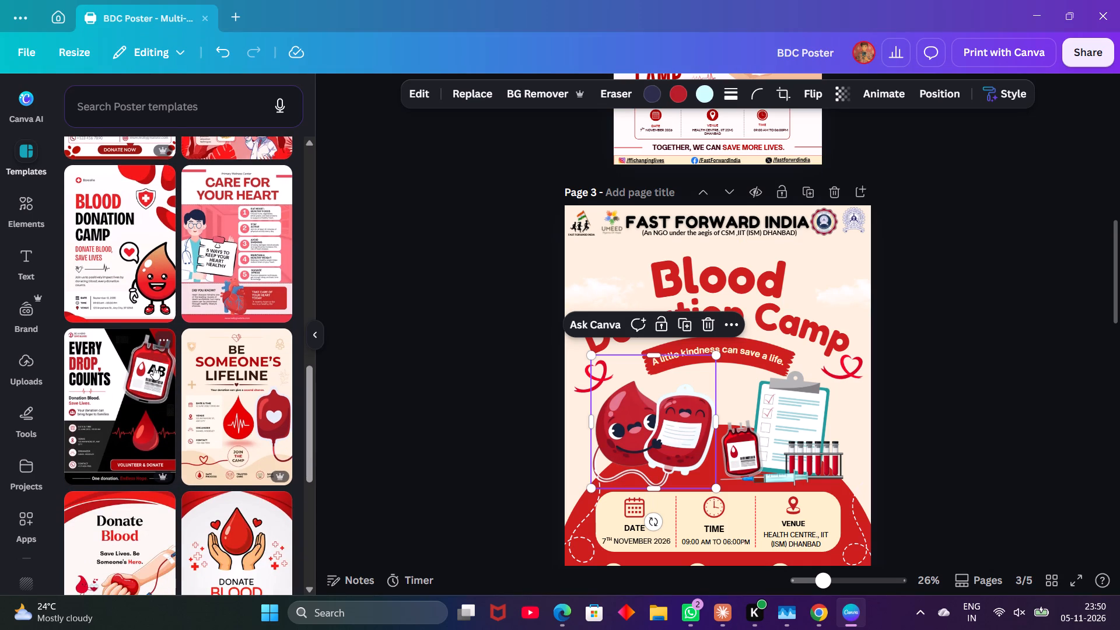
pyautogui.scroll(-2, 153, 367)
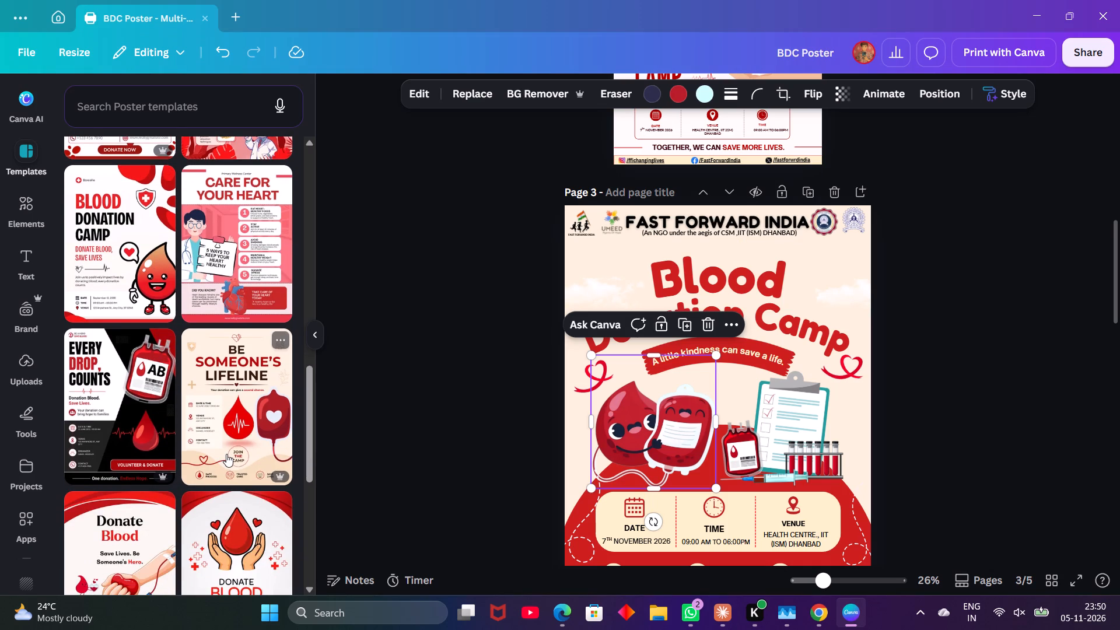
# Add the "Be Someone's Lifeline" poster template as a new page after page 3.
pyautogui.click(226, 454)
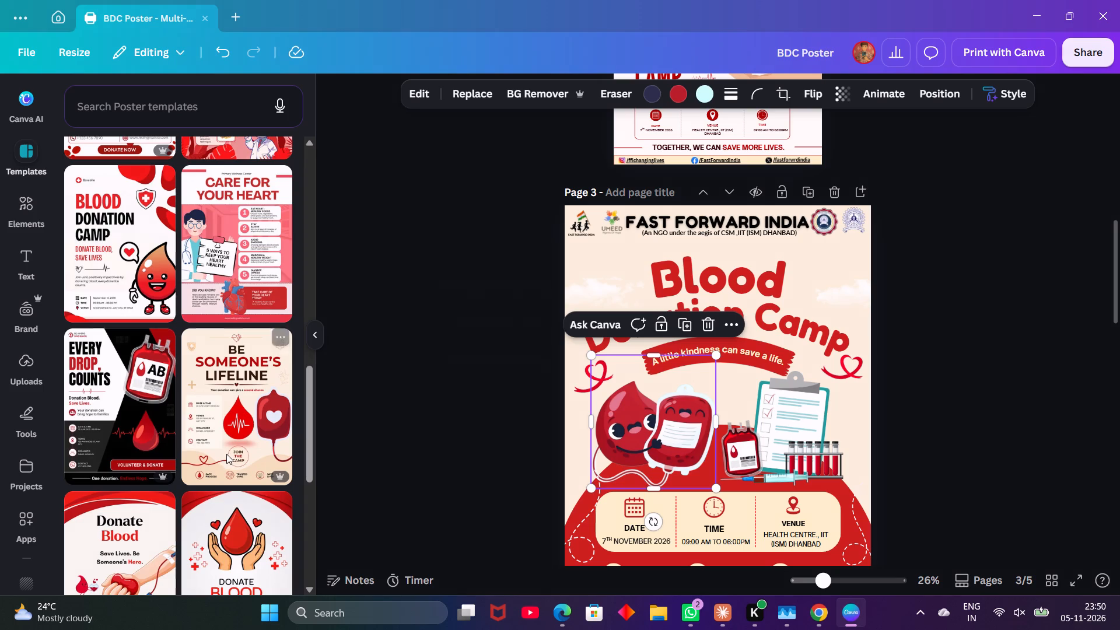
pyautogui.click(630, 340)
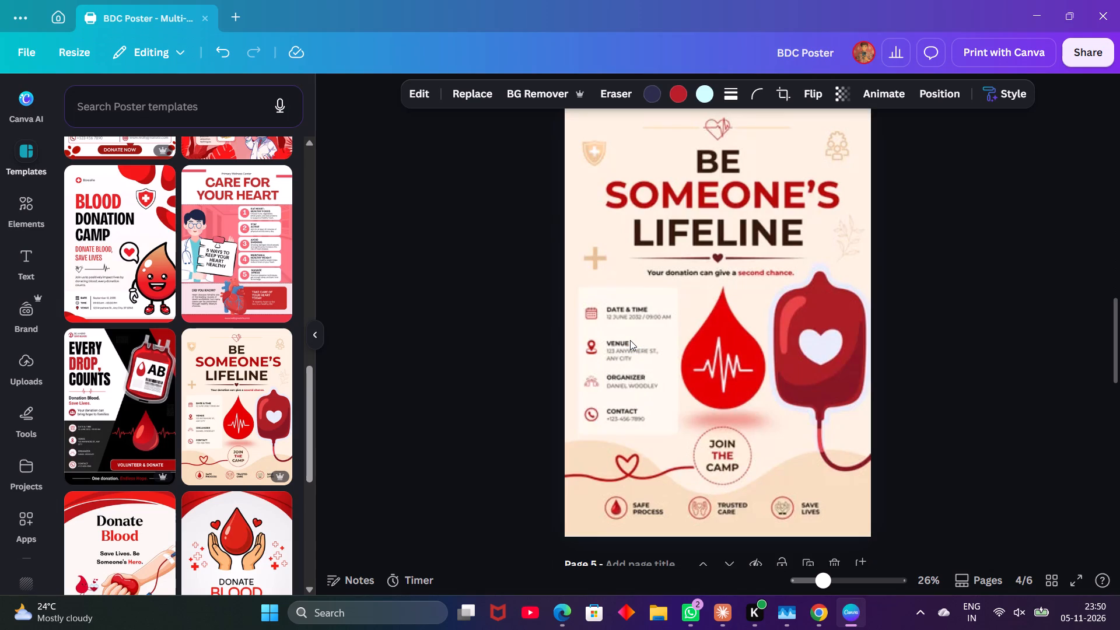
# Examine the "Be Someone's Lifeline" page and compare it with the poster pages that follow it.
pyautogui.scroll(1, 630, 340)
pyautogui.scroll(-6, 630, 340)
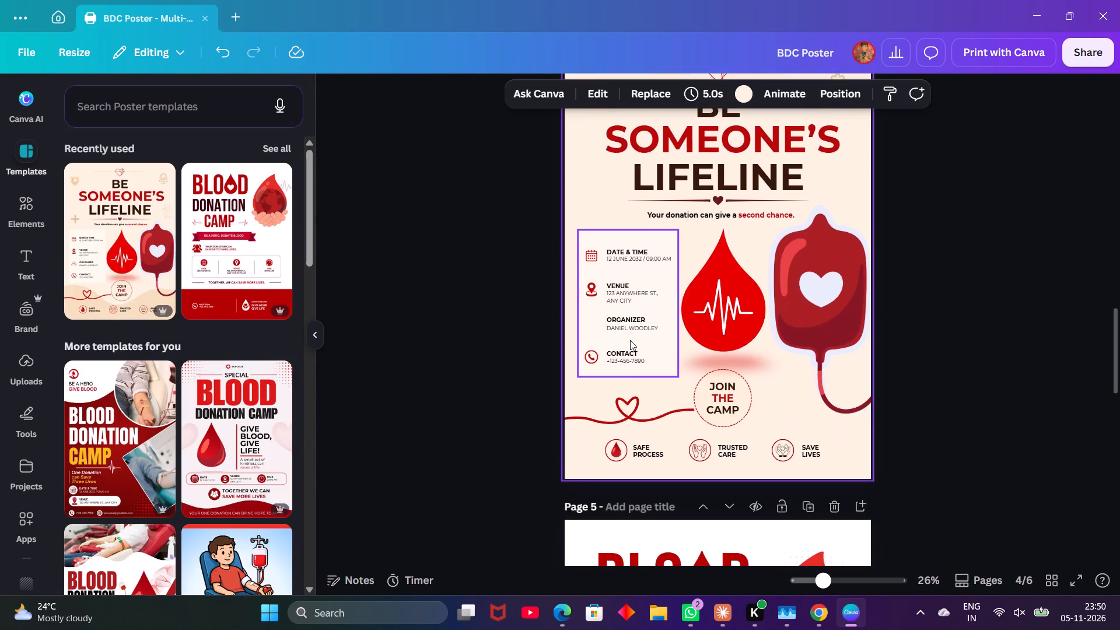
pyautogui.scroll(-5, 630, 340)
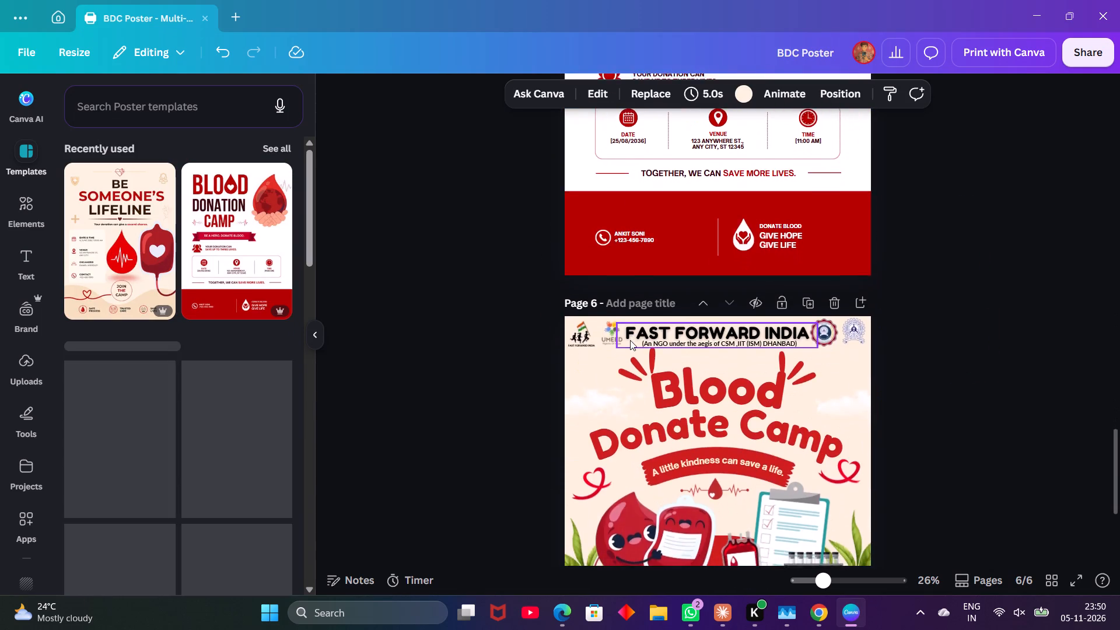
pyautogui.scroll(-3, 630, 340)
pyautogui.scroll(1, 630, 340)
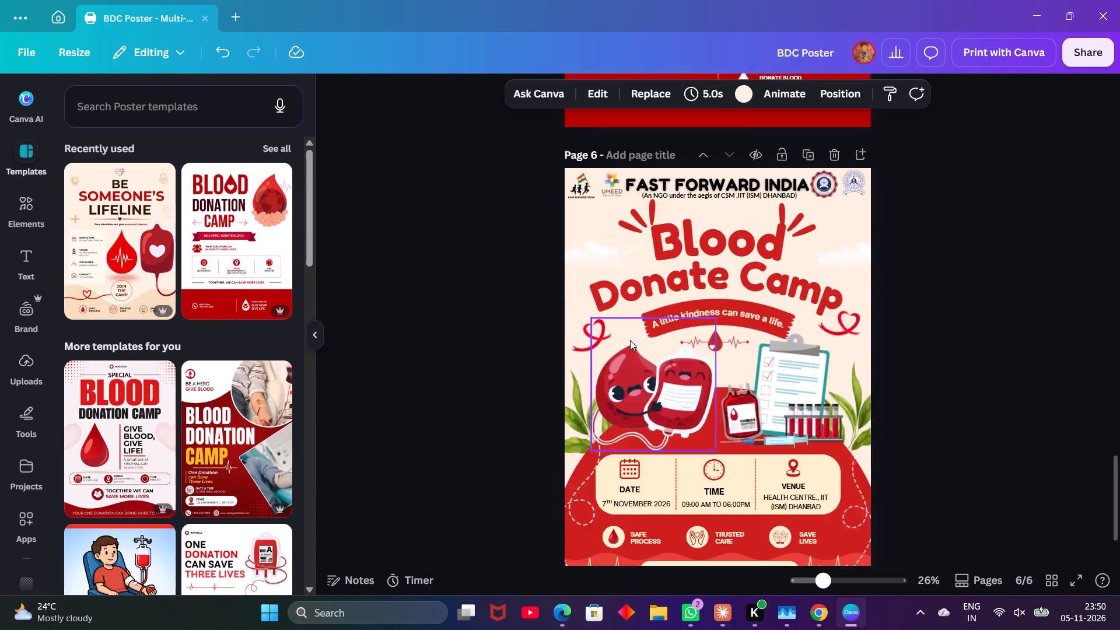
pyautogui.scroll(5, 630, 340)
pyautogui.scroll(-4, 630, 340)
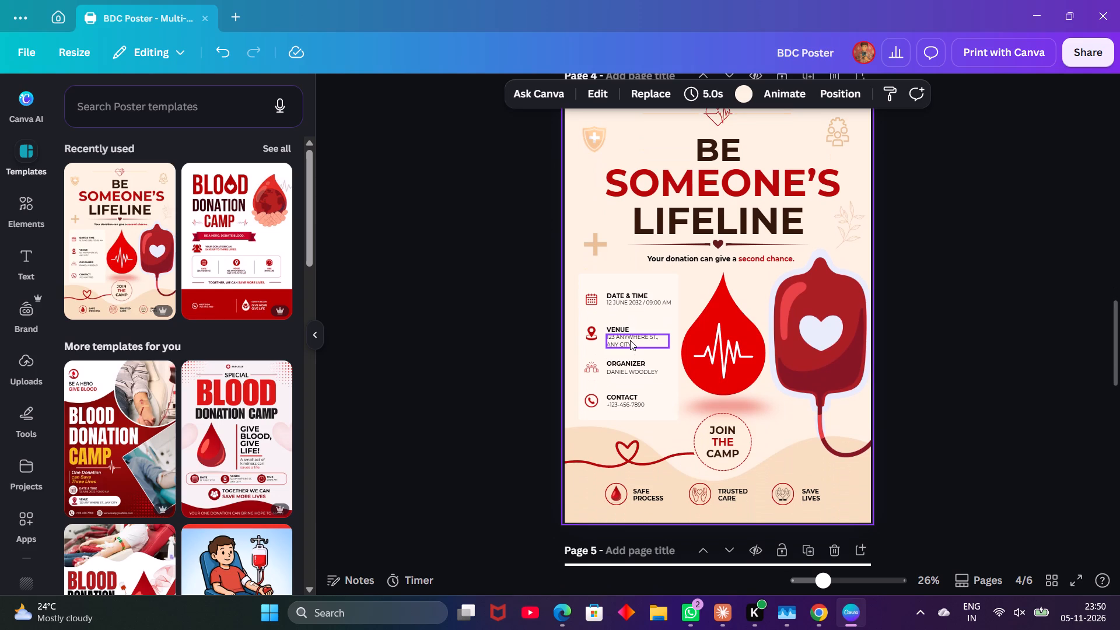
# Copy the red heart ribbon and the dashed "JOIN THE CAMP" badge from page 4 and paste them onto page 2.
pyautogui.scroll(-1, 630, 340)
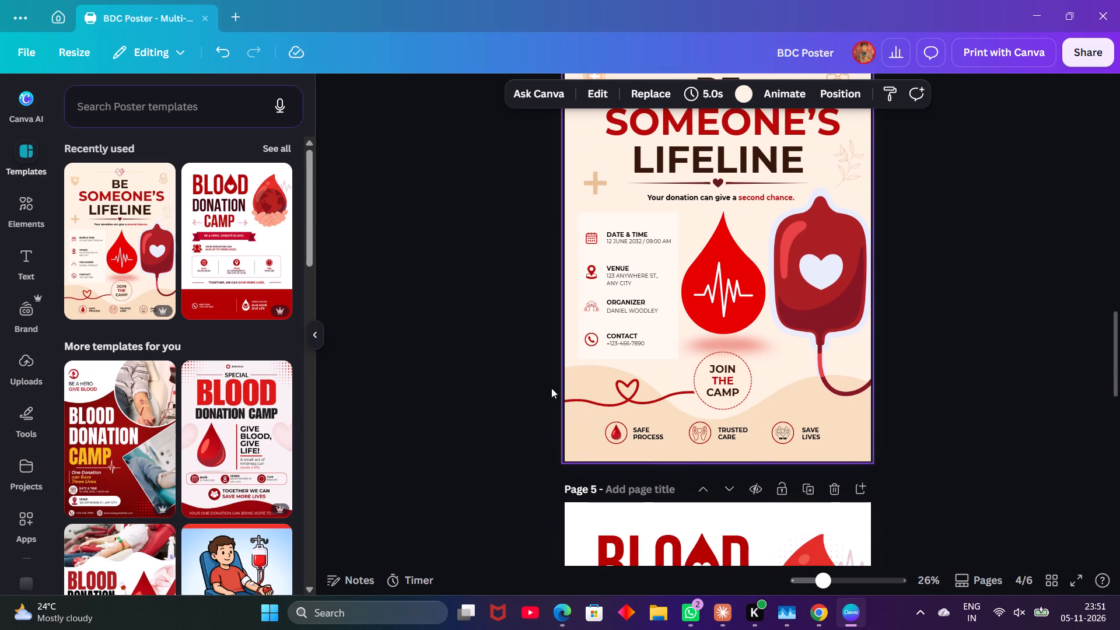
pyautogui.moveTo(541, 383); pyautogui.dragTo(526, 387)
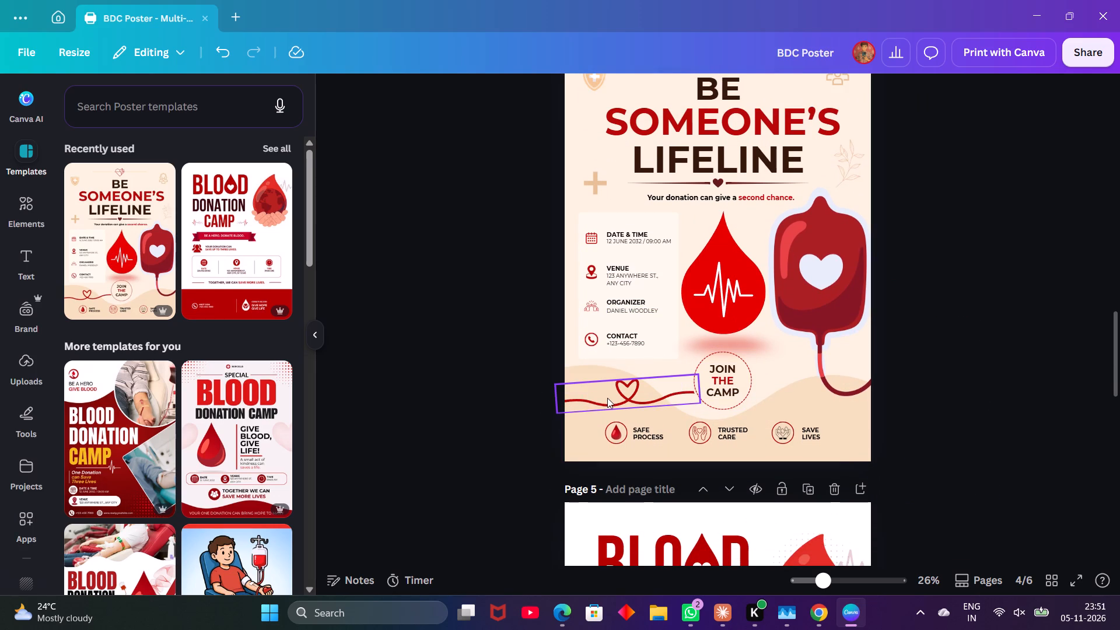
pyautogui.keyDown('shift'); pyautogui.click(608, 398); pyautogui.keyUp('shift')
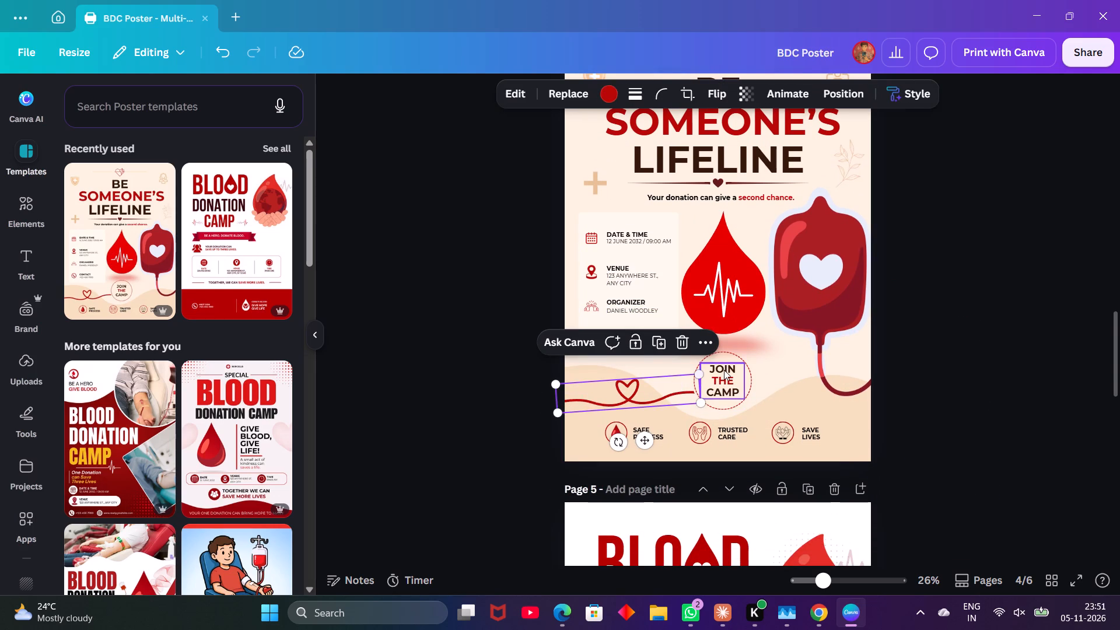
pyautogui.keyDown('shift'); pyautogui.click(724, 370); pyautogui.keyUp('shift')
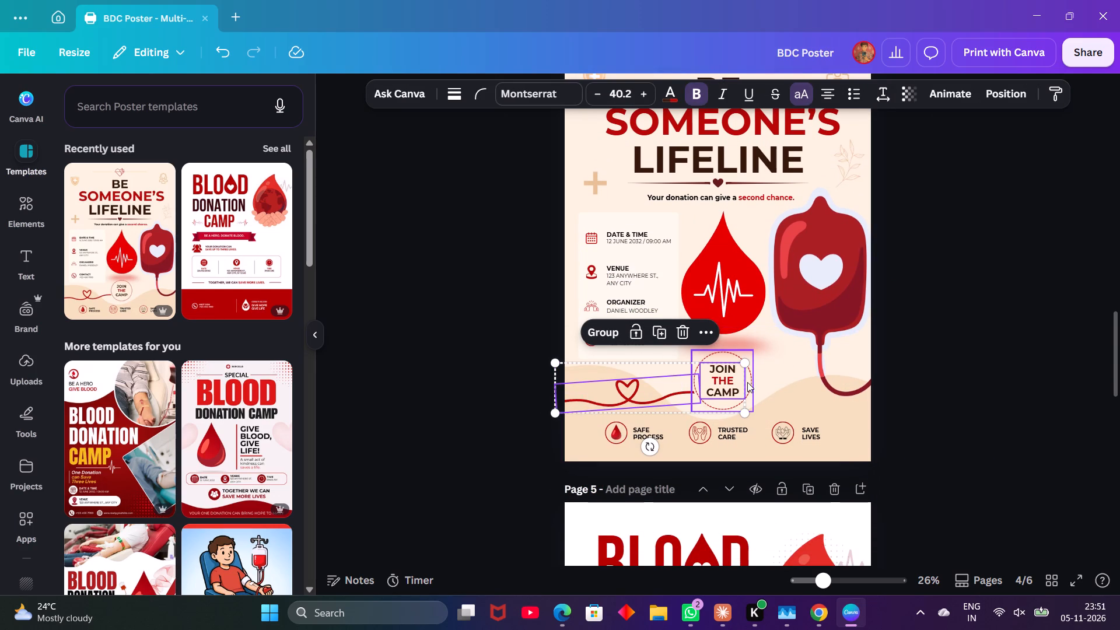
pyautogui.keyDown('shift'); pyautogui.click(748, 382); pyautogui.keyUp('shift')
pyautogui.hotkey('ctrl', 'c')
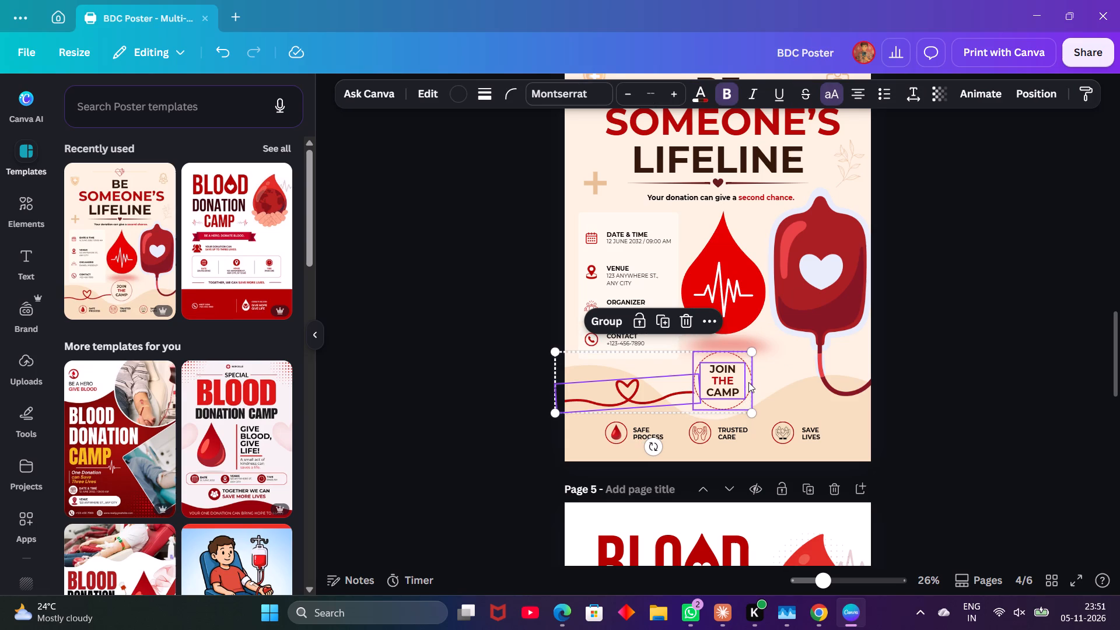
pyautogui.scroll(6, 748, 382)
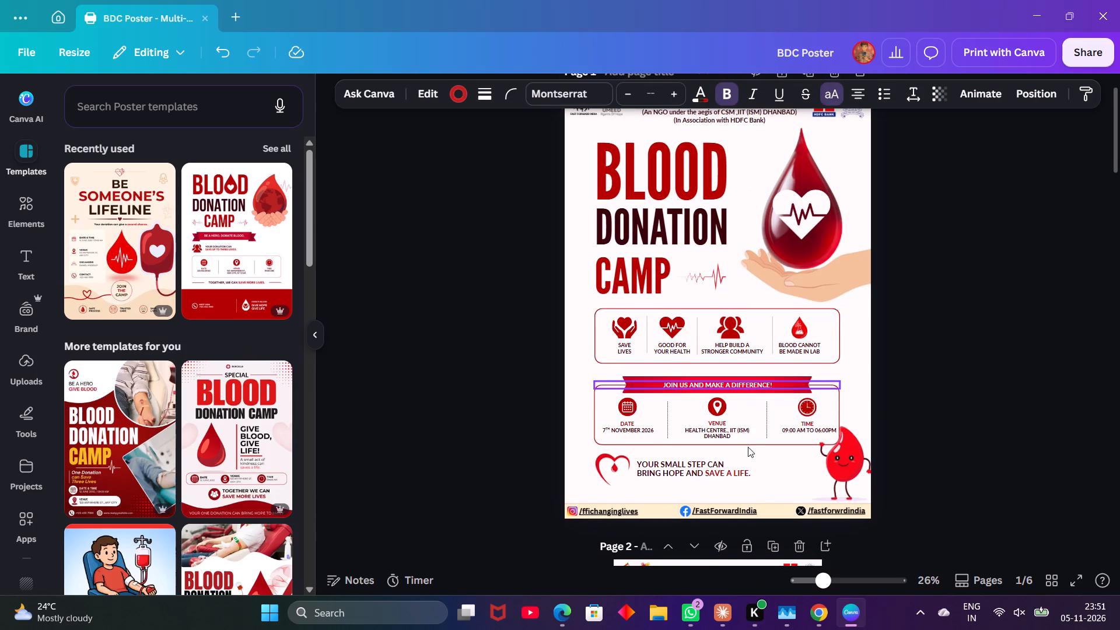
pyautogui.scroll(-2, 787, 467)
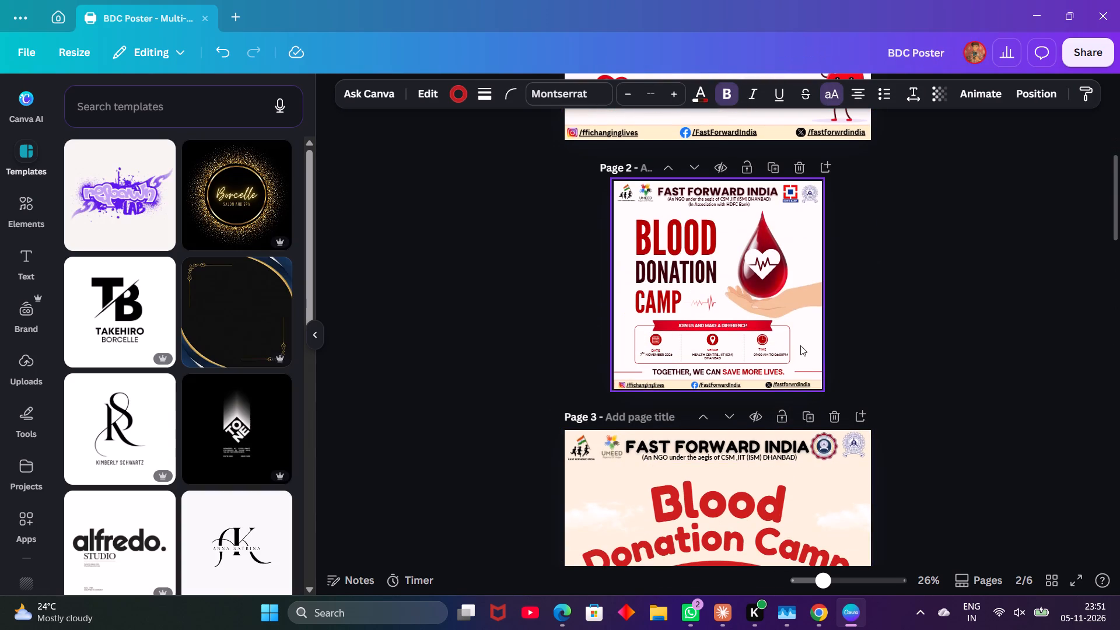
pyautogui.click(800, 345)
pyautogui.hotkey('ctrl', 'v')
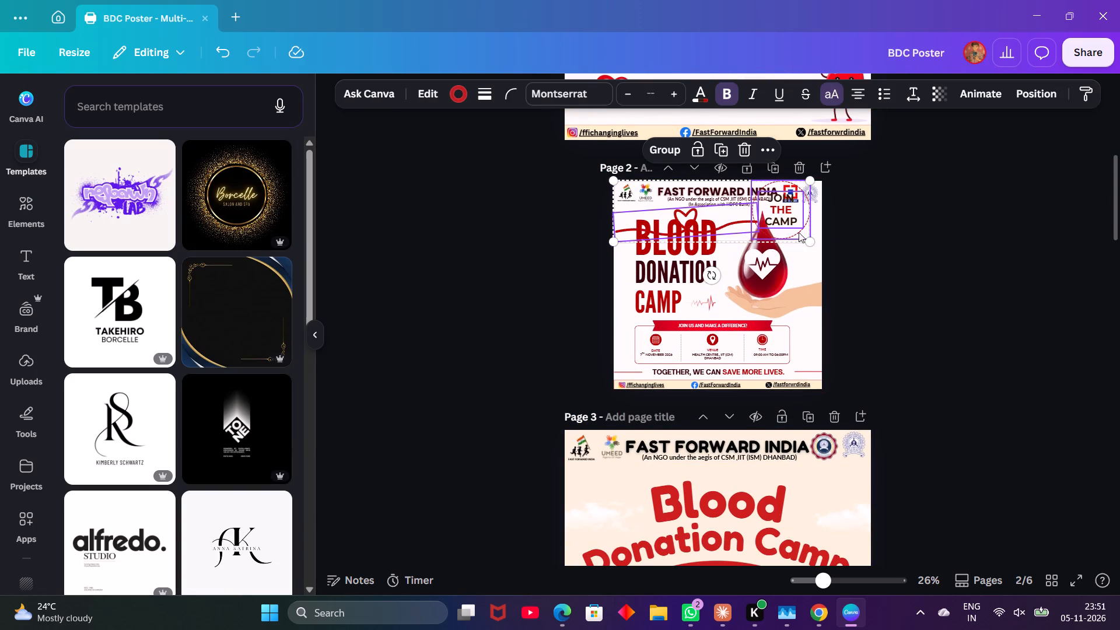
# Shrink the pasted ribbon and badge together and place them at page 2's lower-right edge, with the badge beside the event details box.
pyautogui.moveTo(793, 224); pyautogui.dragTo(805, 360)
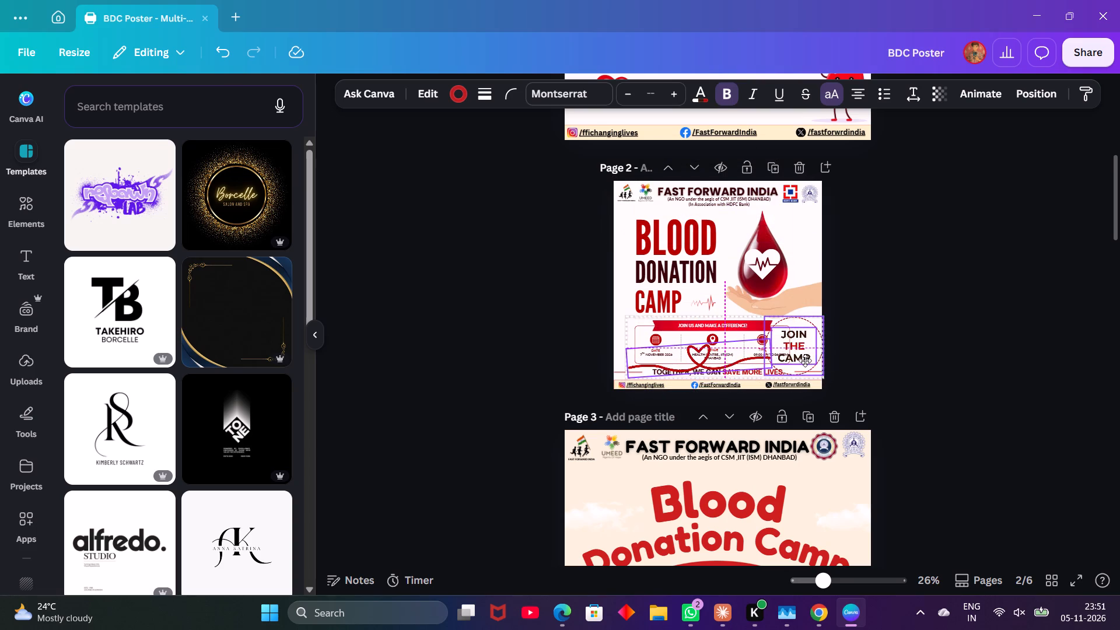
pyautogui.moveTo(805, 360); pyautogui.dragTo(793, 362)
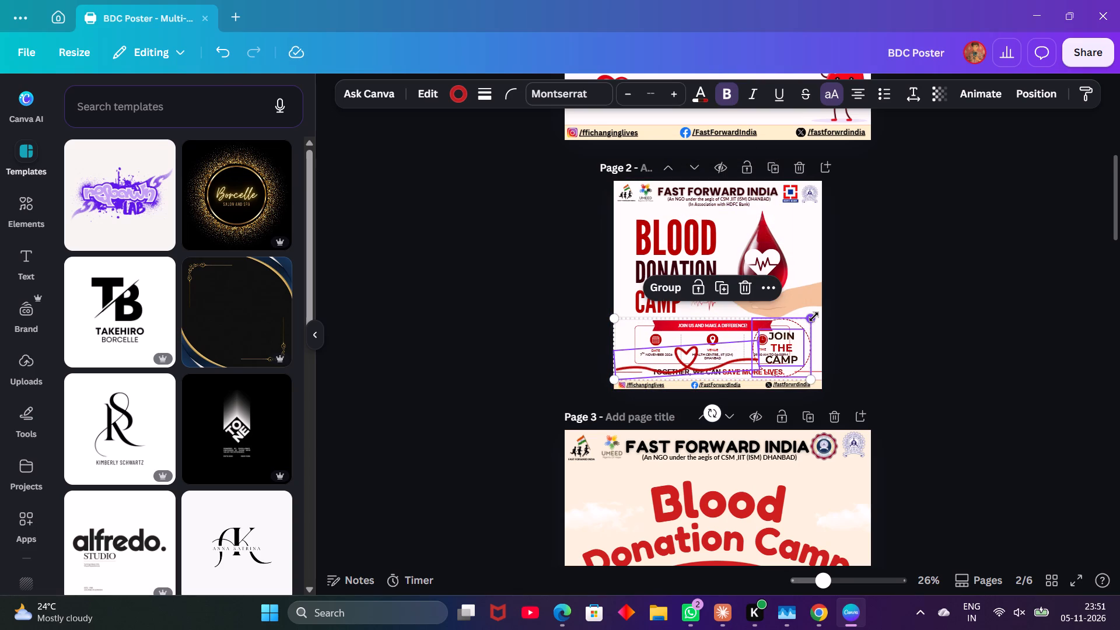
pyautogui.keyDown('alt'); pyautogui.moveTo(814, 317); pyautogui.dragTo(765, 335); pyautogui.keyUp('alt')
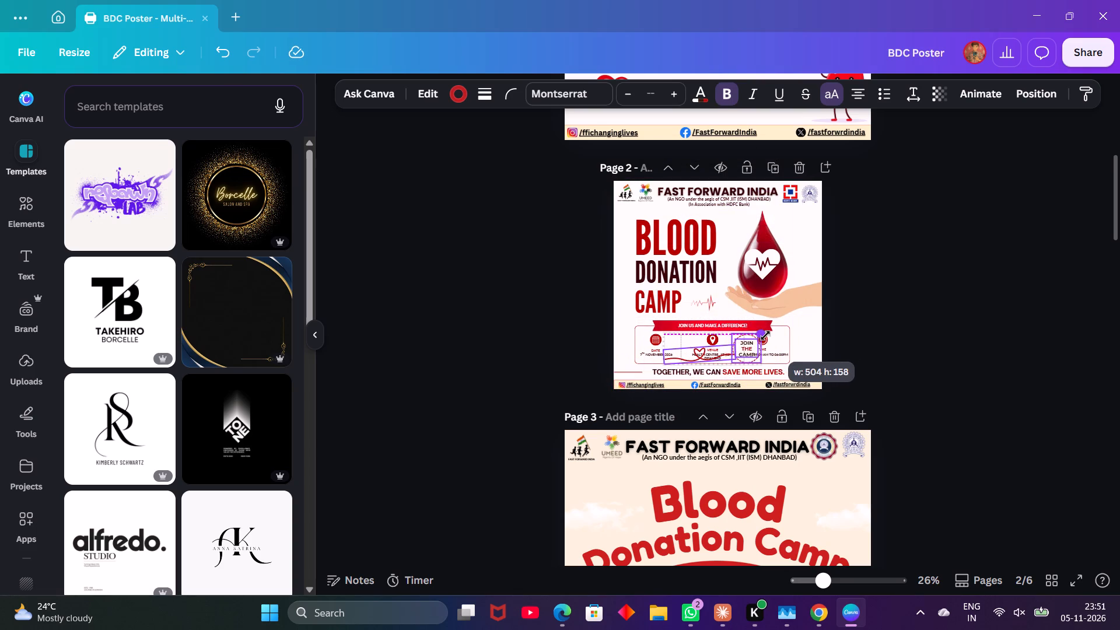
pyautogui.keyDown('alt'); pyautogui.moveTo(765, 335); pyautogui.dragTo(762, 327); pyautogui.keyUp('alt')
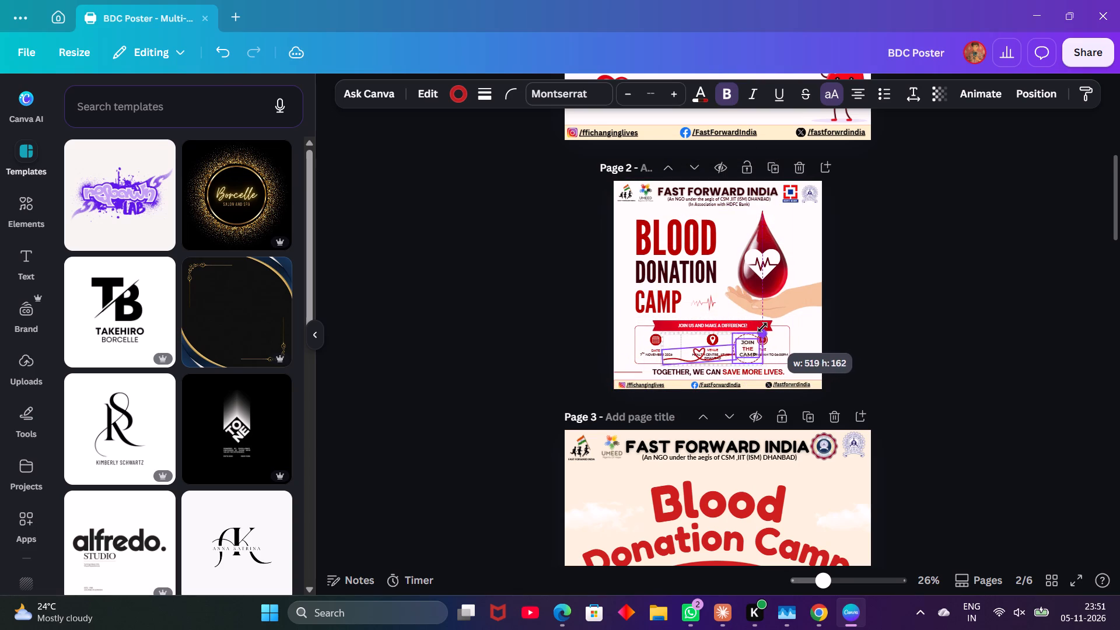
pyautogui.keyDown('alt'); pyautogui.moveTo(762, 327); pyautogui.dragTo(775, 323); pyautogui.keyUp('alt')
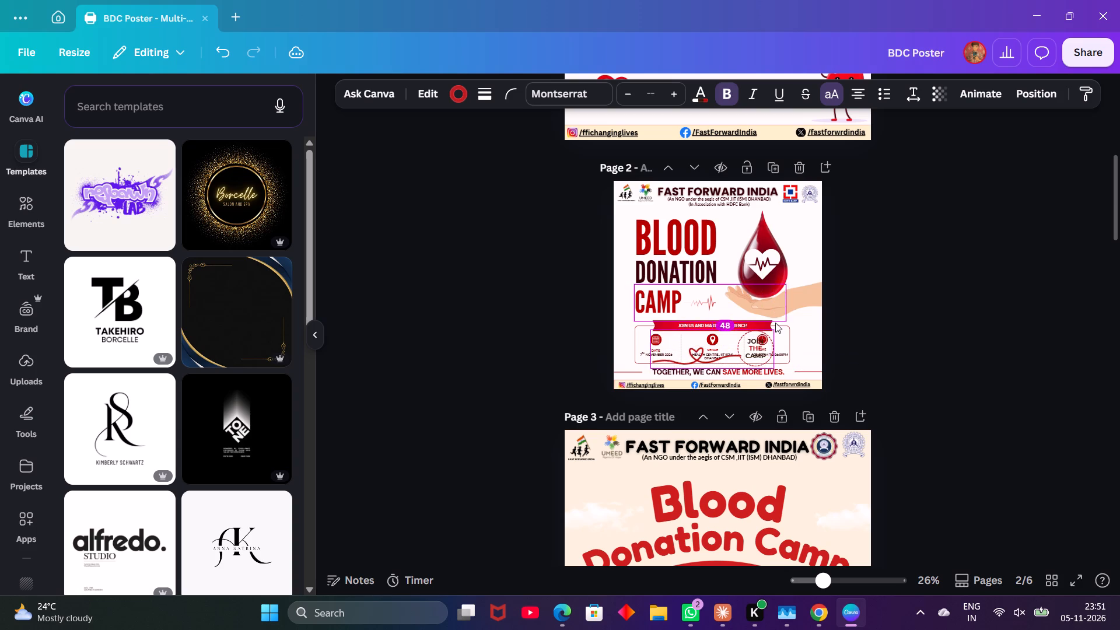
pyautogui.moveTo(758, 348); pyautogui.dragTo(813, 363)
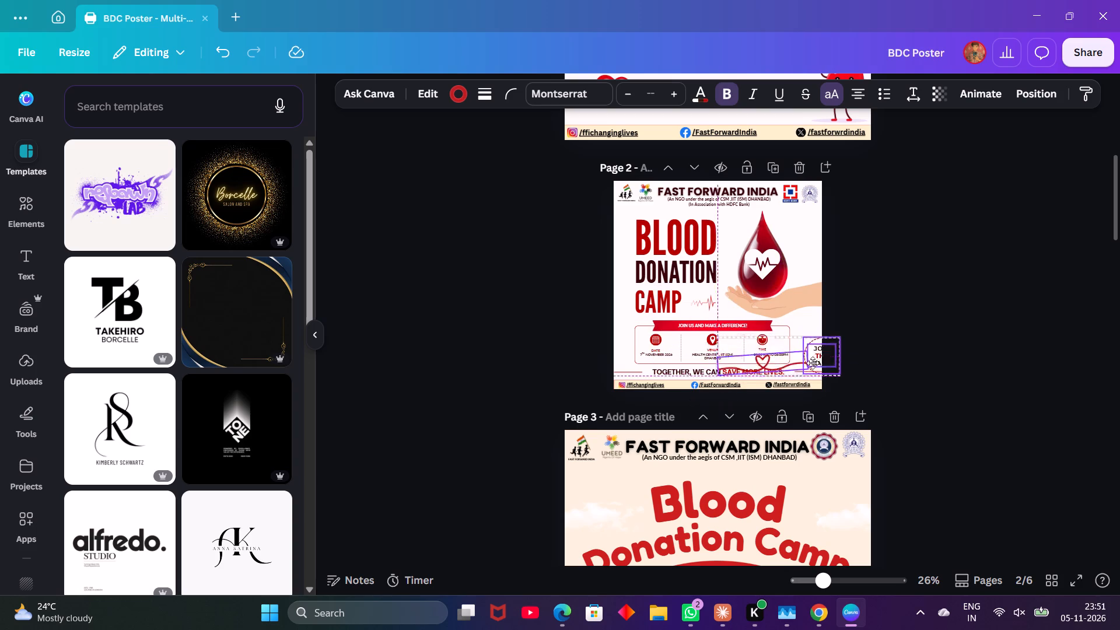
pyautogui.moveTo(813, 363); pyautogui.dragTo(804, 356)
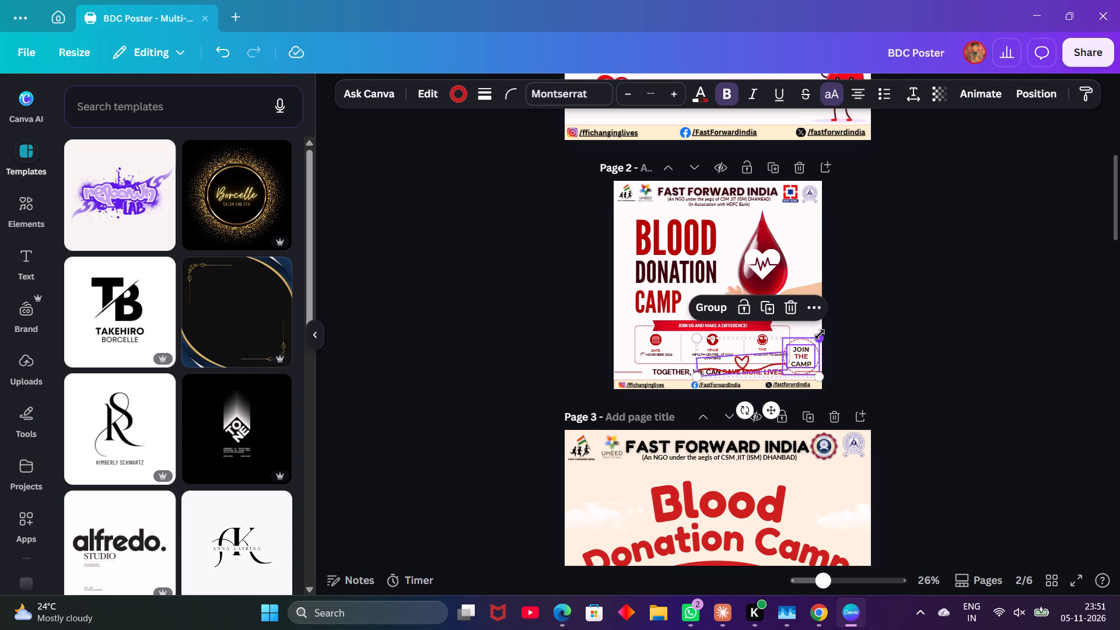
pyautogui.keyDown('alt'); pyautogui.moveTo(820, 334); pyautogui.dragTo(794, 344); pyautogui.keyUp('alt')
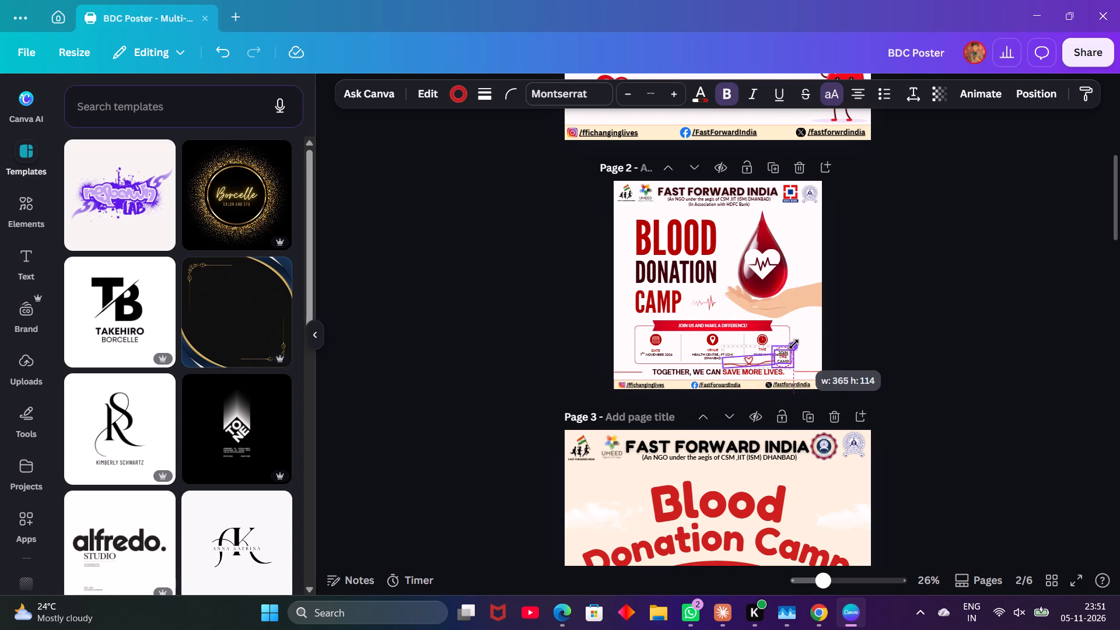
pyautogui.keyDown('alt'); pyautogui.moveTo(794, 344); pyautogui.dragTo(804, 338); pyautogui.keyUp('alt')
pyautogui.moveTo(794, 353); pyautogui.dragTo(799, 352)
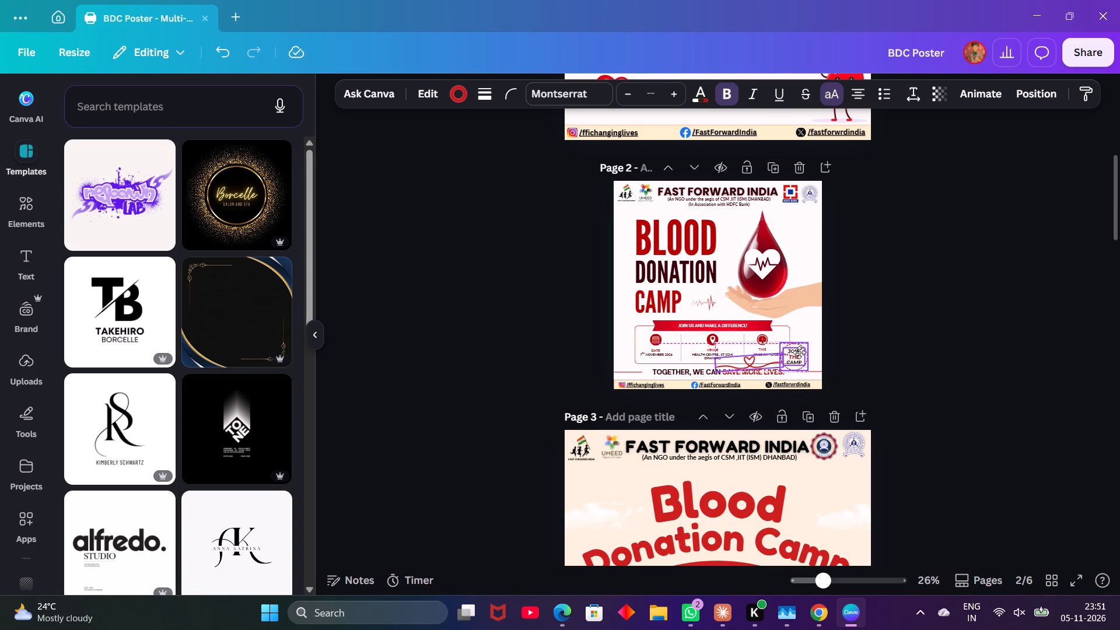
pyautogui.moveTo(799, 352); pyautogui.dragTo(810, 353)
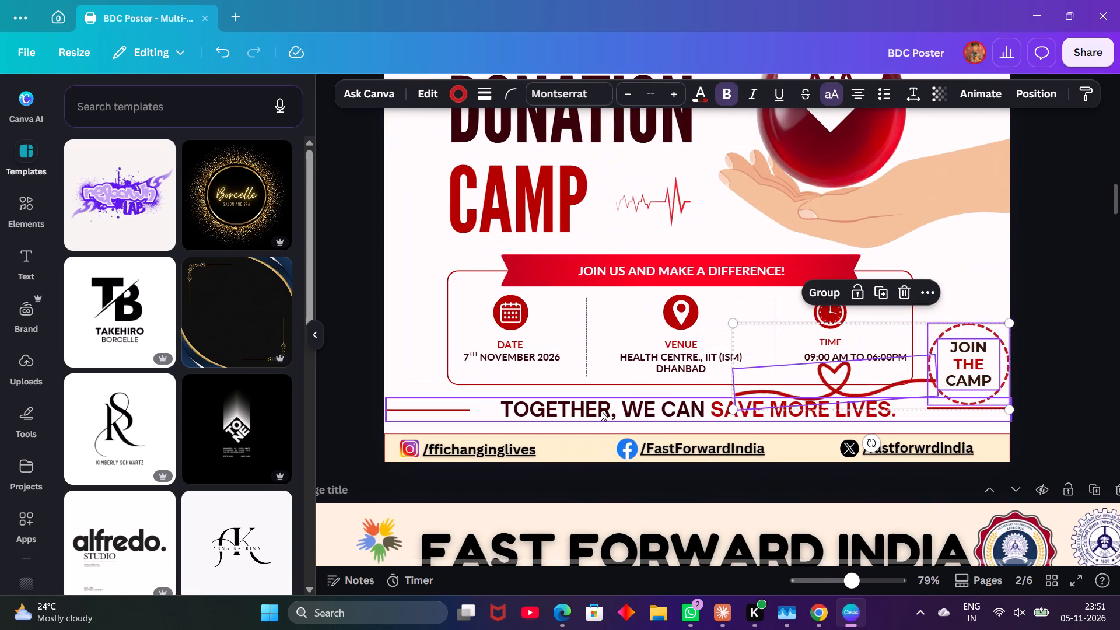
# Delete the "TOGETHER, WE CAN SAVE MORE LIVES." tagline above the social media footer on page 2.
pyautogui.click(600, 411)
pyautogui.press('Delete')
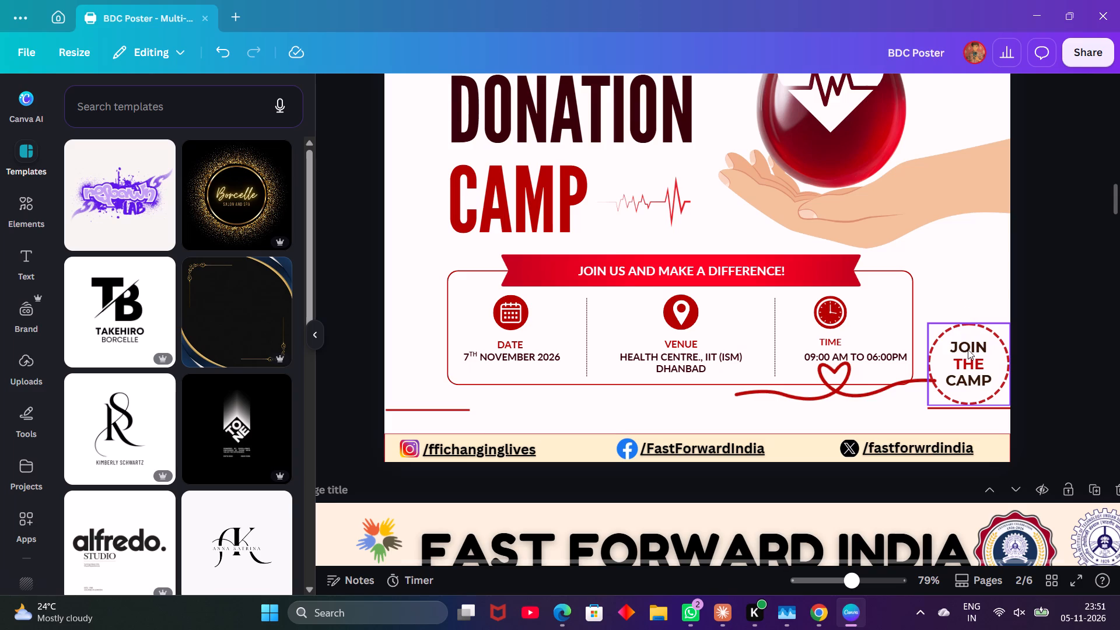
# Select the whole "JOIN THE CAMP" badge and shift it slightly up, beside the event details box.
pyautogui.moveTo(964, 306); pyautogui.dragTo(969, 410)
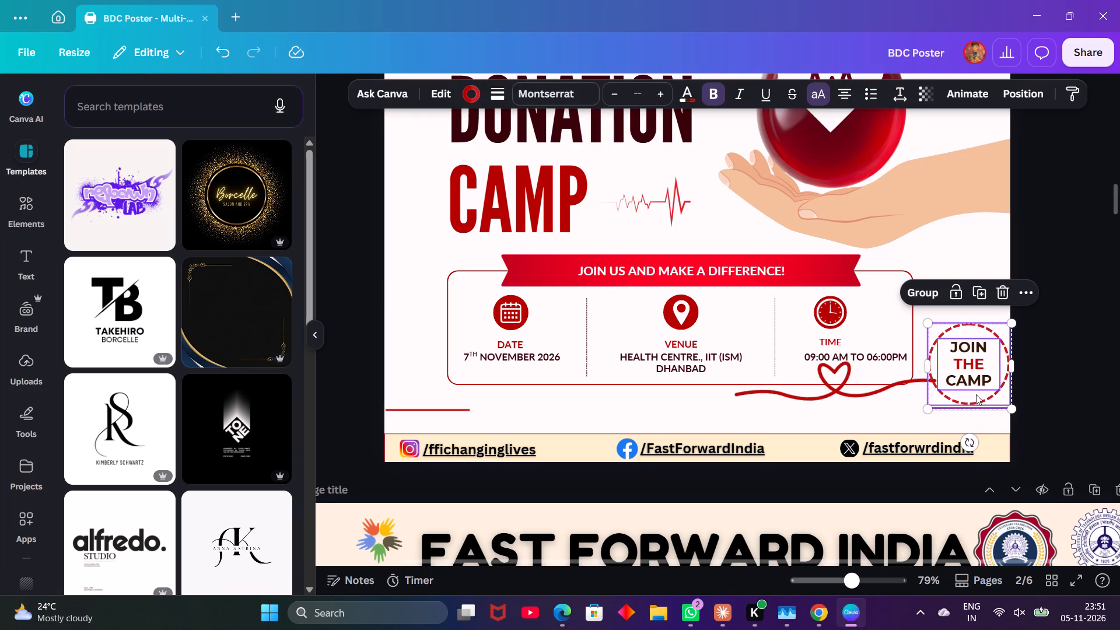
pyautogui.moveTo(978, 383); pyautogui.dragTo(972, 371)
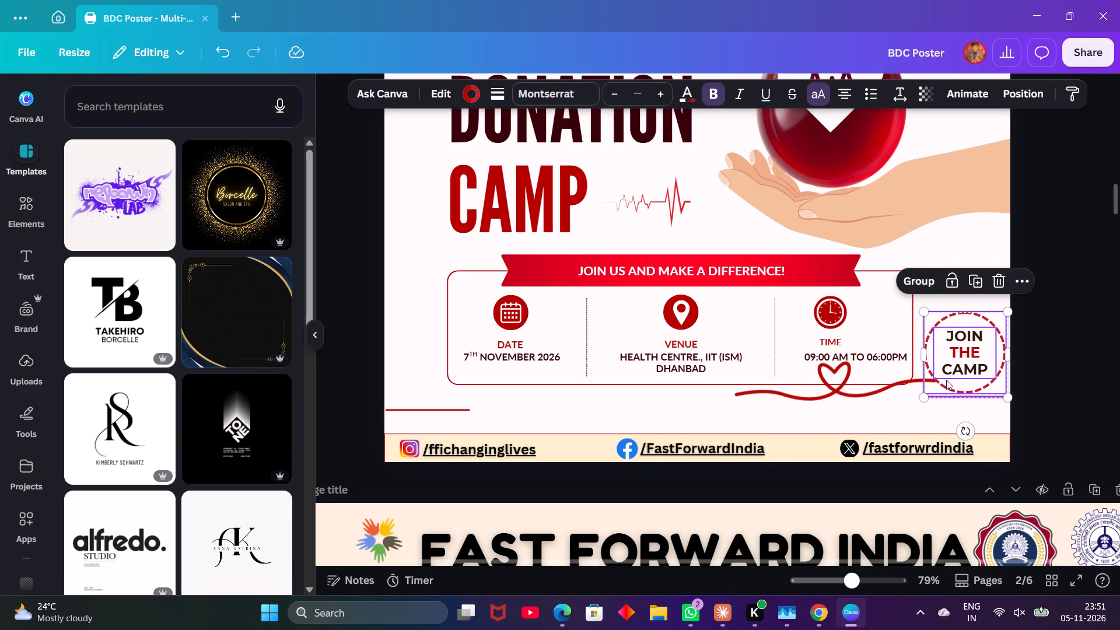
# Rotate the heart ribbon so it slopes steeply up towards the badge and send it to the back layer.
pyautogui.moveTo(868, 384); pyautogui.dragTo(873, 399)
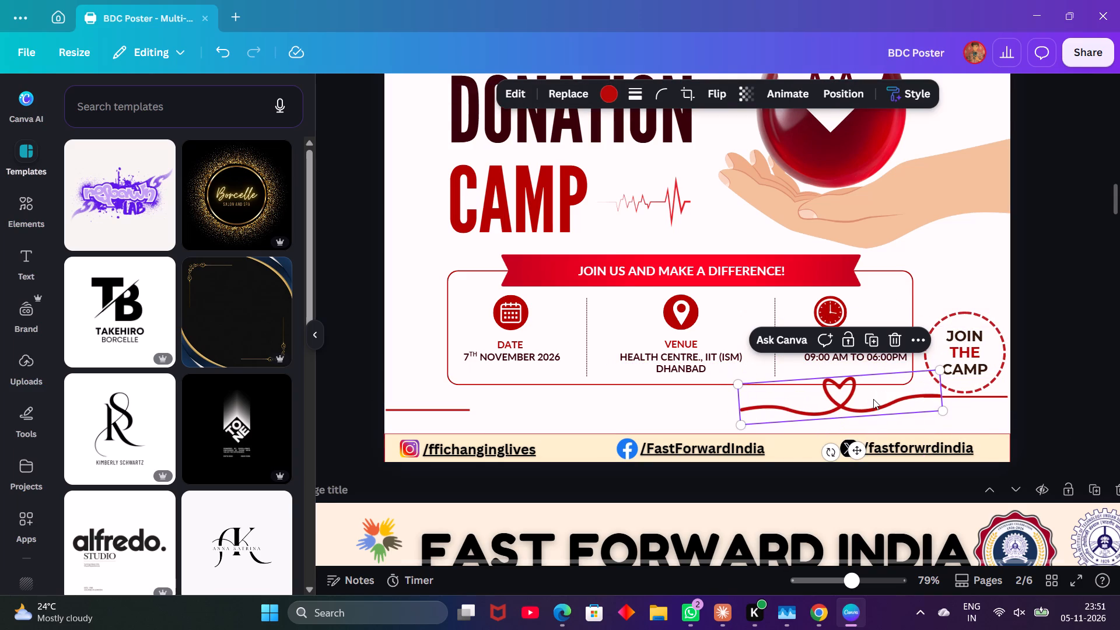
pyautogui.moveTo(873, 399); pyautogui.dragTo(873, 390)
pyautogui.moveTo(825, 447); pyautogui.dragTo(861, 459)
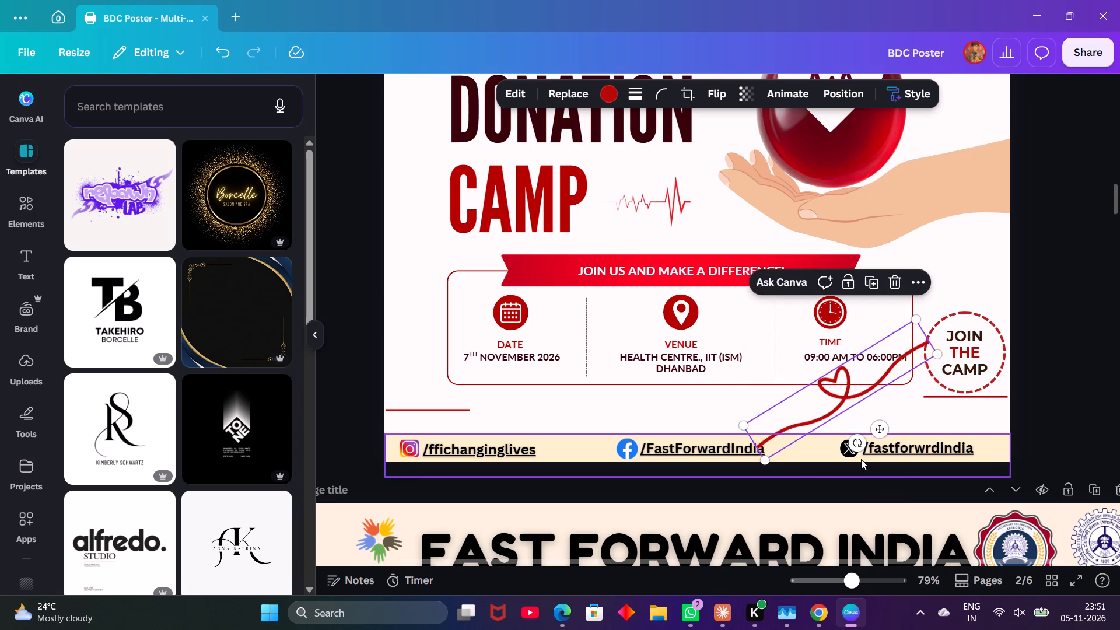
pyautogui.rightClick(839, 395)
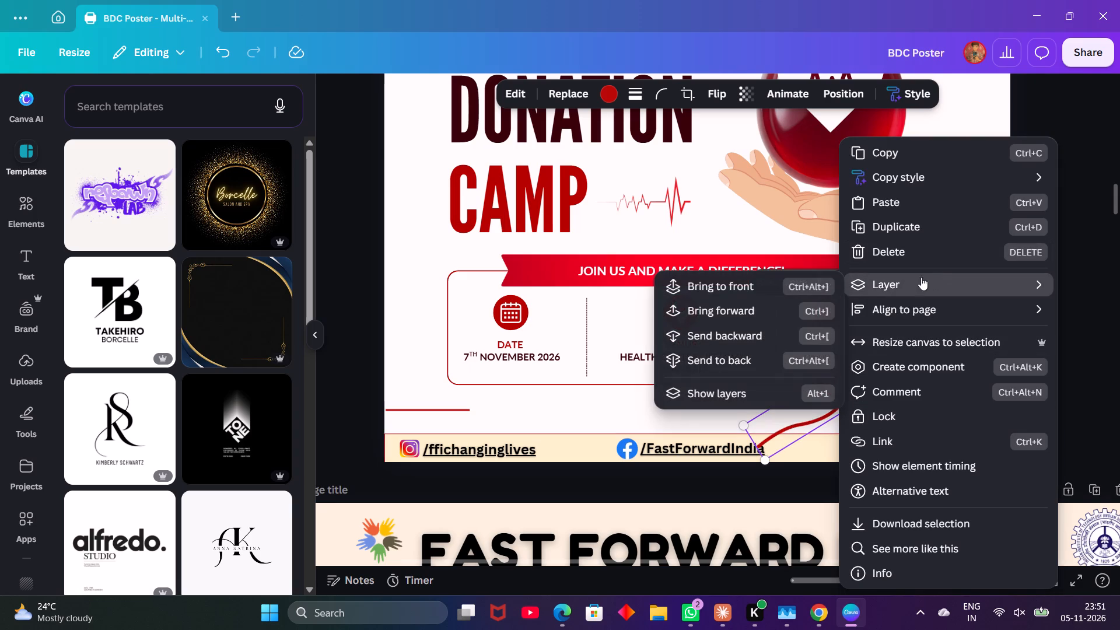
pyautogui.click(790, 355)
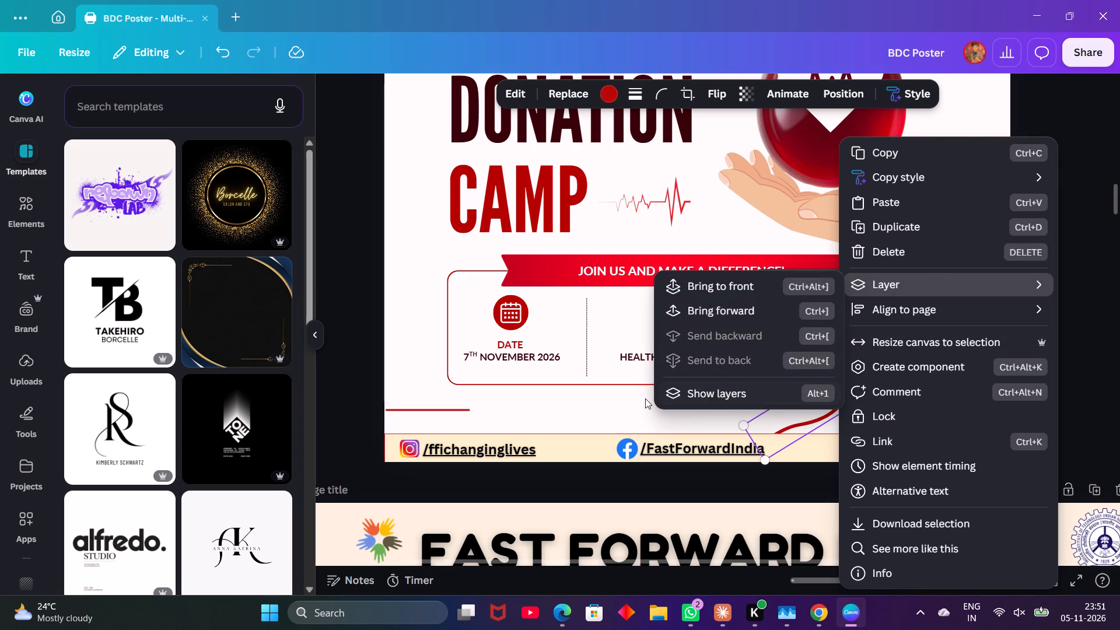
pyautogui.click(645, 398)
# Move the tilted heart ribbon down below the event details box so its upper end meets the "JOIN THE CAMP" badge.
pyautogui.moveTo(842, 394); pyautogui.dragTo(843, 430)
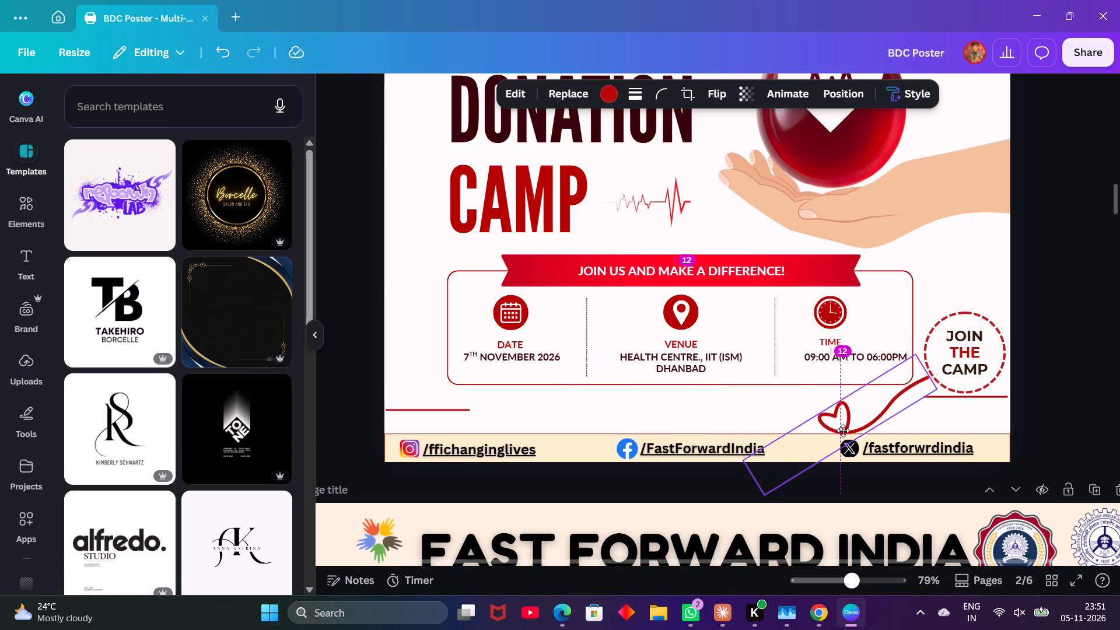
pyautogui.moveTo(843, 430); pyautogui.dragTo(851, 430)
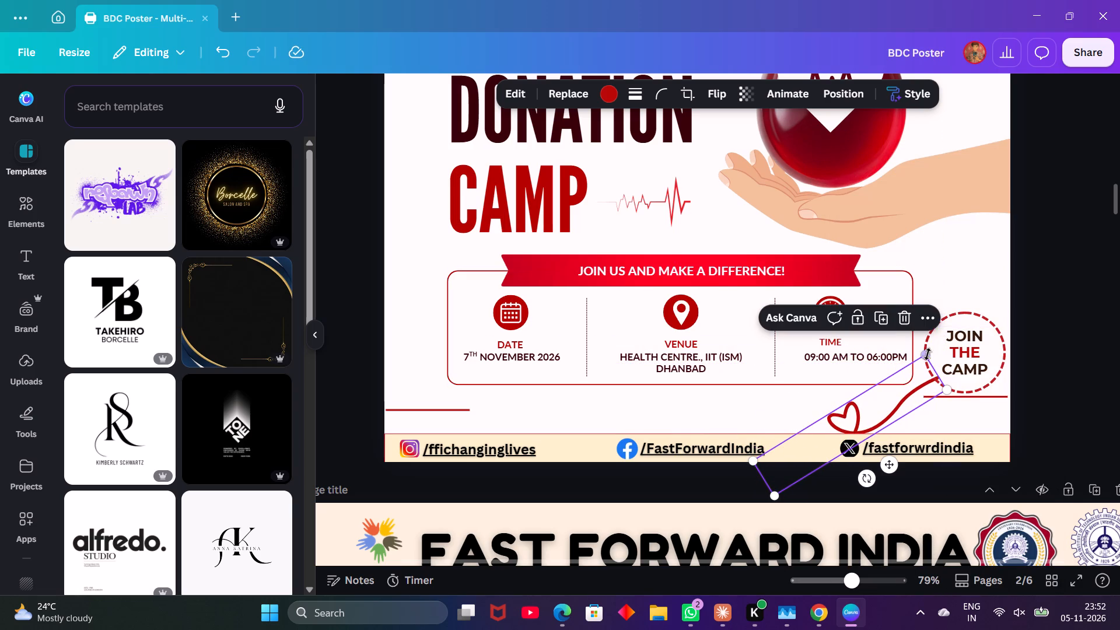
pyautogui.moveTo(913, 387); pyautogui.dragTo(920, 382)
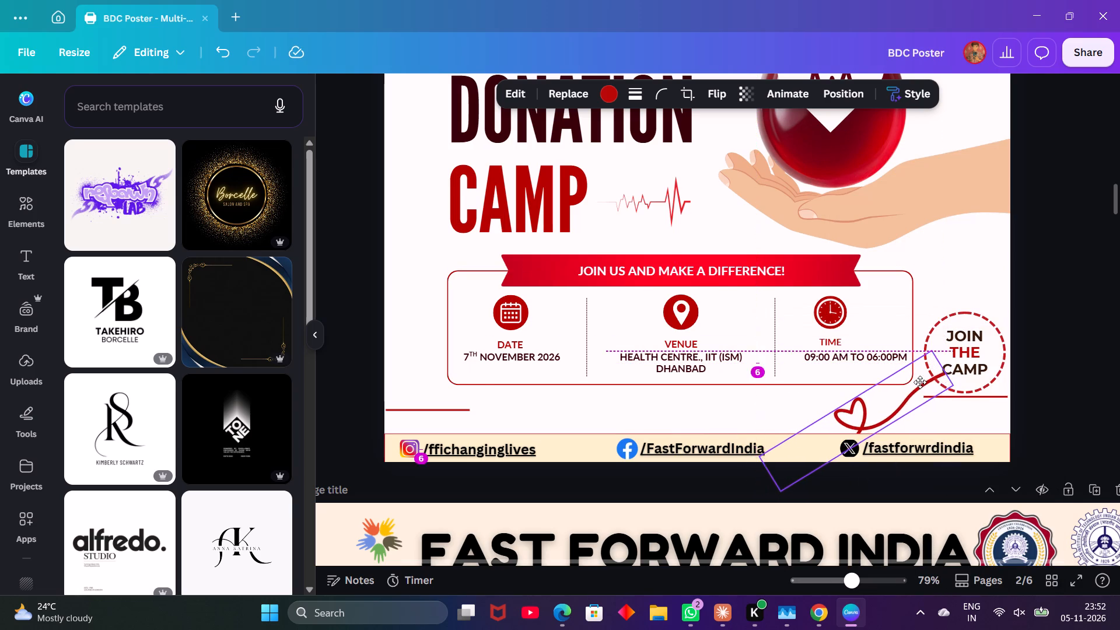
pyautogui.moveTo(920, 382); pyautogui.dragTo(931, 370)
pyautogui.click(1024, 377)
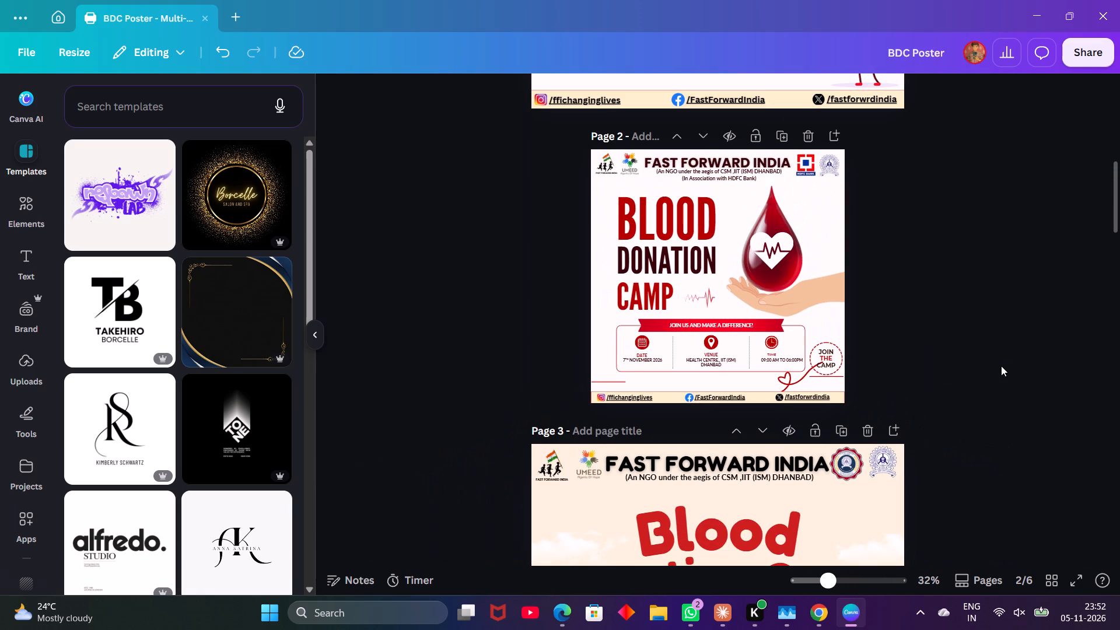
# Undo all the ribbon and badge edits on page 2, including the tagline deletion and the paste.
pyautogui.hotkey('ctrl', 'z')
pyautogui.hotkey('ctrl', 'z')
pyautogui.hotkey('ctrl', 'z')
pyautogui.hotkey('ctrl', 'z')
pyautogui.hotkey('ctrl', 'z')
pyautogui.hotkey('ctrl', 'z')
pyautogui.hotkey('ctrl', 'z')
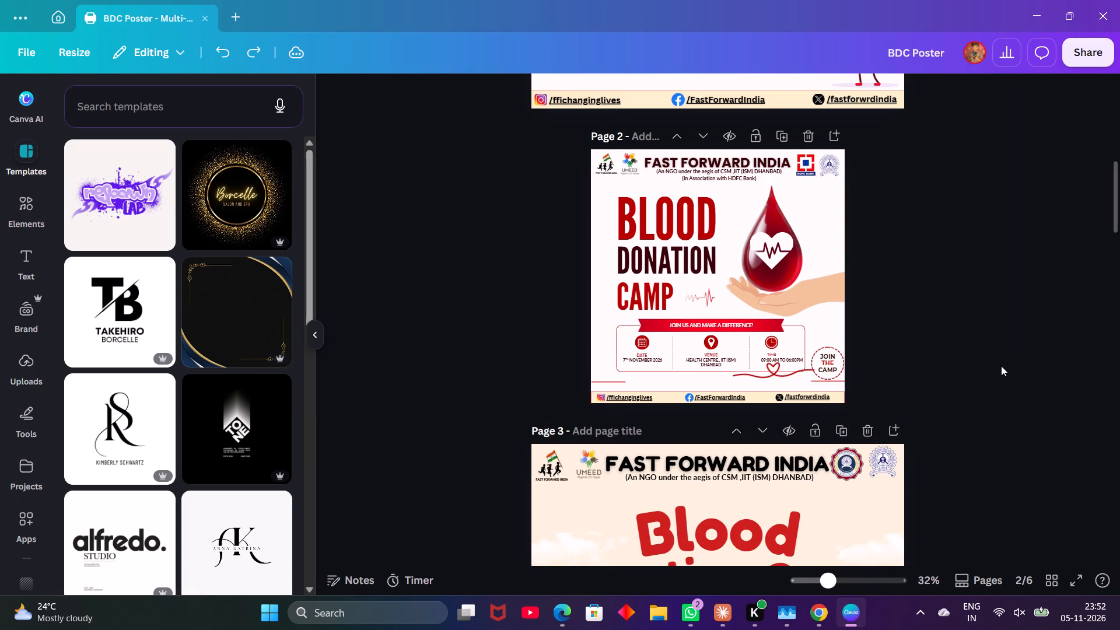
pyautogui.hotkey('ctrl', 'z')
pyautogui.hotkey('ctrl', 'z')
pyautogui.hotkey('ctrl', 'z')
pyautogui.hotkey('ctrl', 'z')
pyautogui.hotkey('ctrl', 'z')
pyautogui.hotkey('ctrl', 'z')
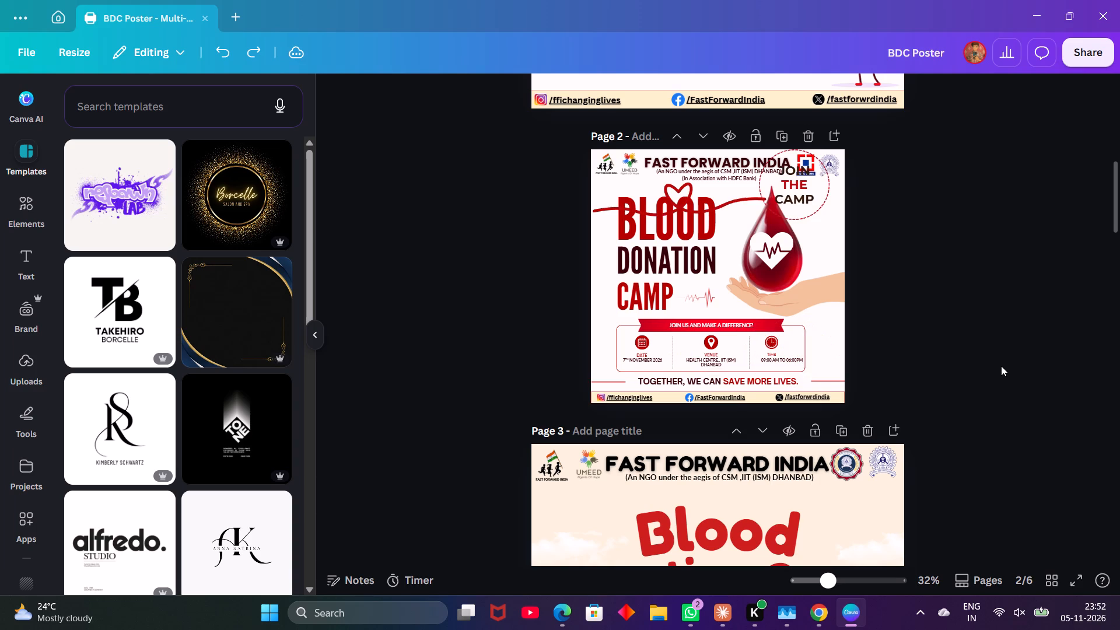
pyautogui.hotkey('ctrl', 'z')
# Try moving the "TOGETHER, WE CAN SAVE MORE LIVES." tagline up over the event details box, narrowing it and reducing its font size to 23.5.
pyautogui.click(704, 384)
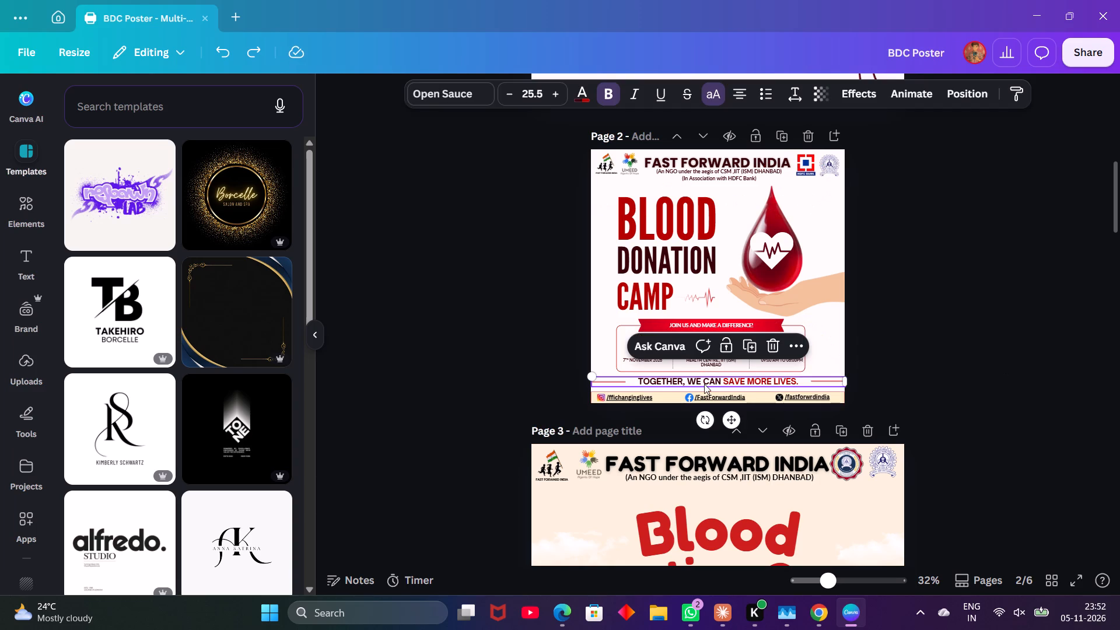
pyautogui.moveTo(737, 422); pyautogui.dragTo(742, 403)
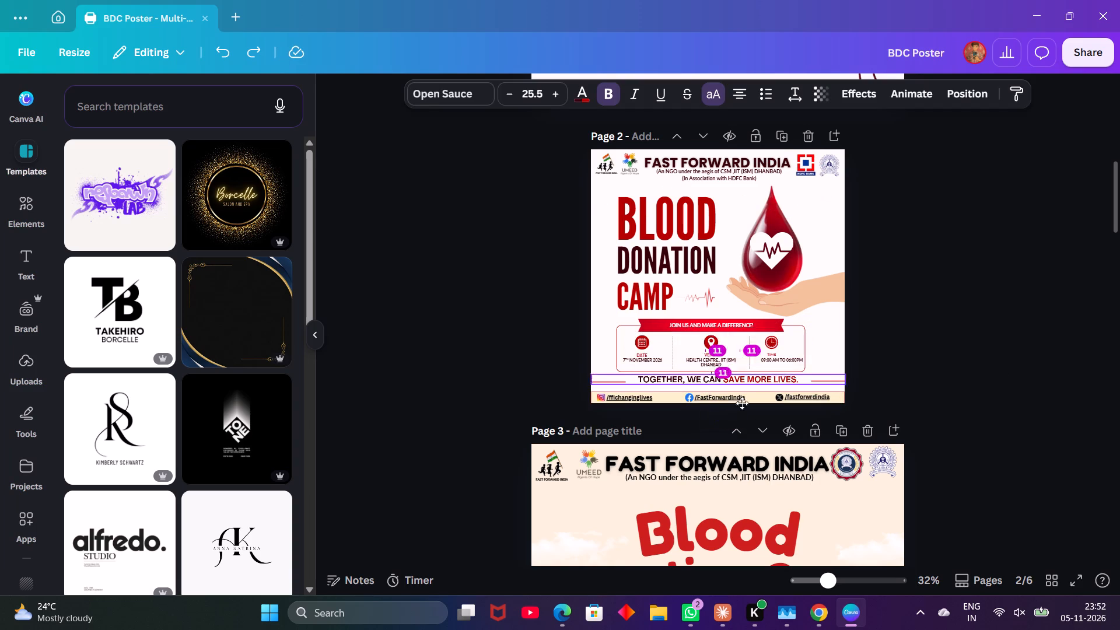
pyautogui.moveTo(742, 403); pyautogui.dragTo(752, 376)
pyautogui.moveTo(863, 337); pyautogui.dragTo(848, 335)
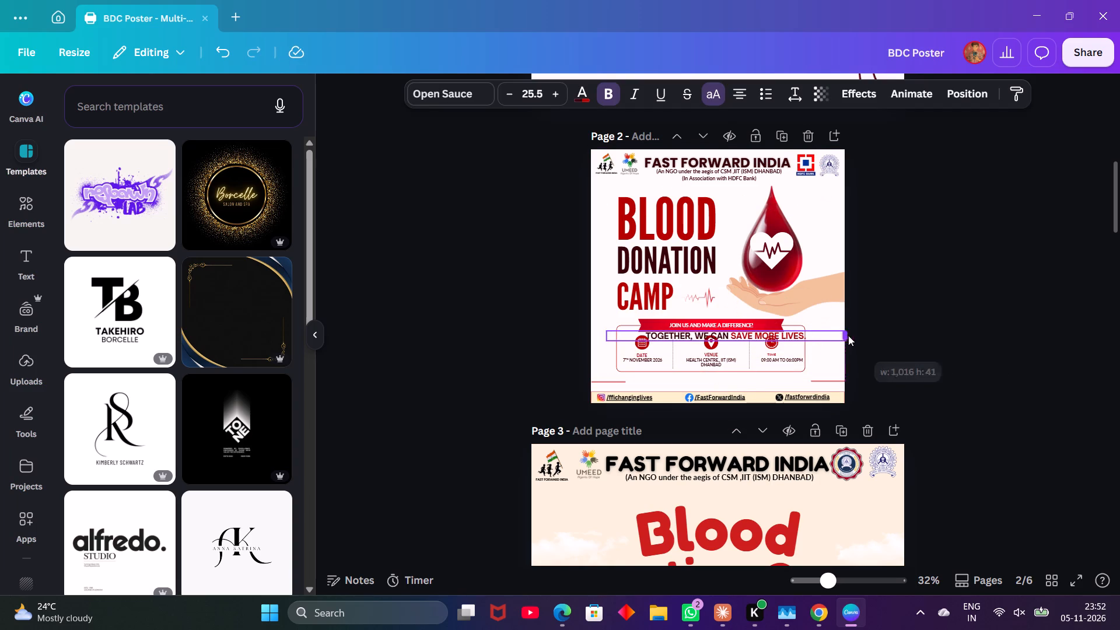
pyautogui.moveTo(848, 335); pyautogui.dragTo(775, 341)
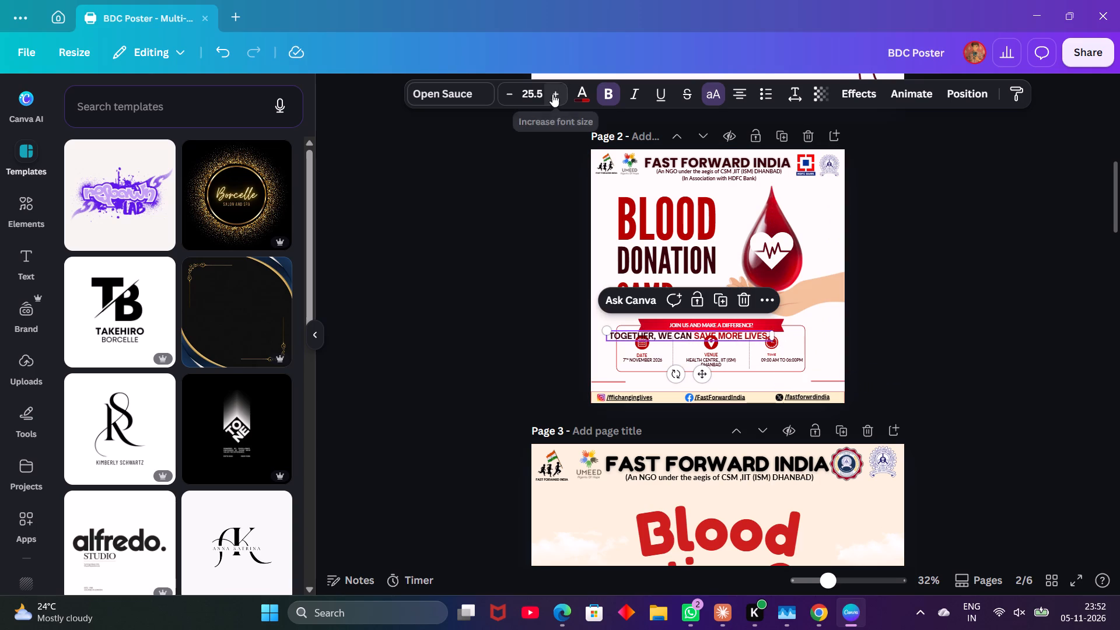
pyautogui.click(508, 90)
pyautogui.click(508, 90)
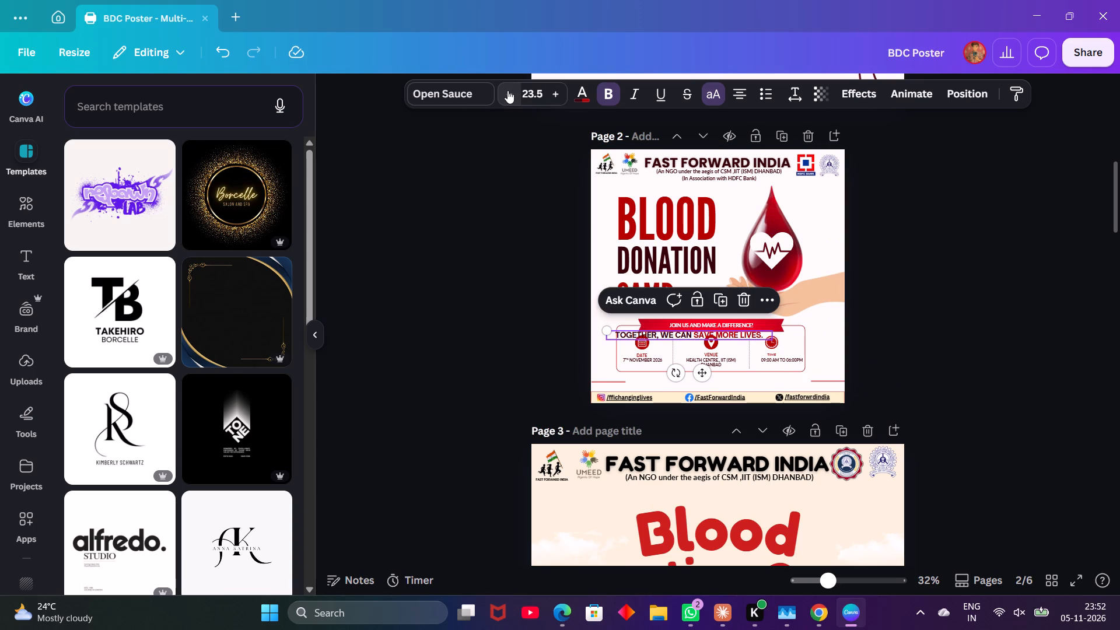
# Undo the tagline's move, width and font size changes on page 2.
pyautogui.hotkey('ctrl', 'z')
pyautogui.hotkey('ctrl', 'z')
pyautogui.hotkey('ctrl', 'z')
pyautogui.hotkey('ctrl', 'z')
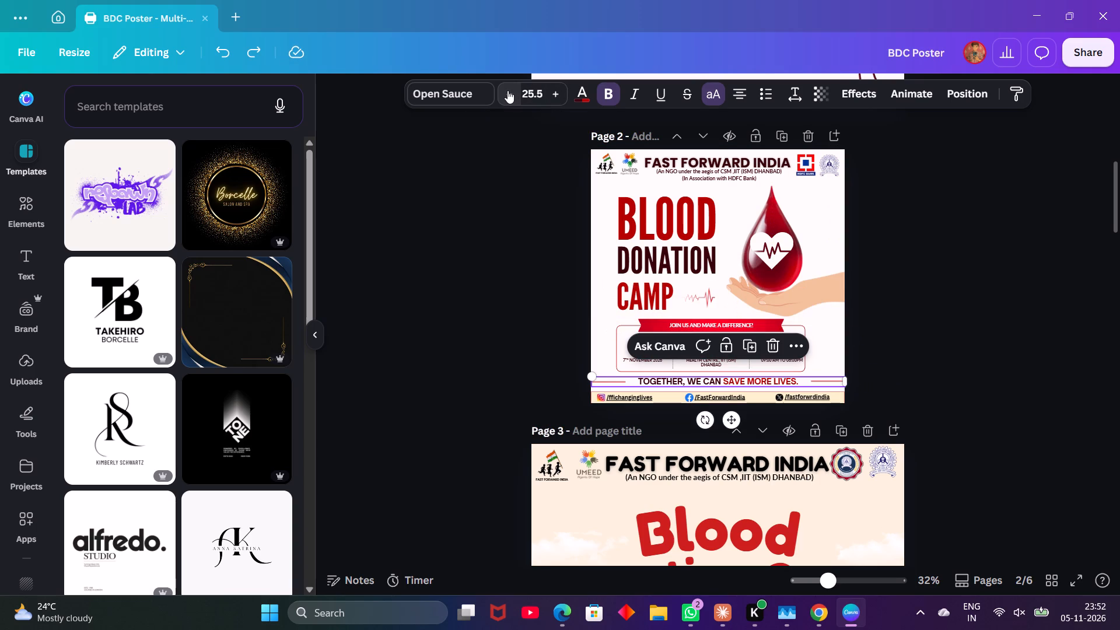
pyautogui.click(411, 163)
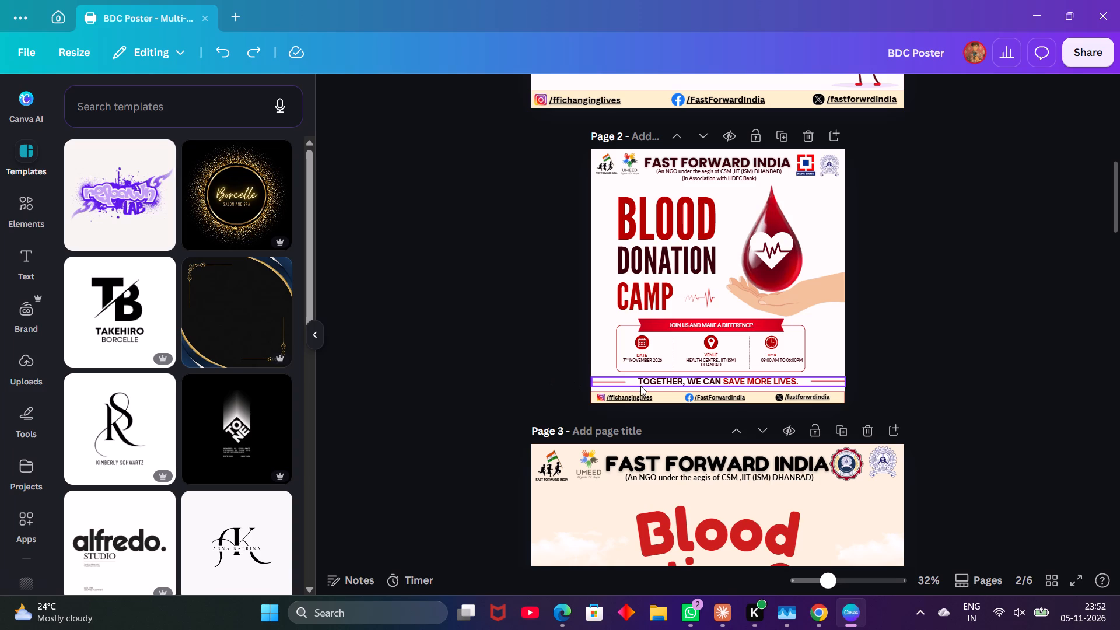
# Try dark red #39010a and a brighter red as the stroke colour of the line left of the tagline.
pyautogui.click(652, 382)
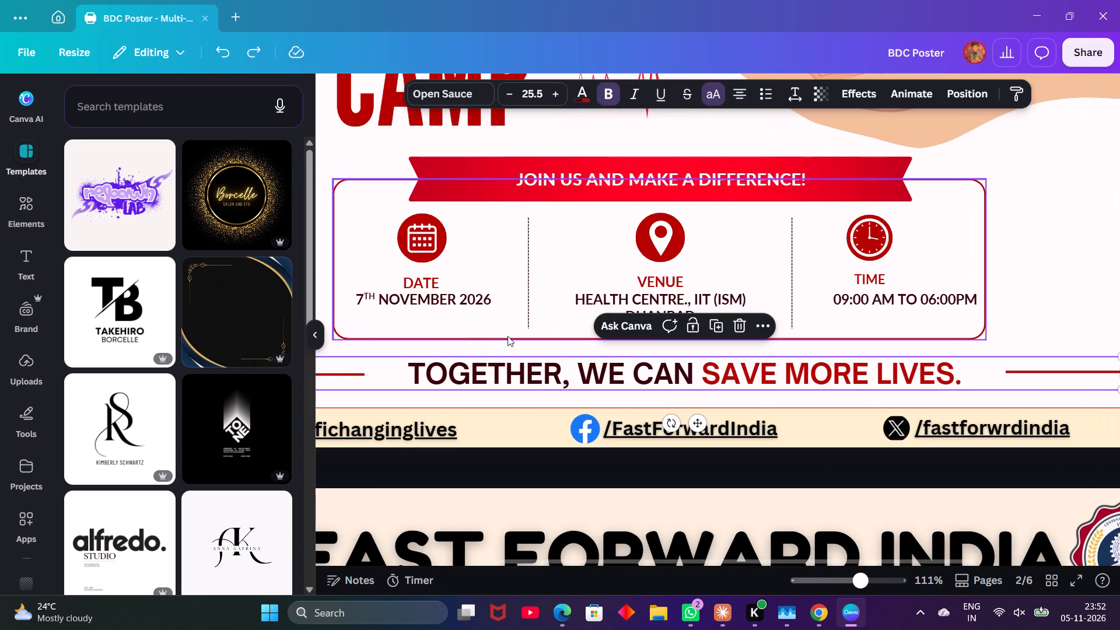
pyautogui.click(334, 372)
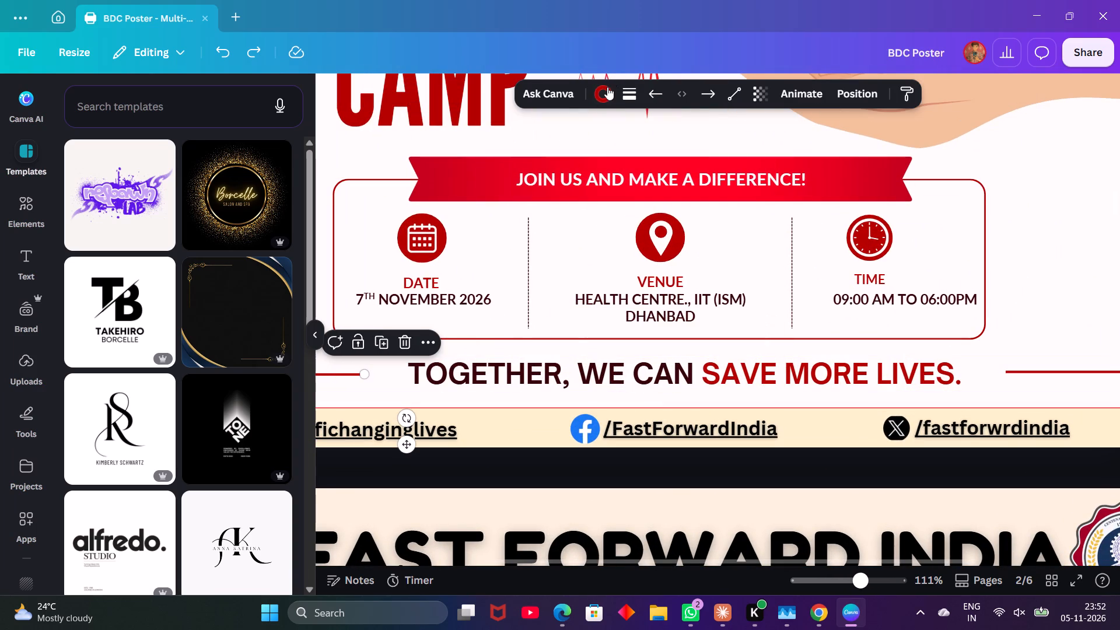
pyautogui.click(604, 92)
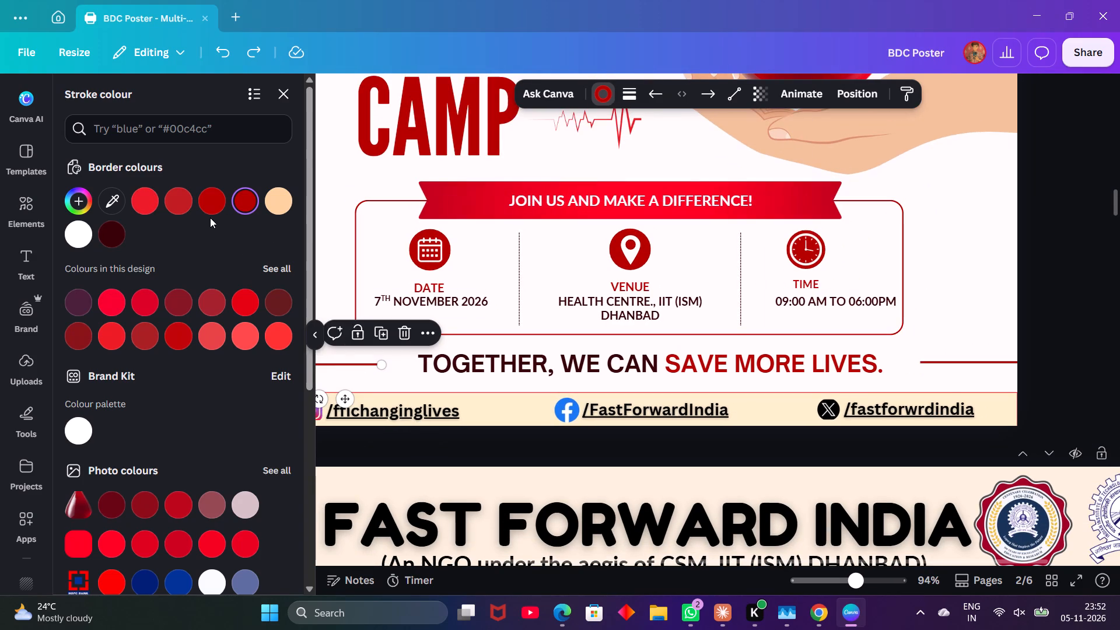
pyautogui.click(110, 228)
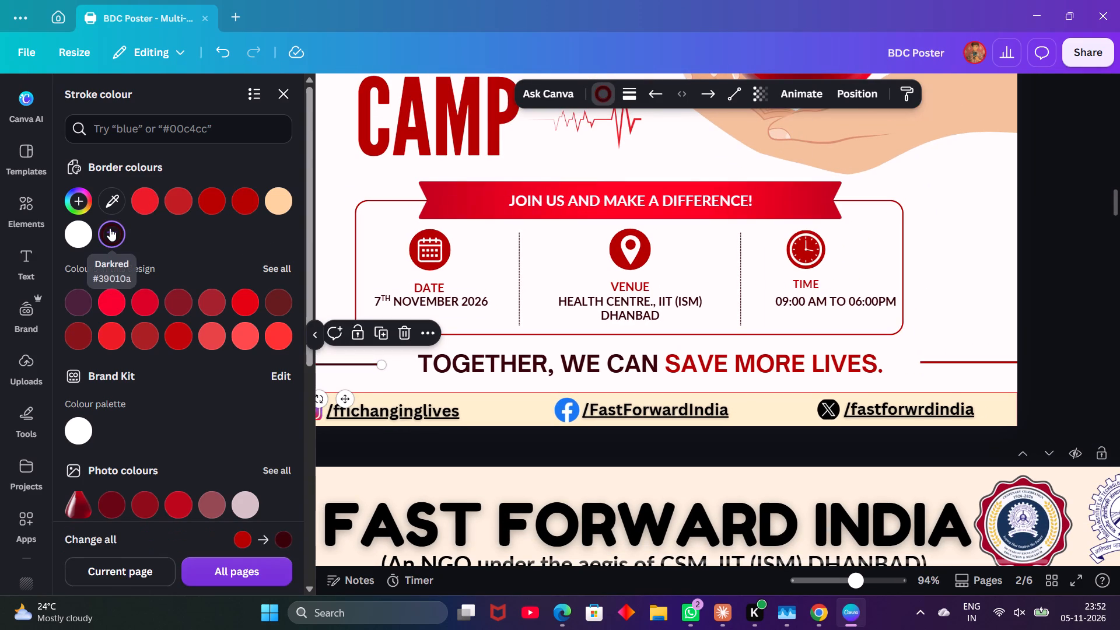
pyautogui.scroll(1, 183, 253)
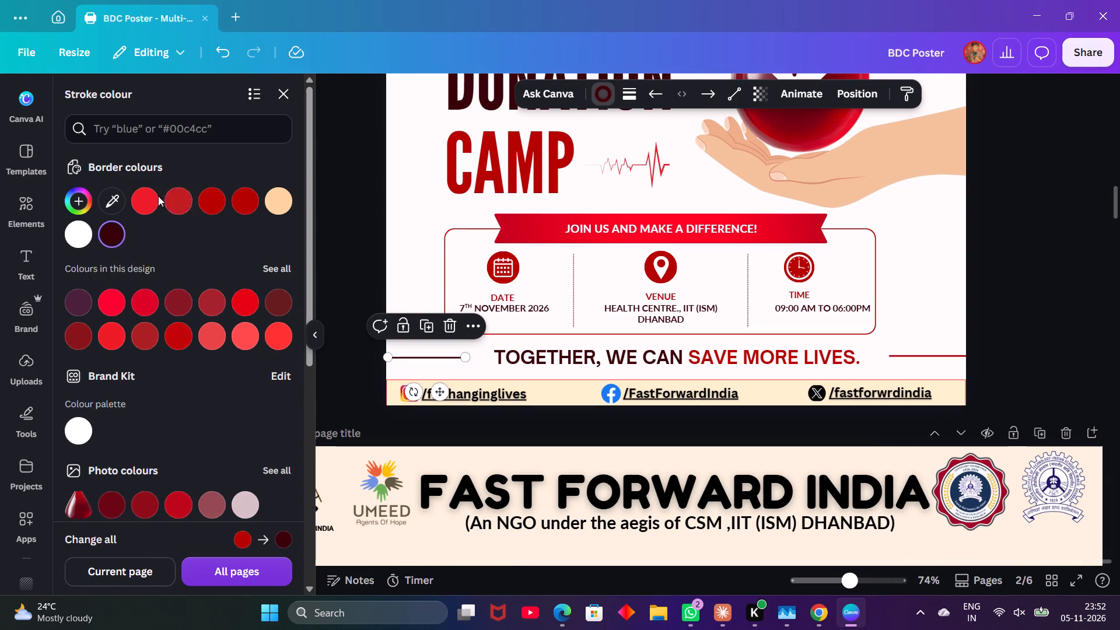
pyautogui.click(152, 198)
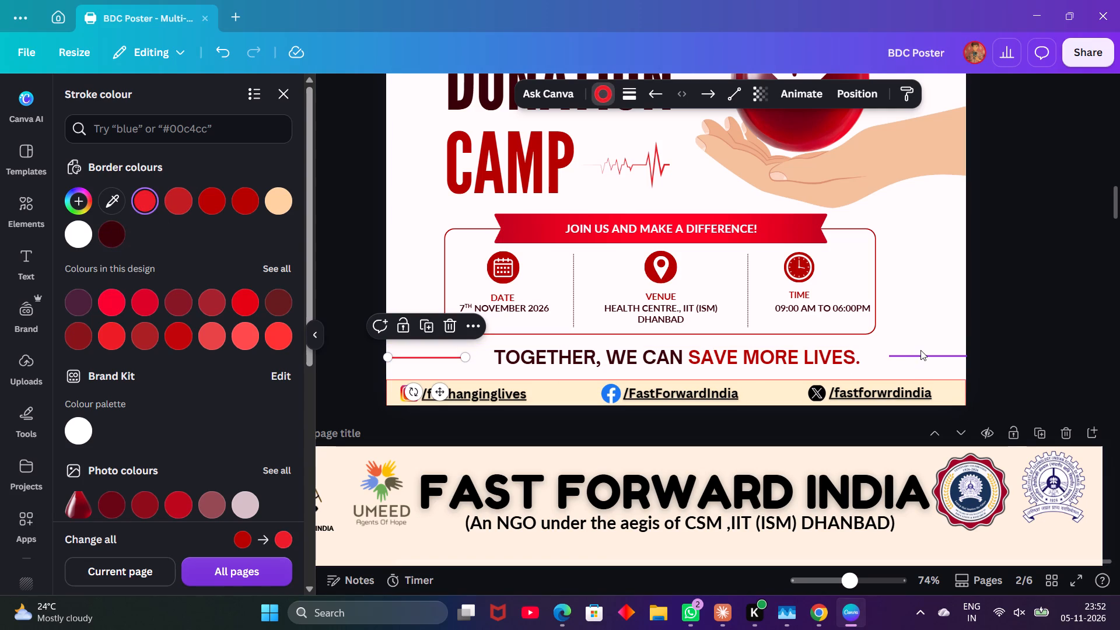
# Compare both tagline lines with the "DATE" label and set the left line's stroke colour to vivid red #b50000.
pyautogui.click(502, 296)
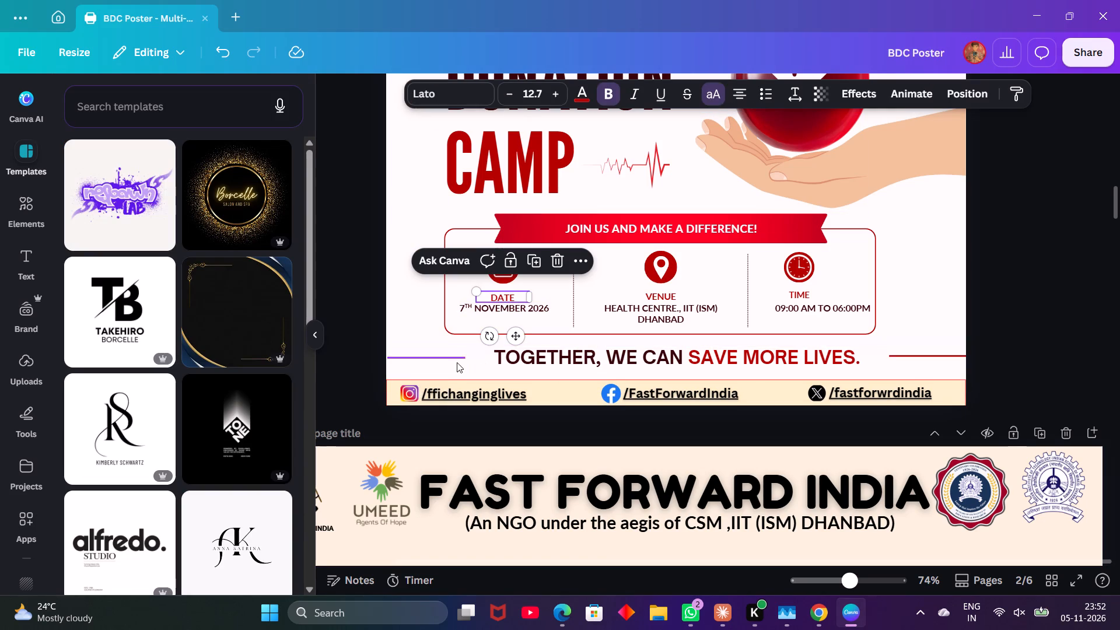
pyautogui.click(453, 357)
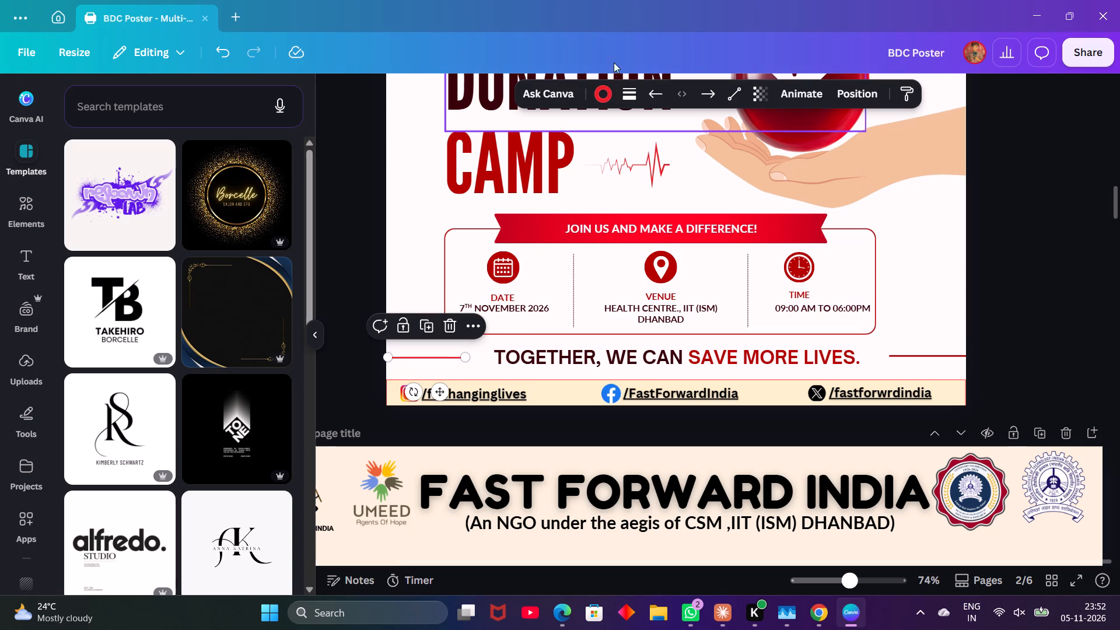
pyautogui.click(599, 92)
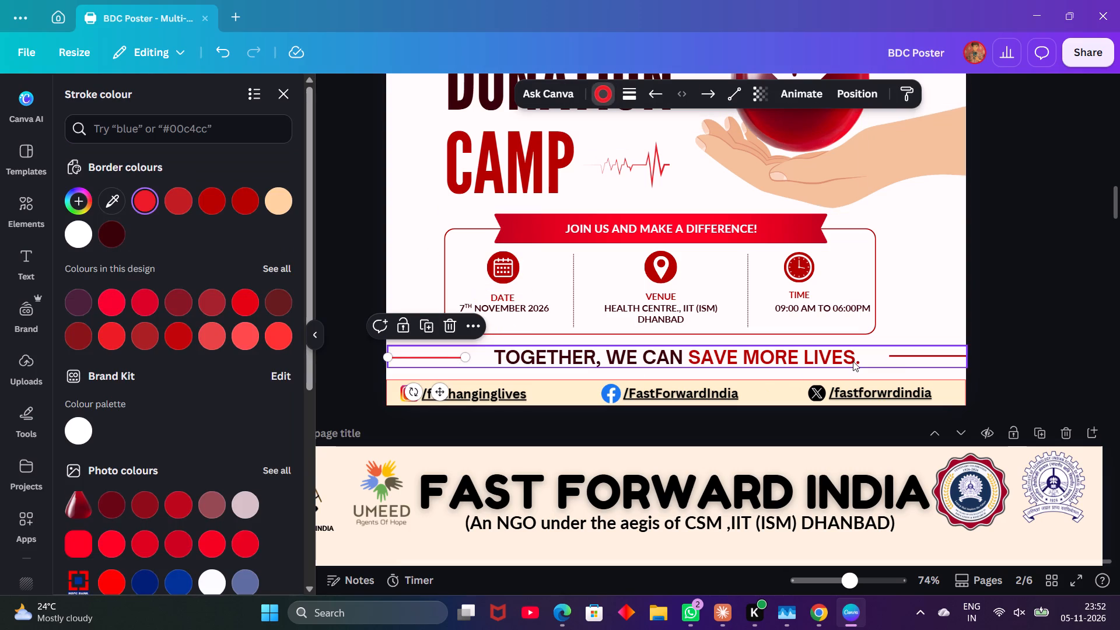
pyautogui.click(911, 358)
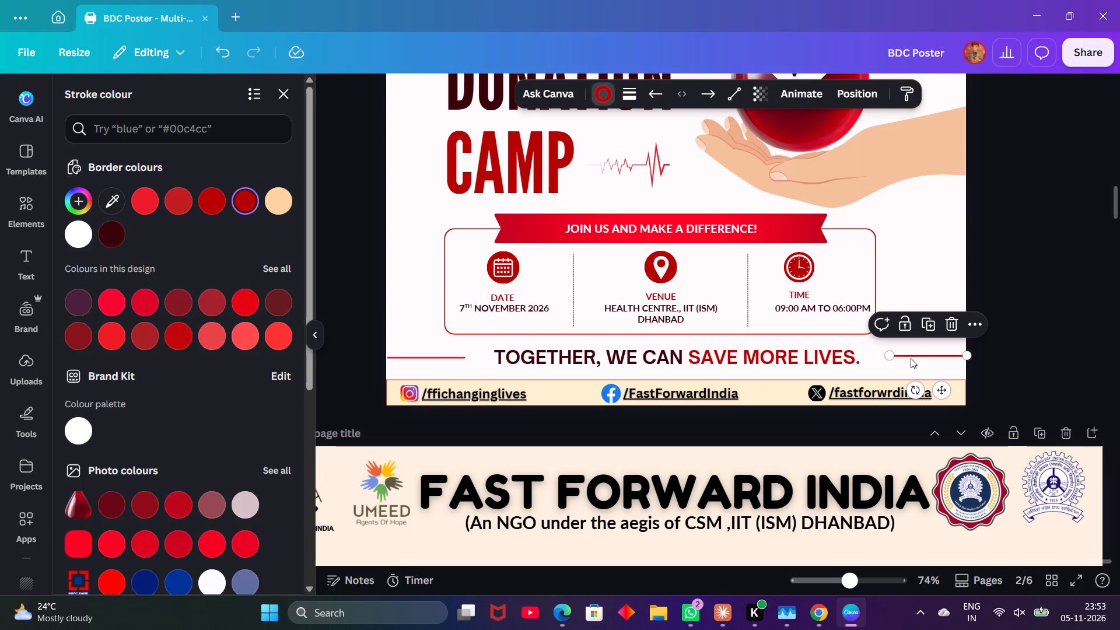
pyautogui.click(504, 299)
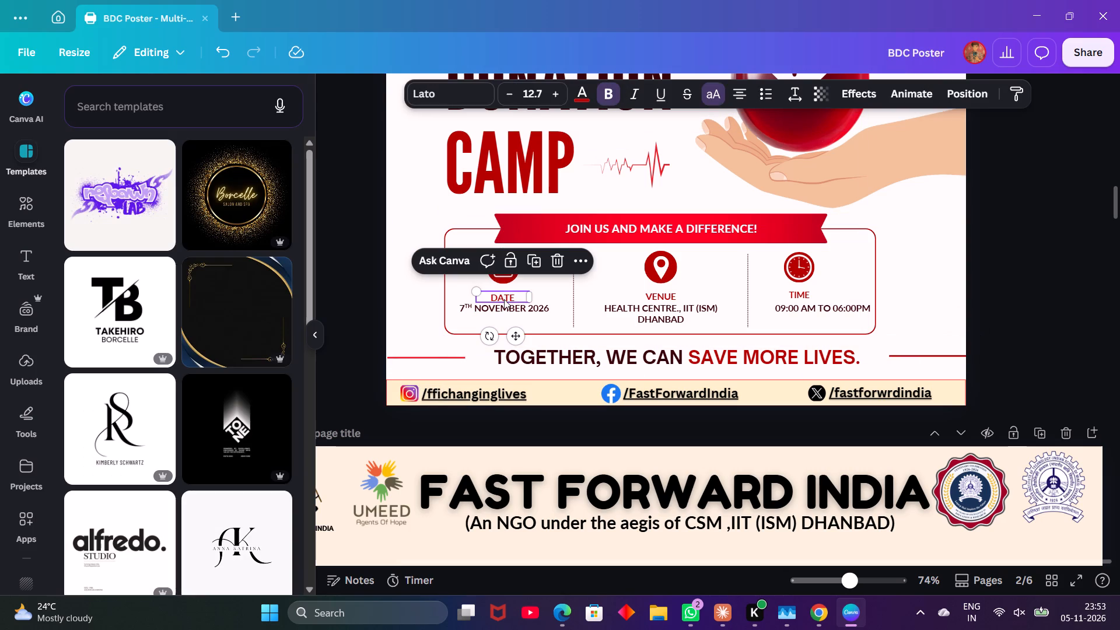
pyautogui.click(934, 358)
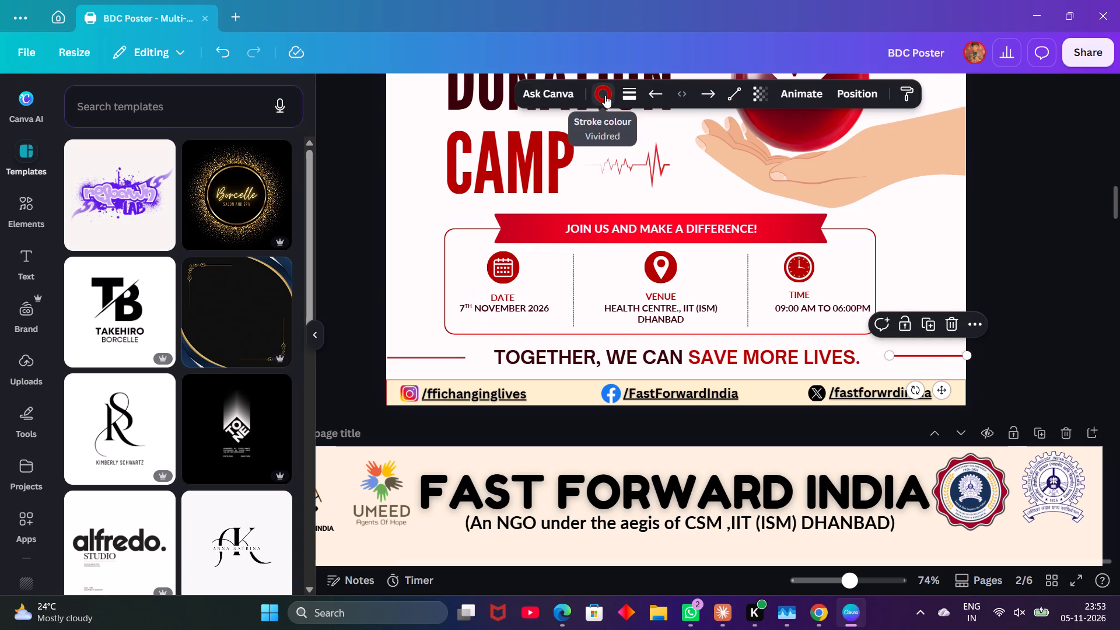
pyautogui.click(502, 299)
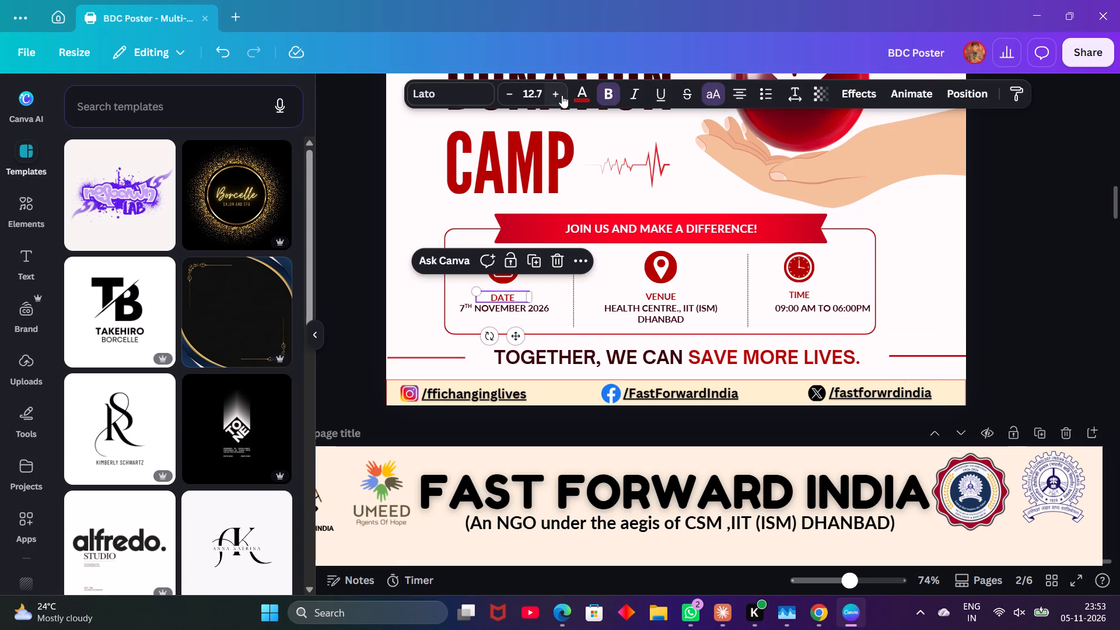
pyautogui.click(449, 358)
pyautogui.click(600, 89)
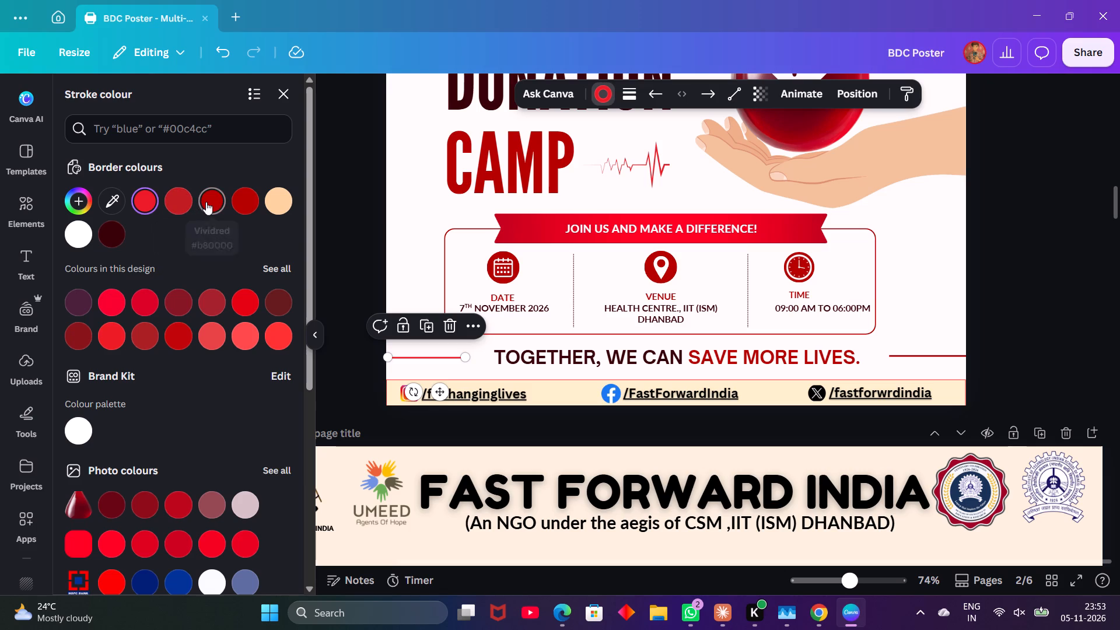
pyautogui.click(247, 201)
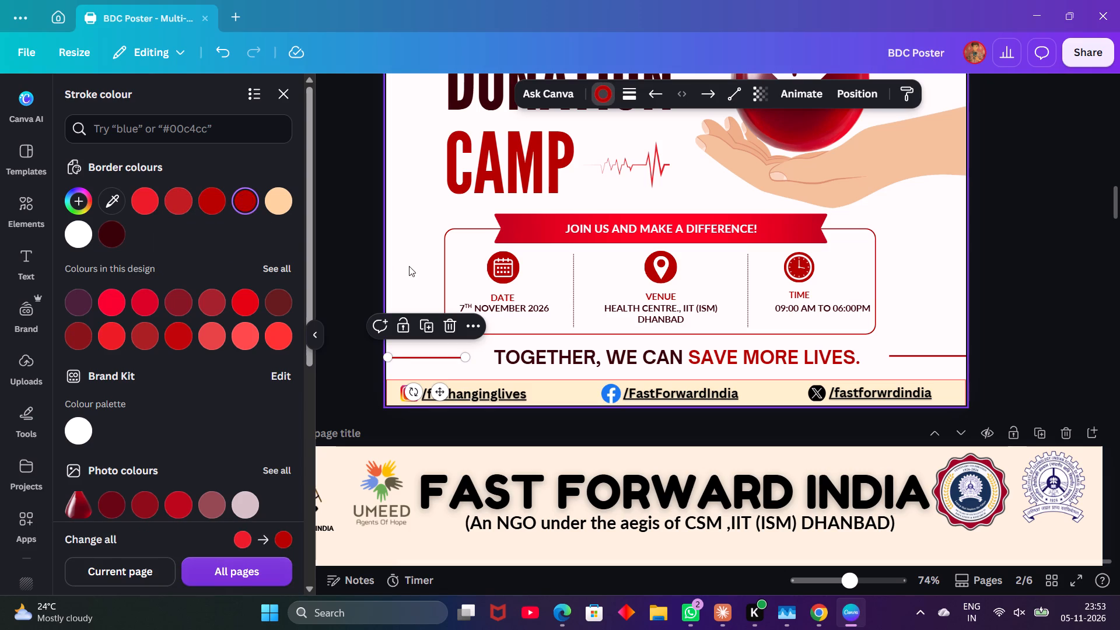
# Scale the "TOGETHER, WE CAN SAVE MORE LIVES." tagline on page 2 down proportionally to font size 23.6.
pyautogui.click(423, 285)
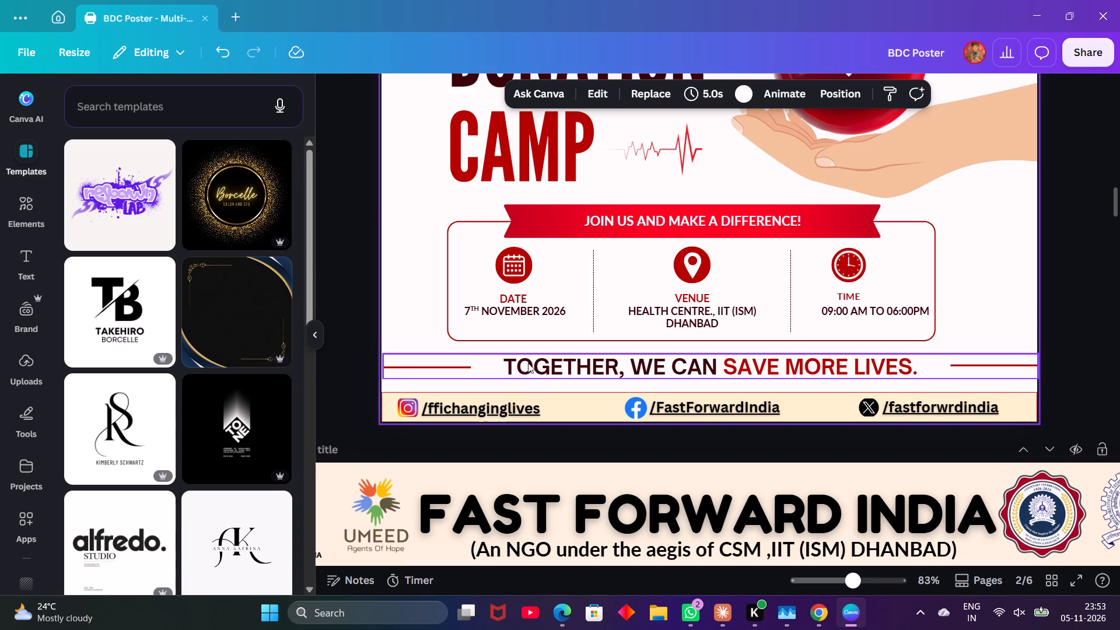
pyautogui.click(528, 363)
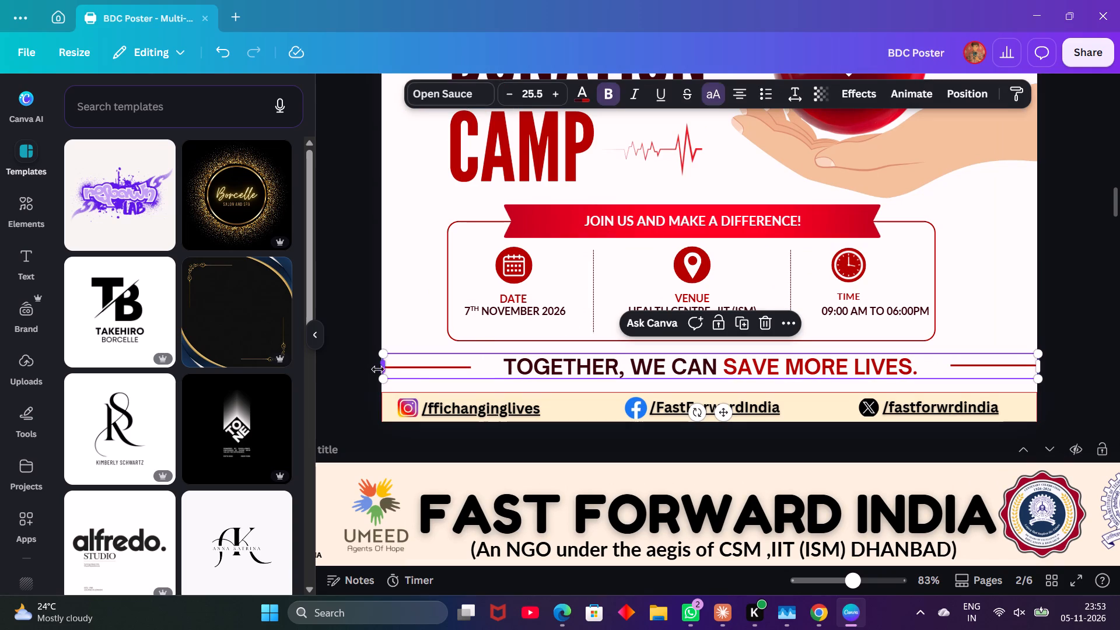
pyautogui.click(387, 365)
pyautogui.click(544, 376)
pyautogui.moveTo(1039, 371); pyautogui.dragTo(982, 382)
pyautogui.moveTo(982, 382); pyautogui.dragTo(936, 381)
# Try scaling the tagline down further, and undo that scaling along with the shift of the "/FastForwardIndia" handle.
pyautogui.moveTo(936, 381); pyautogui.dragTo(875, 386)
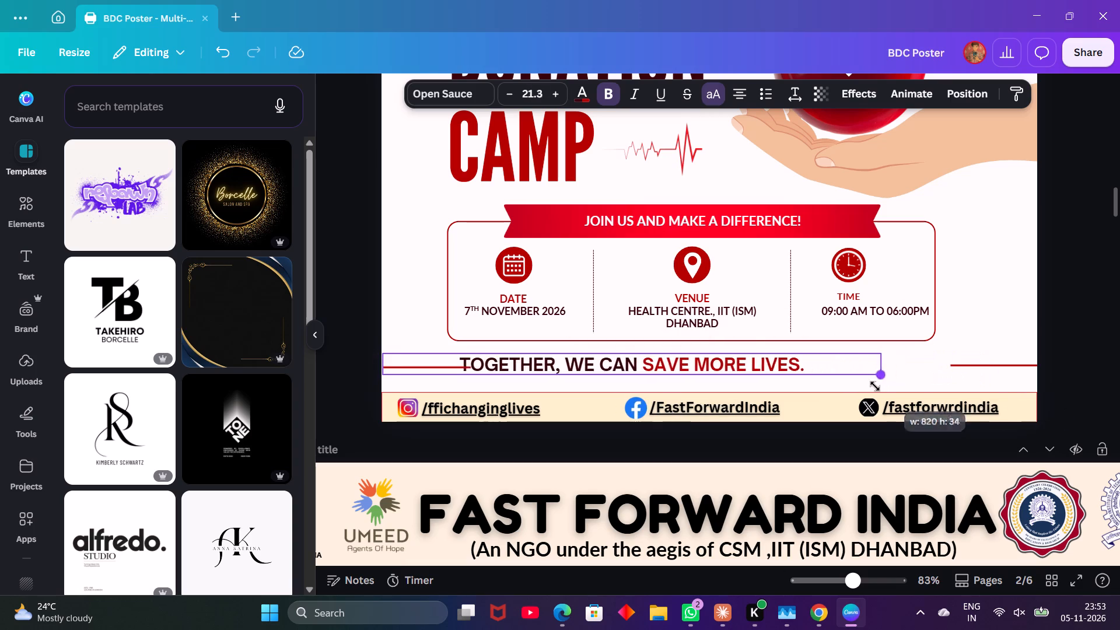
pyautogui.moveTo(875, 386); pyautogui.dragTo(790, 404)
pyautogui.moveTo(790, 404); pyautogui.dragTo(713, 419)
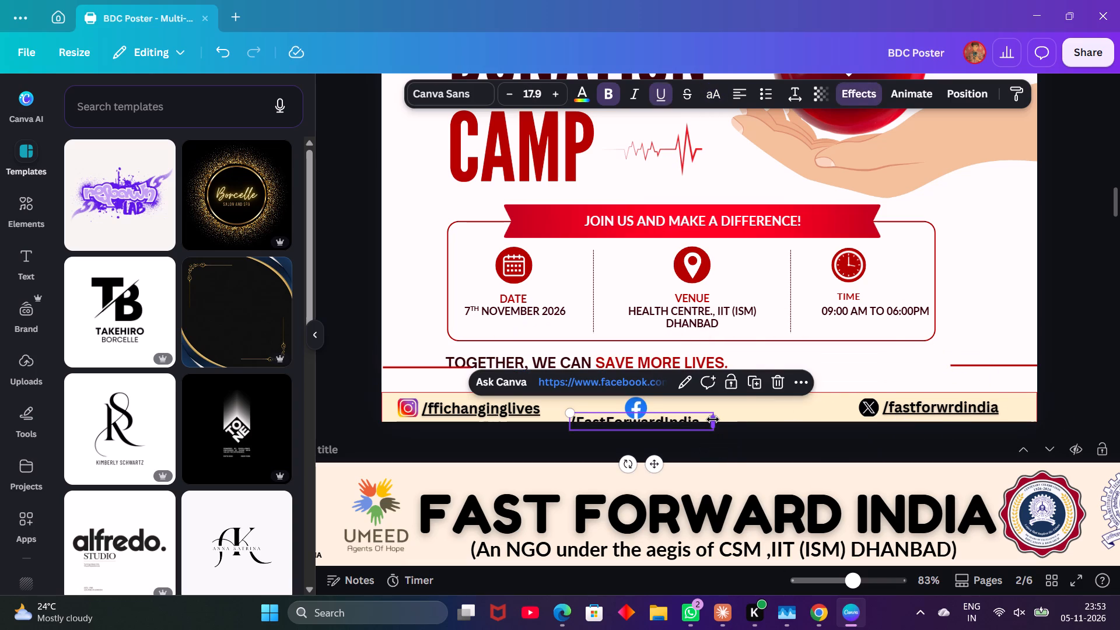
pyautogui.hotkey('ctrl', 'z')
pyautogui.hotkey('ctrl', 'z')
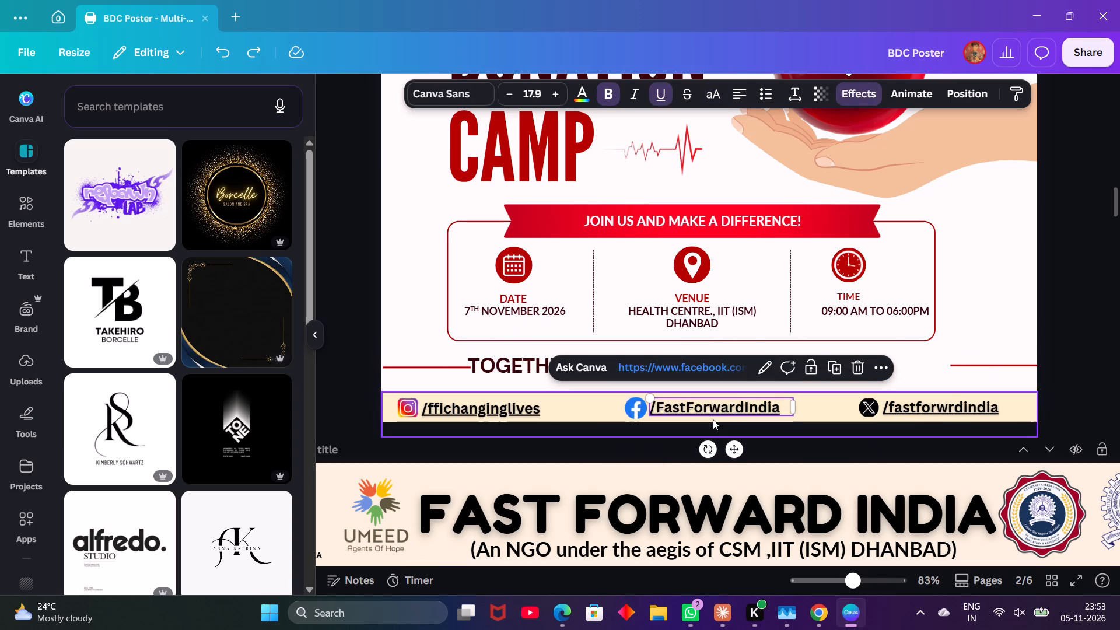
# Move the tagline so its text sits roughly centred between the two red lines above the footer.
pyautogui.click(972, 335)
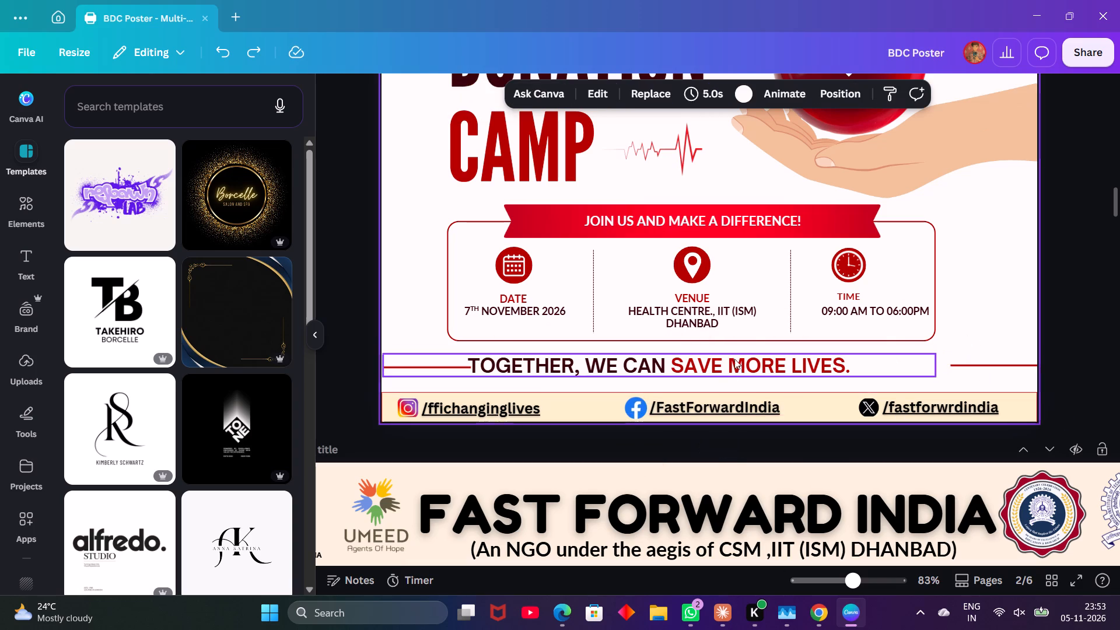
pyautogui.moveTo(724, 370); pyautogui.dragTo(773, 375)
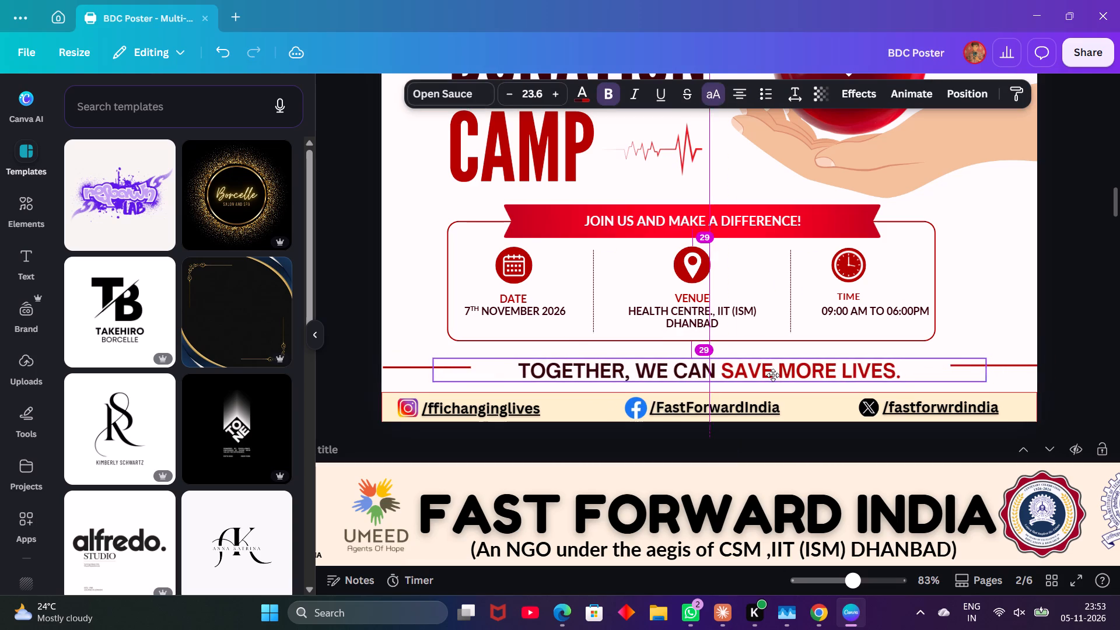
pyautogui.moveTo(773, 375); pyautogui.dragTo(757, 373)
# Narrow the tagline's text box until it closely fits the text on a single line.
pyautogui.moveTo(968, 366); pyautogui.dragTo(922, 364)
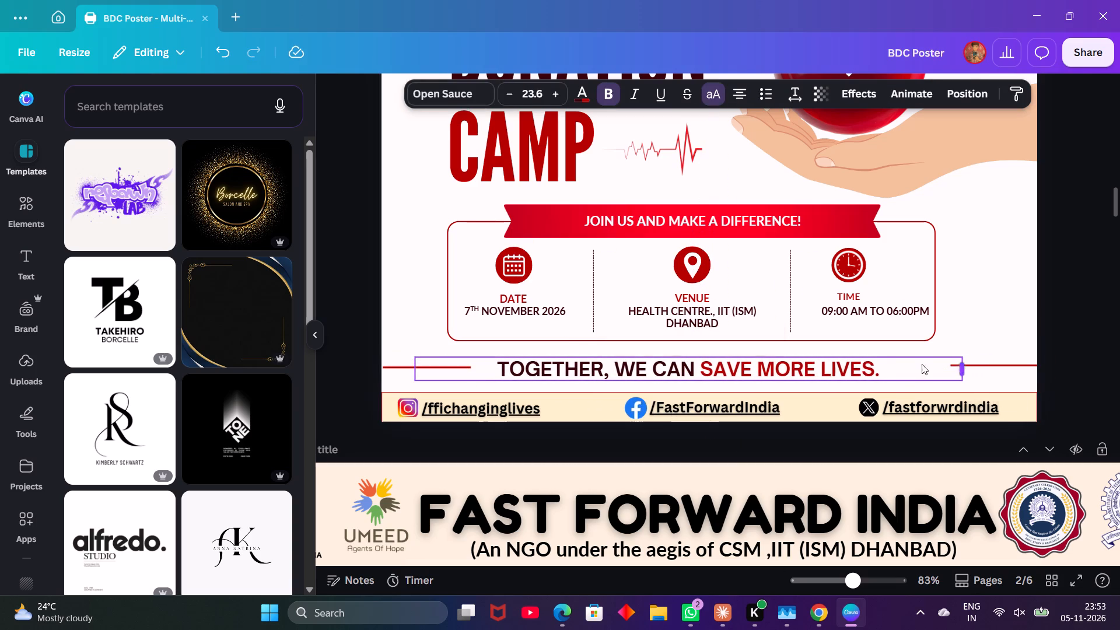
pyautogui.moveTo(922, 364); pyautogui.dragTo(919, 364)
pyautogui.moveTo(919, 364); pyautogui.dragTo(895, 366)
pyautogui.moveTo(895, 366); pyautogui.dragTo(754, 377)
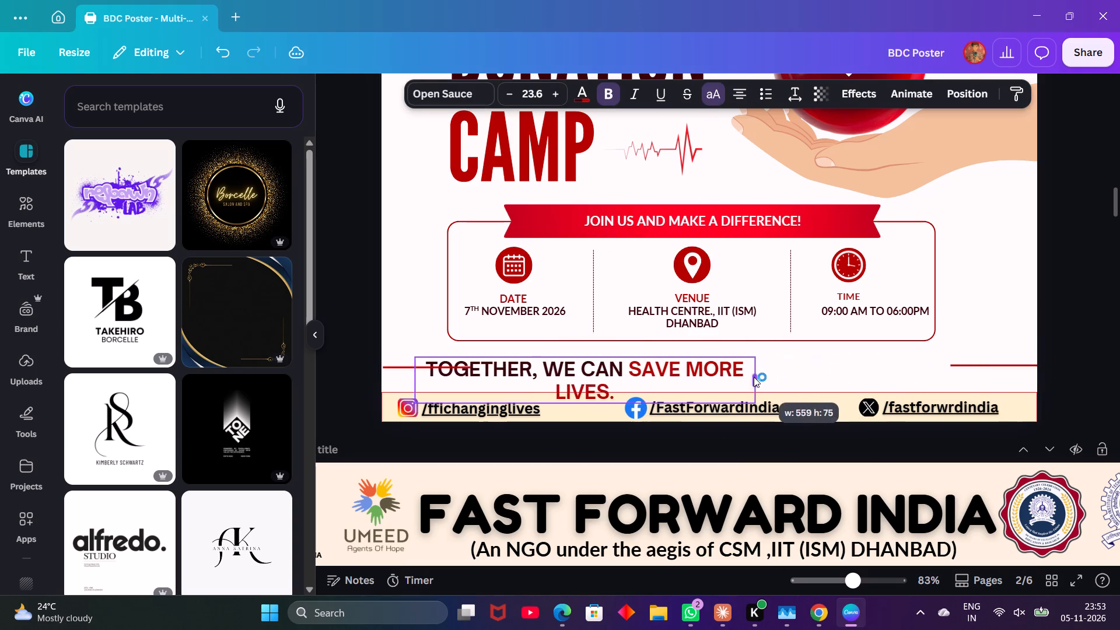
pyautogui.moveTo(754, 377); pyautogui.dragTo(817, 358)
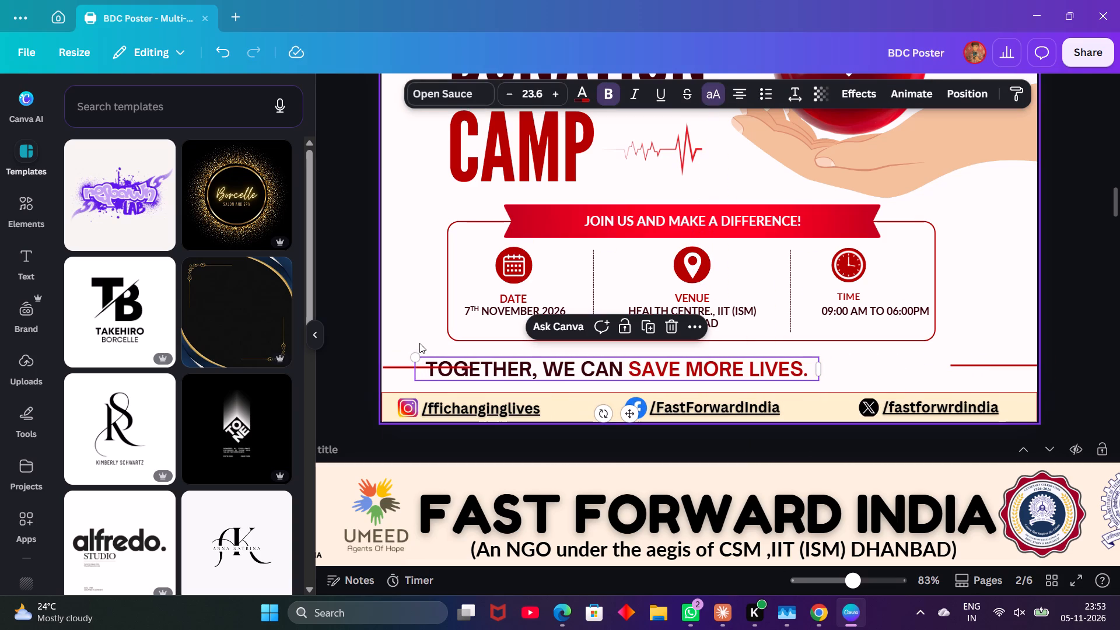
# Scale the tagline down to a font size of about 18.4 and centre it between the two red lines, below the event details box.
pyautogui.moveTo(417, 359); pyautogui.dragTo(475, 369)
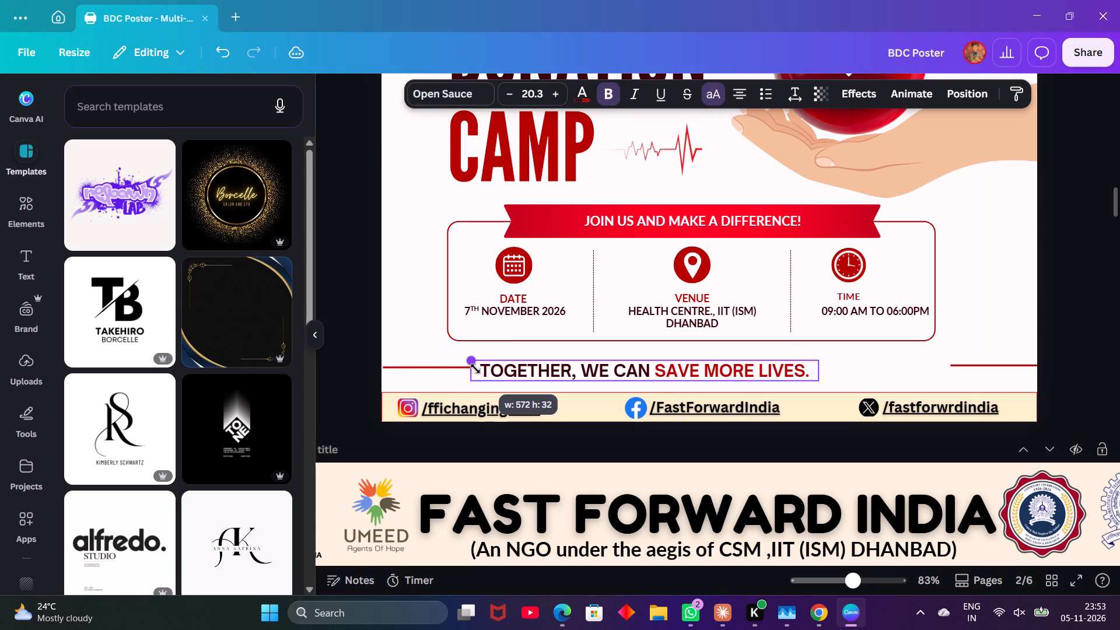
pyautogui.moveTo(475, 369); pyautogui.dragTo(506, 370)
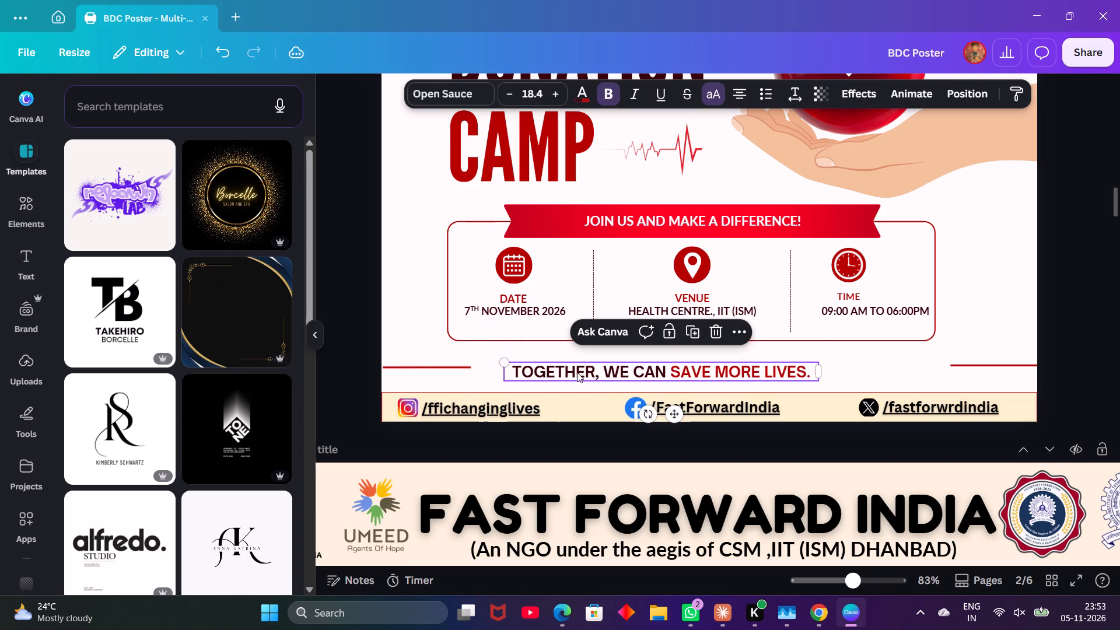
pyautogui.moveTo(589, 372); pyautogui.dragTo(607, 371)
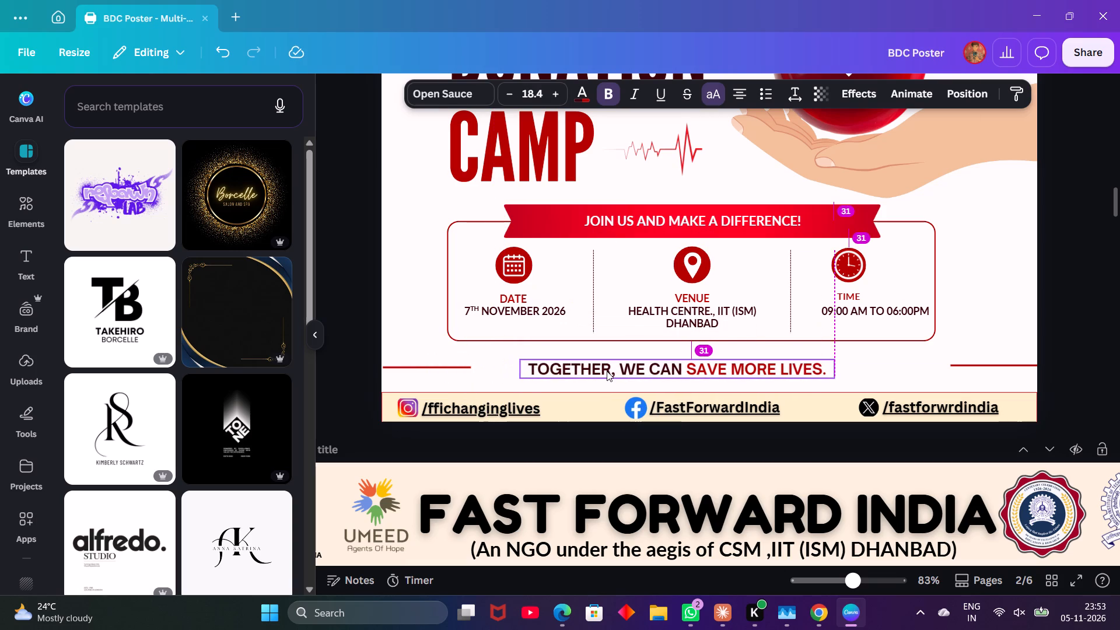
pyautogui.moveTo(607, 371); pyautogui.dragTo(615, 371)
pyautogui.moveTo(615, 371); pyautogui.dragTo(628, 368)
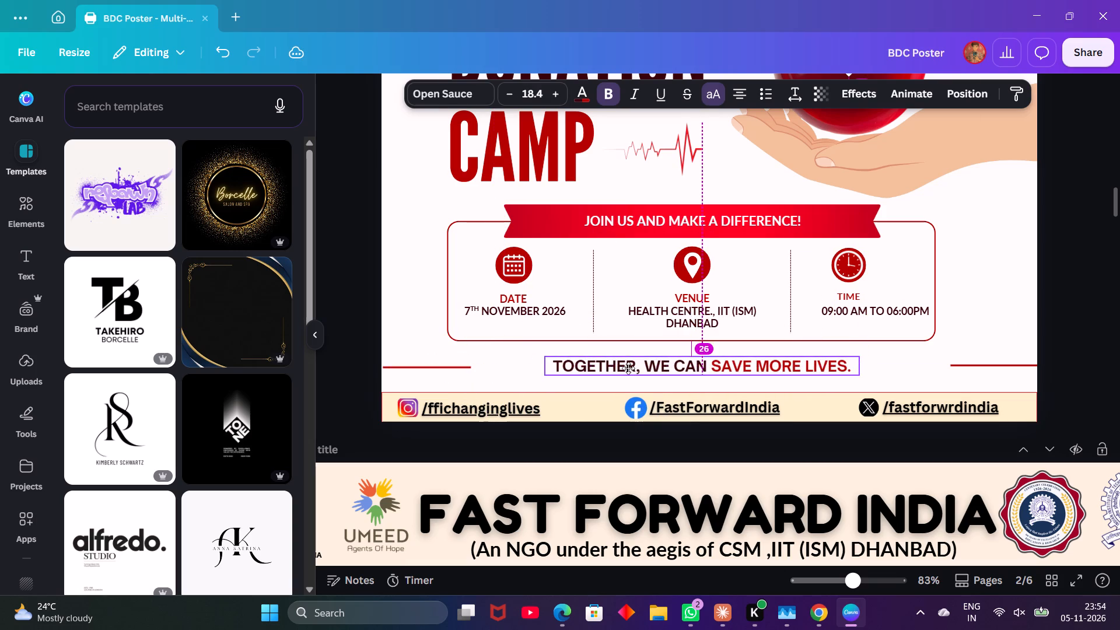
pyautogui.moveTo(628, 368); pyautogui.dragTo(641, 369)
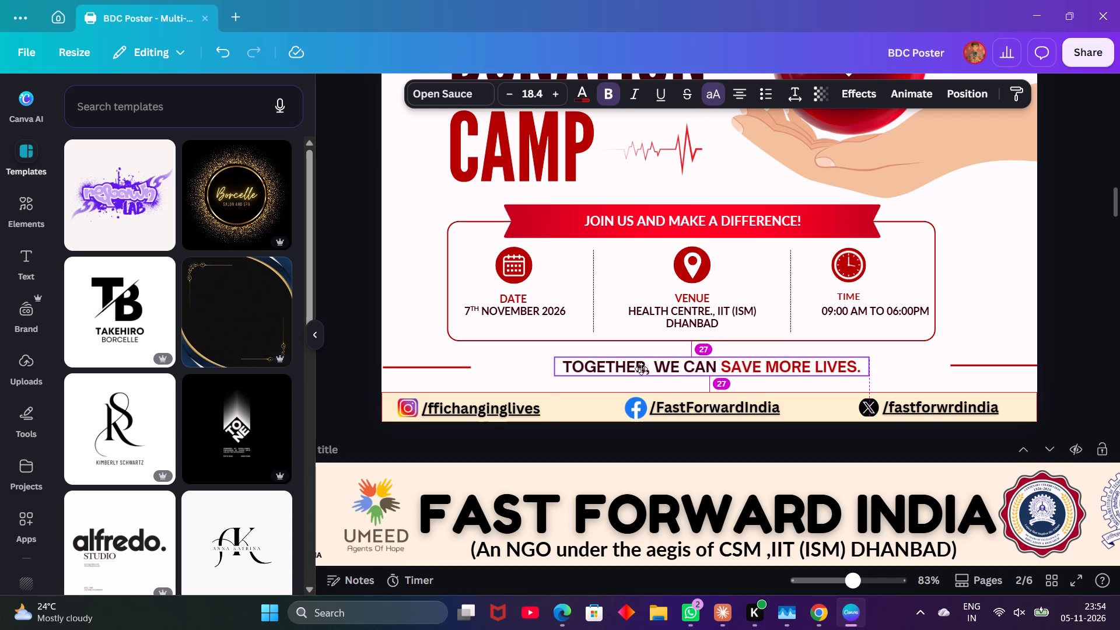
pyautogui.moveTo(641, 369); pyautogui.dragTo(637, 369)
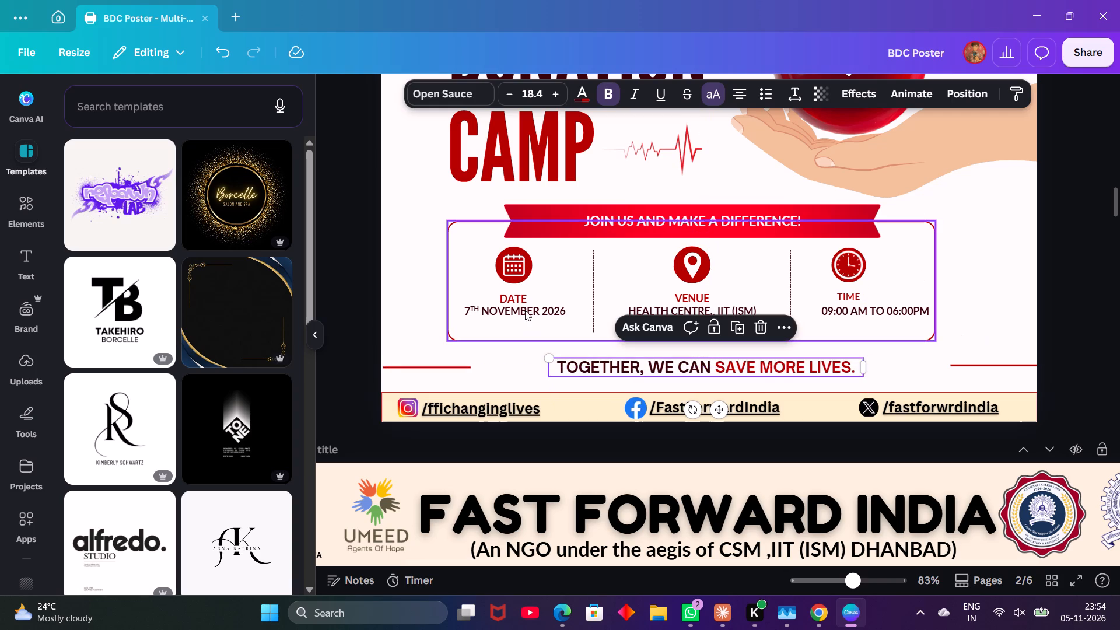
# Lengthen the red line left of the tagline to about 273 px, keeping it horizontal and ending just before "TOGETHER".
pyautogui.click(459, 363)
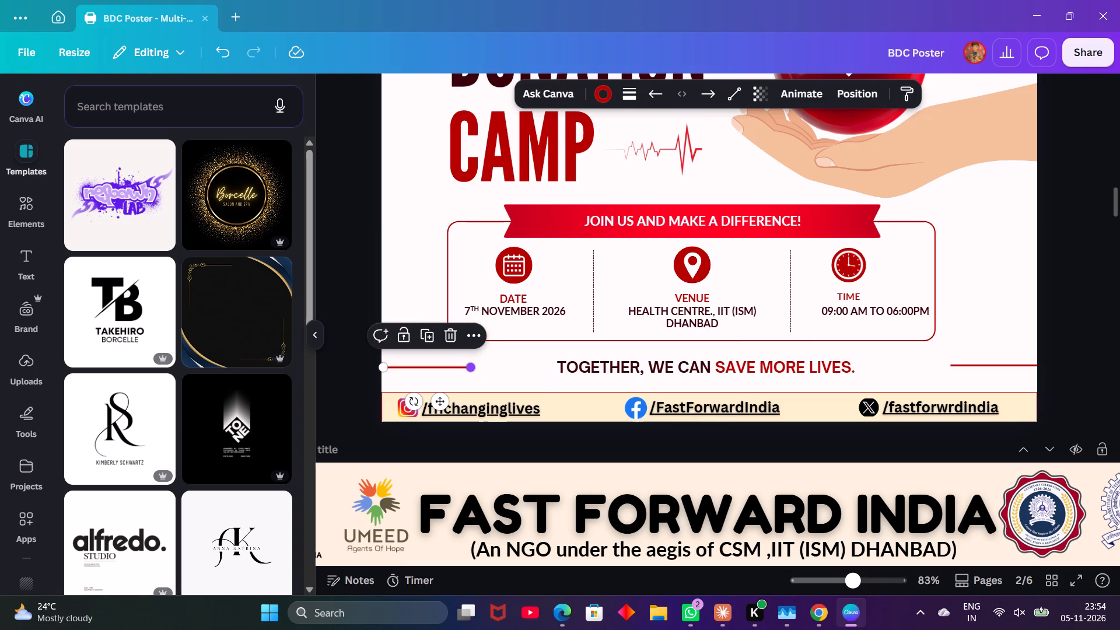
pyautogui.click(477, 367)
pyautogui.moveTo(468, 366); pyautogui.dragTo(542, 367)
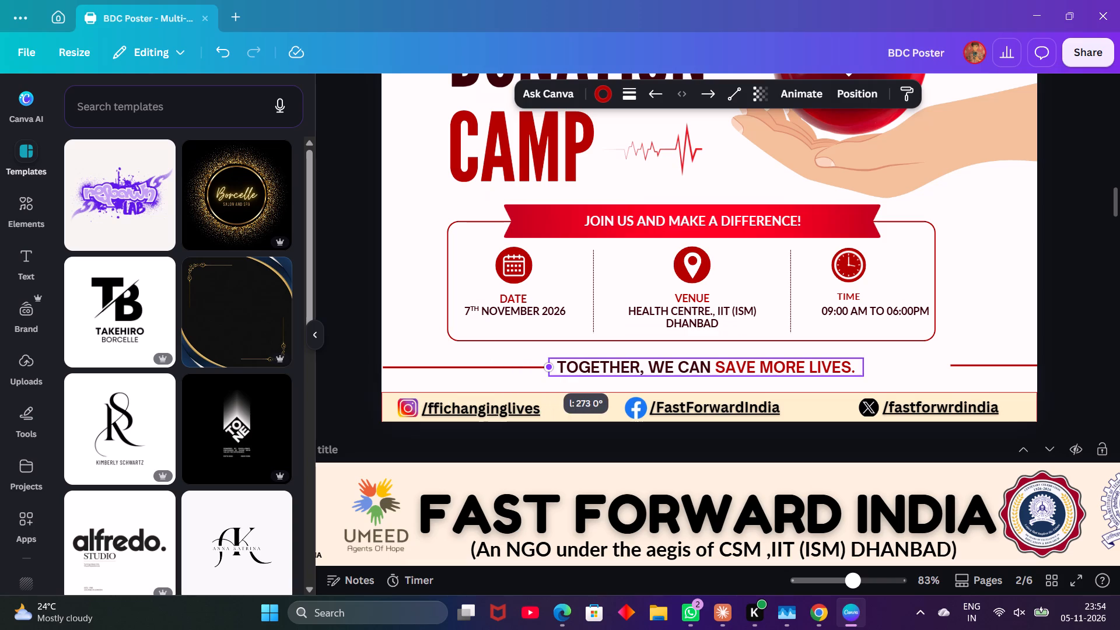
pyautogui.moveTo(542, 367); pyautogui.dragTo(549, 367)
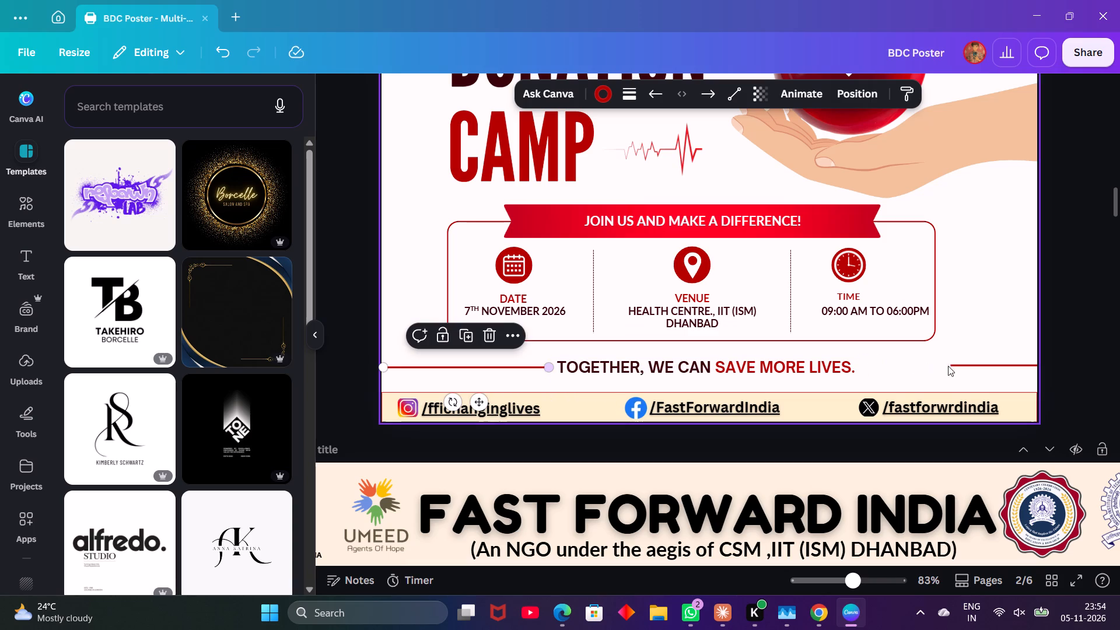
# Extend the red line right of the tagline horizontally towards the end of "LIVES.", to about 259 px long.
pyautogui.click(953, 366)
pyautogui.moveTo(951, 365); pyautogui.dragTo(880, 366)
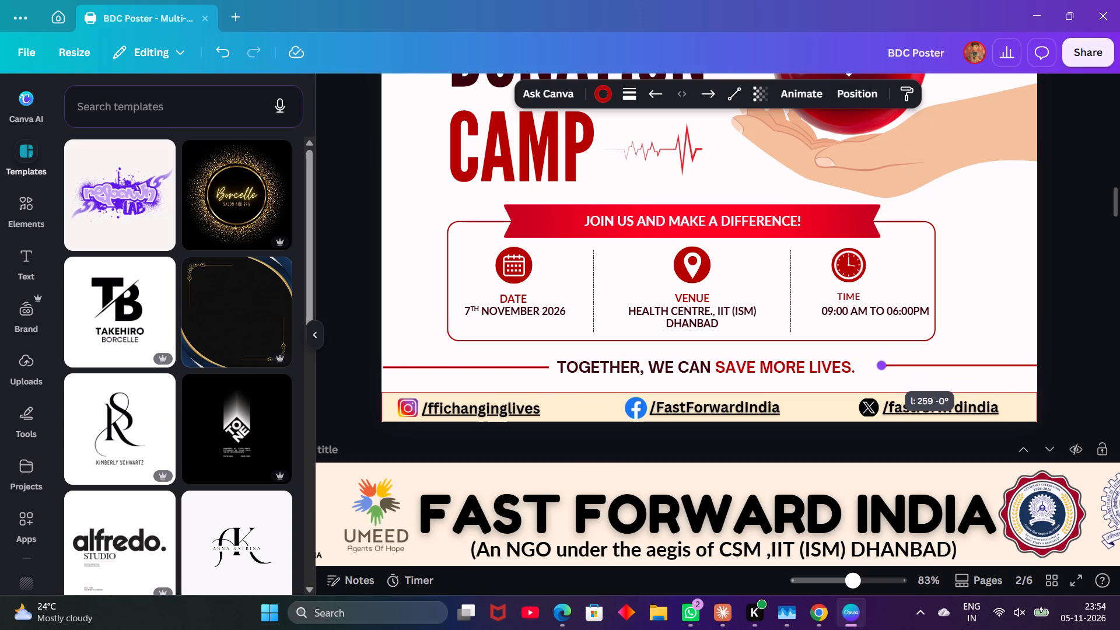
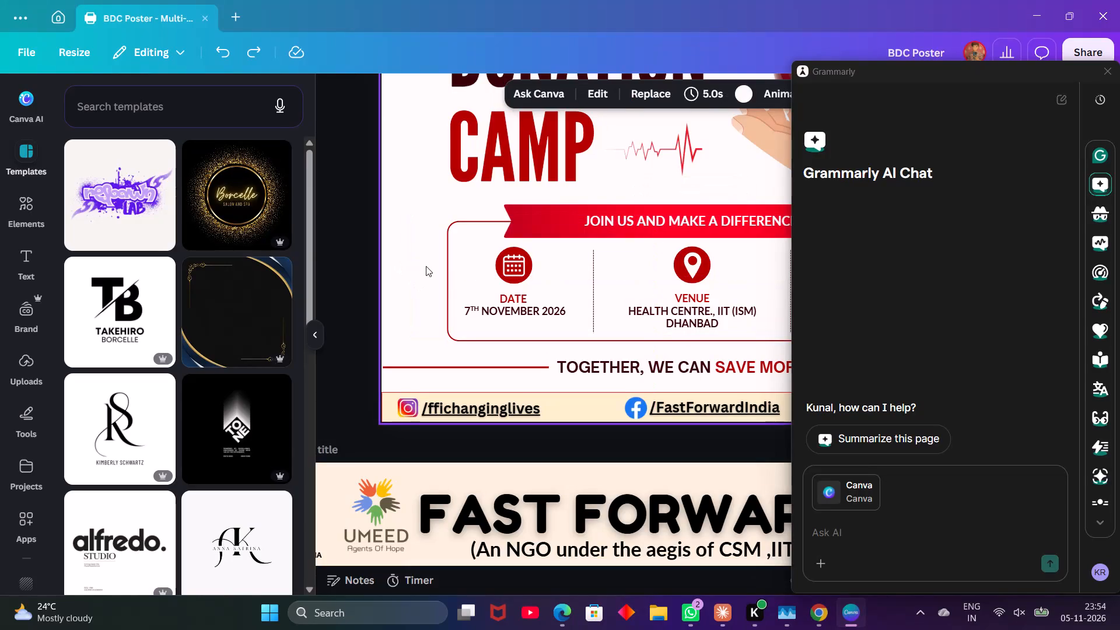
# Close the Grammarly AI chat window that covers the poster.
pyautogui.click(426, 266)
pyautogui.click(1115, 68)
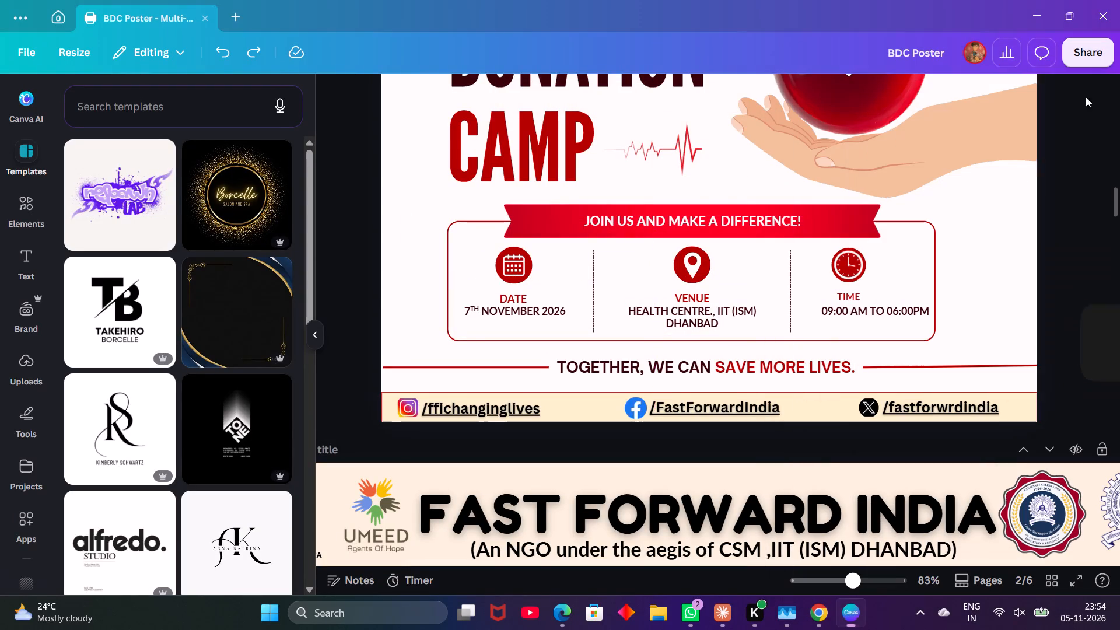
# Straighten the red line after "LIVES." to 0° and set its length to about 287 px, starting at the tagline's end.
pyautogui.click(970, 358)
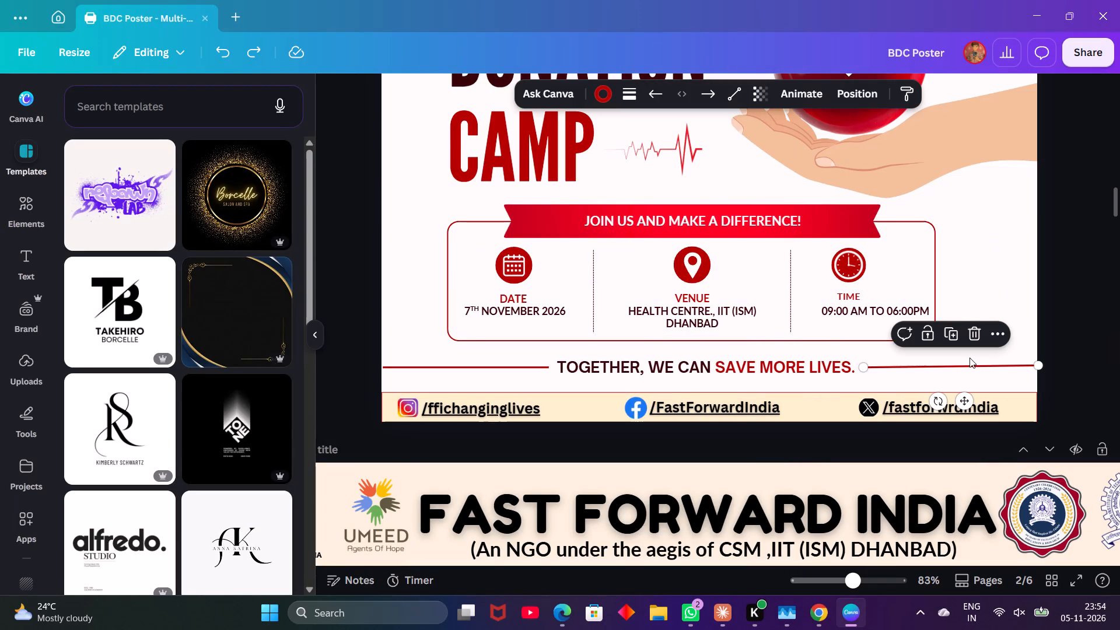
pyautogui.moveTo(867, 367); pyautogui.dragTo(867, 360)
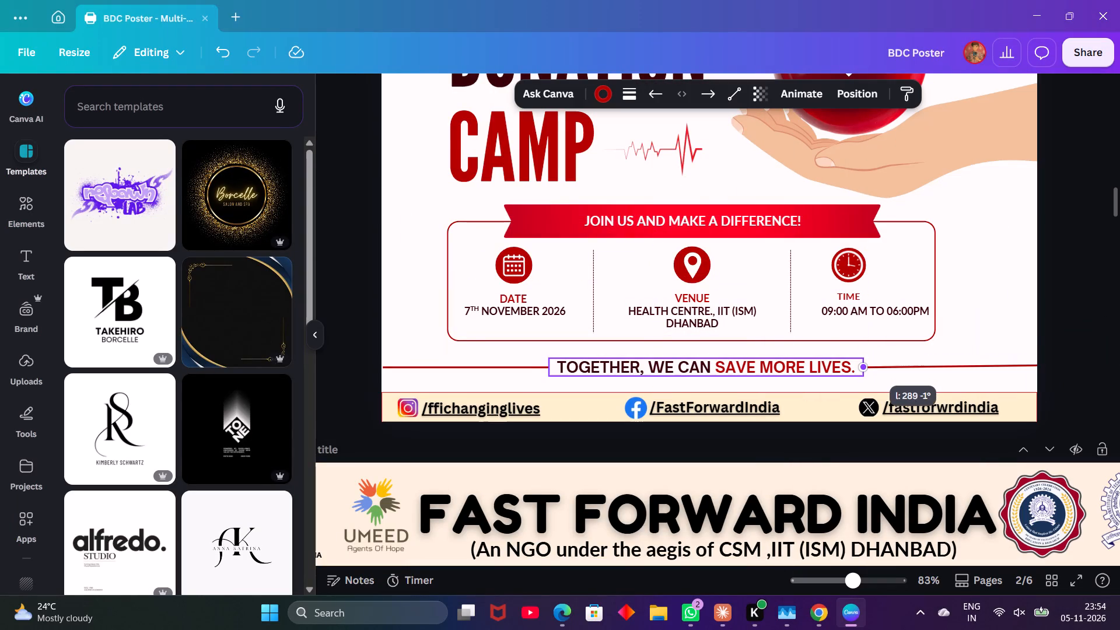
pyautogui.moveTo(867, 360); pyautogui.dragTo(861, 364)
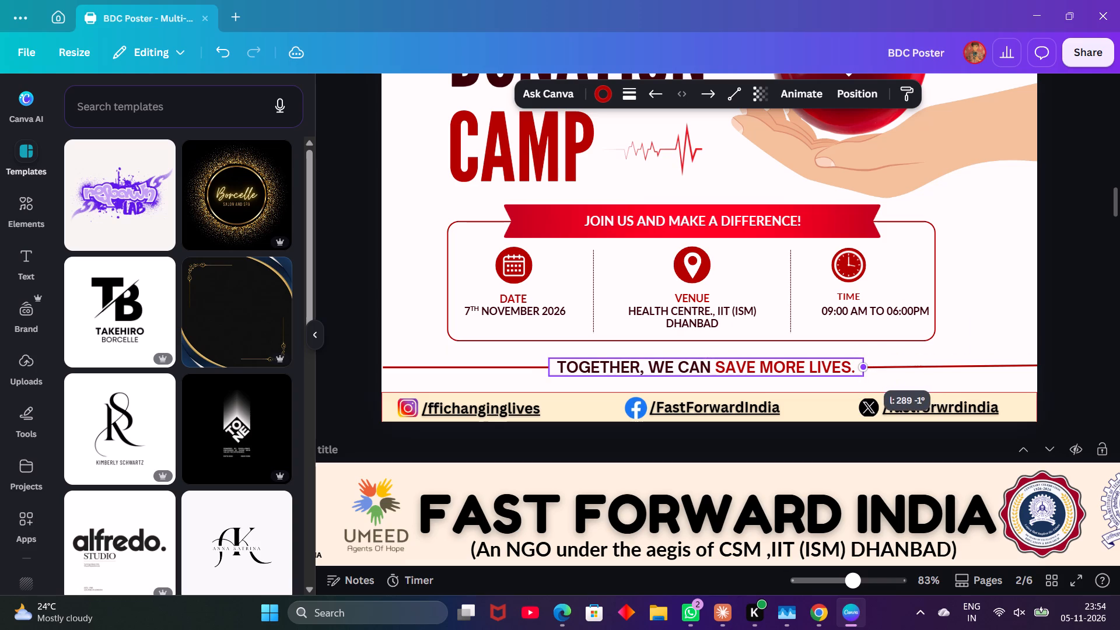
pyautogui.moveTo(861, 364); pyautogui.dragTo(860, 362)
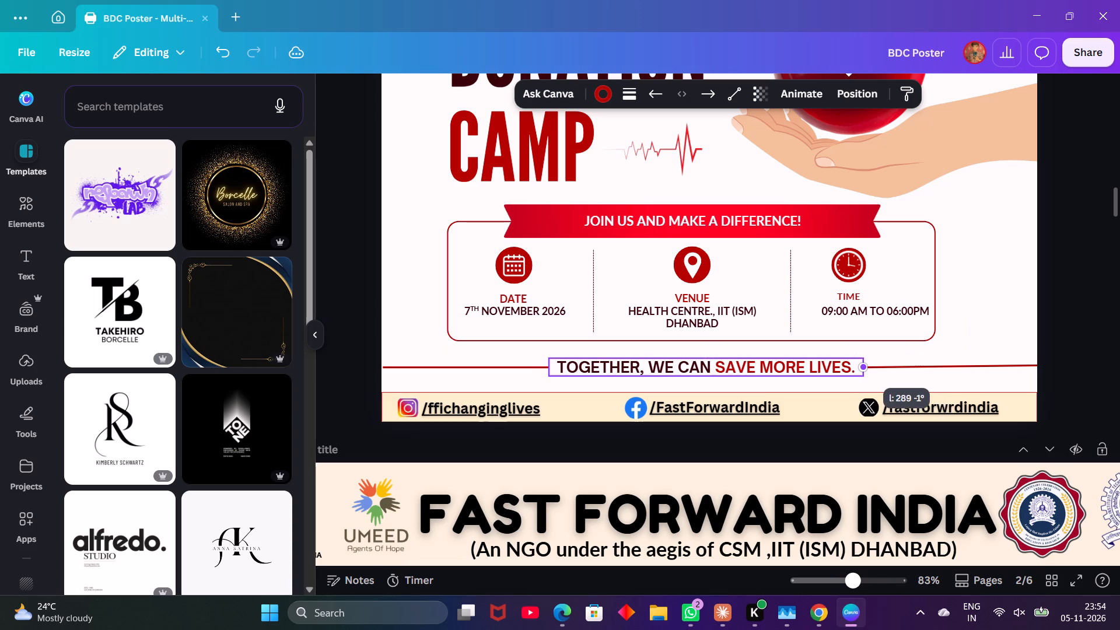
pyautogui.moveTo(860, 362); pyautogui.dragTo(862, 359)
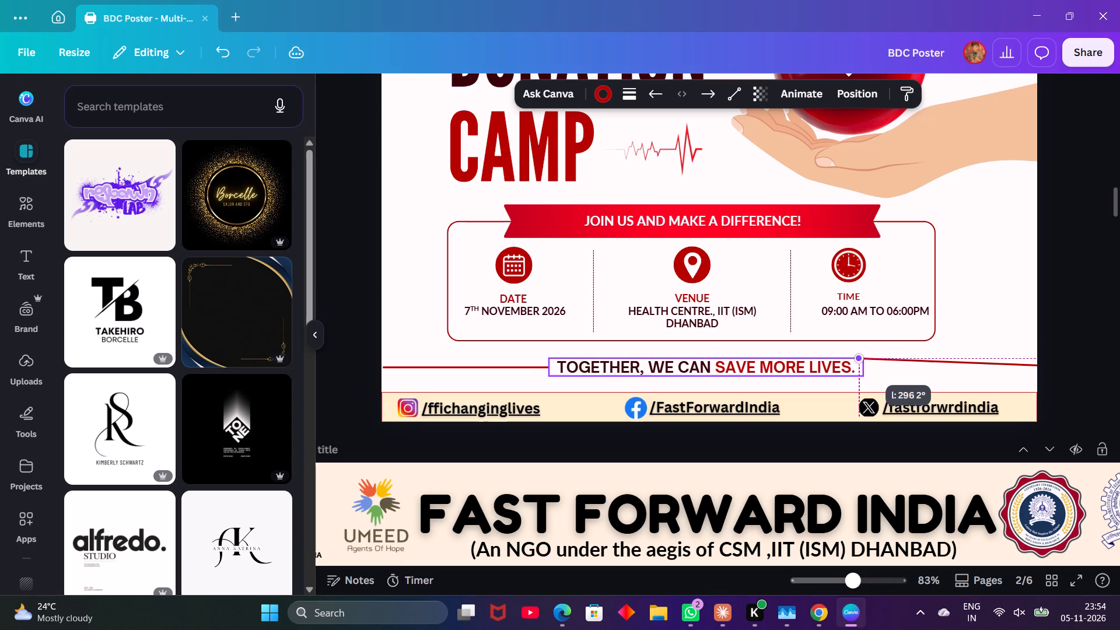
pyautogui.moveTo(862, 359); pyautogui.dragTo(892, 366)
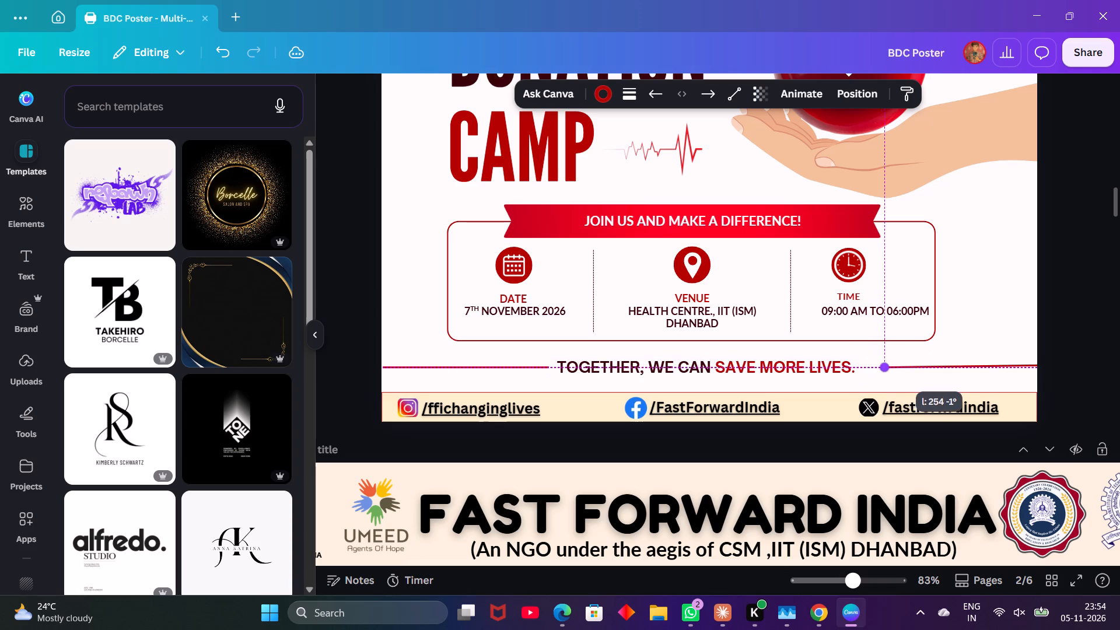
pyautogui.moveTo(892, 366); pyautogui.dragTo(947, 367)
pyautogui.click(1039, 365)
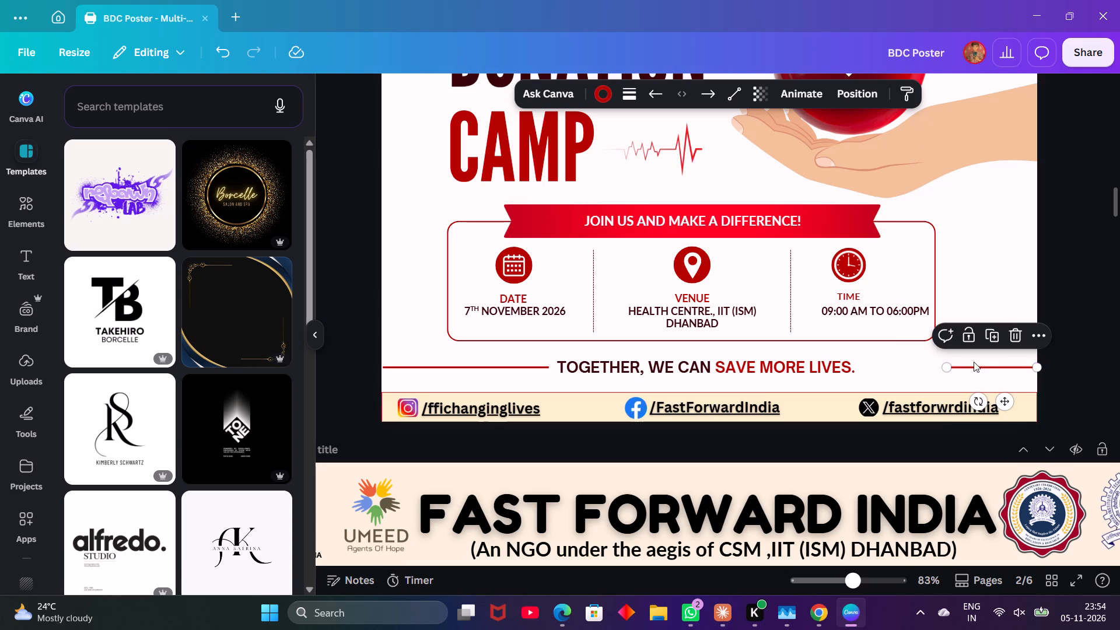
pyautogui.moveTo(947, 366); pyautogui.dragTo(870, 367)
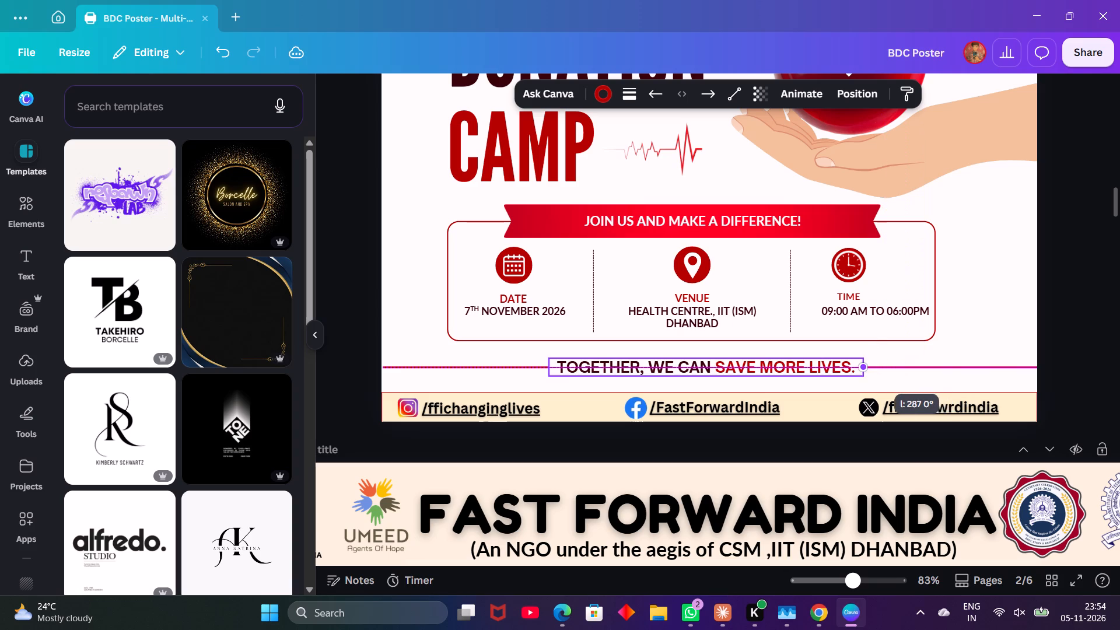
pyautogui.moveTo(870, 367); pyautogui.dragTo(864, 367)
pyautogui.click(1094, 334)
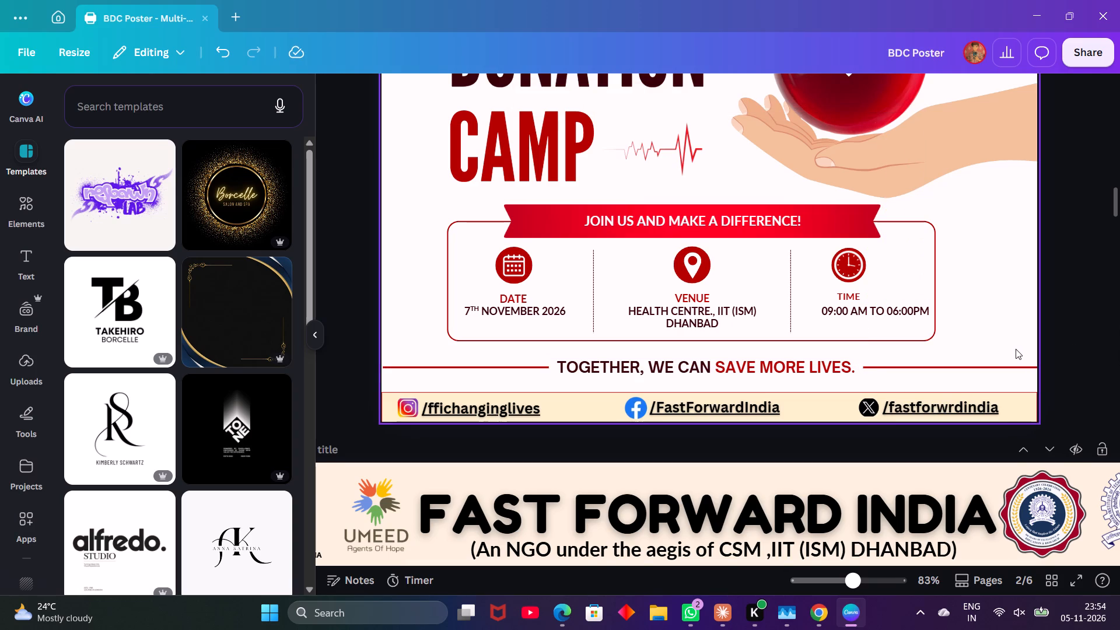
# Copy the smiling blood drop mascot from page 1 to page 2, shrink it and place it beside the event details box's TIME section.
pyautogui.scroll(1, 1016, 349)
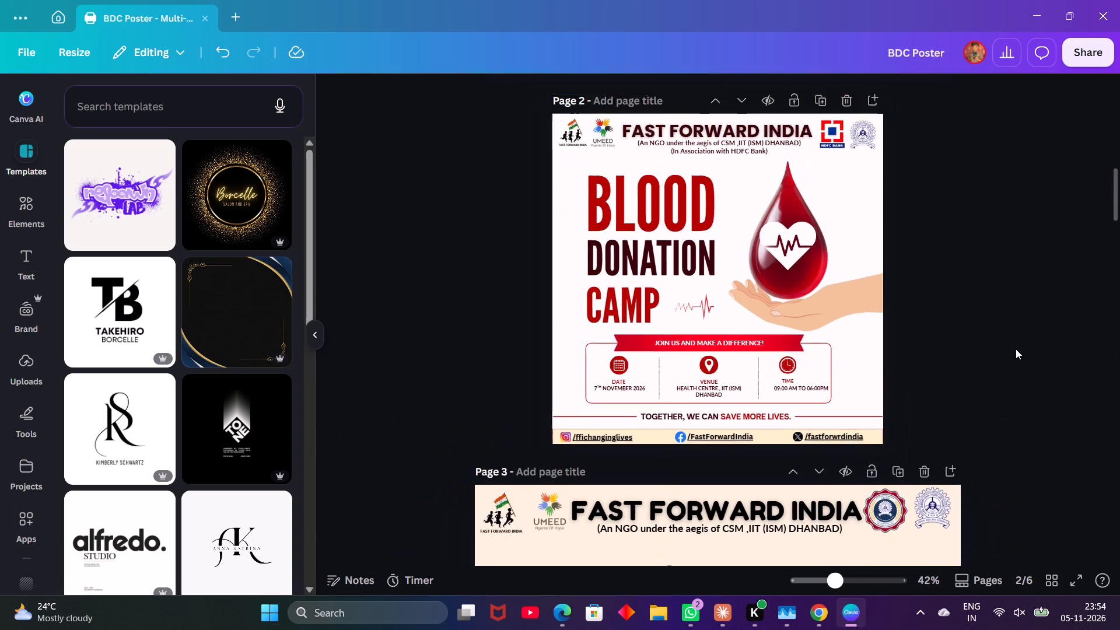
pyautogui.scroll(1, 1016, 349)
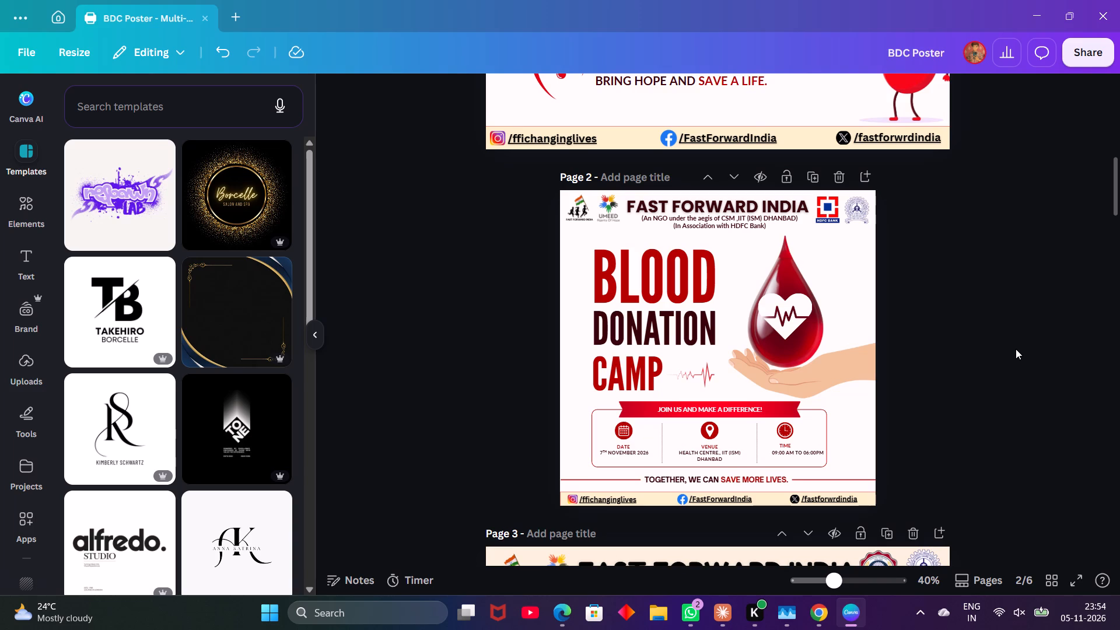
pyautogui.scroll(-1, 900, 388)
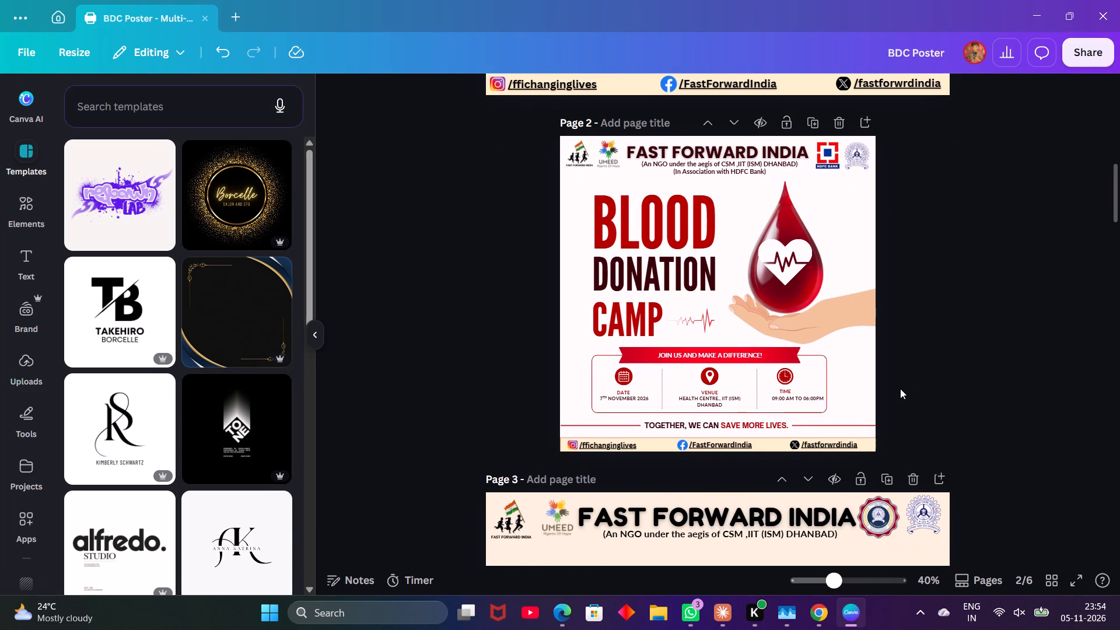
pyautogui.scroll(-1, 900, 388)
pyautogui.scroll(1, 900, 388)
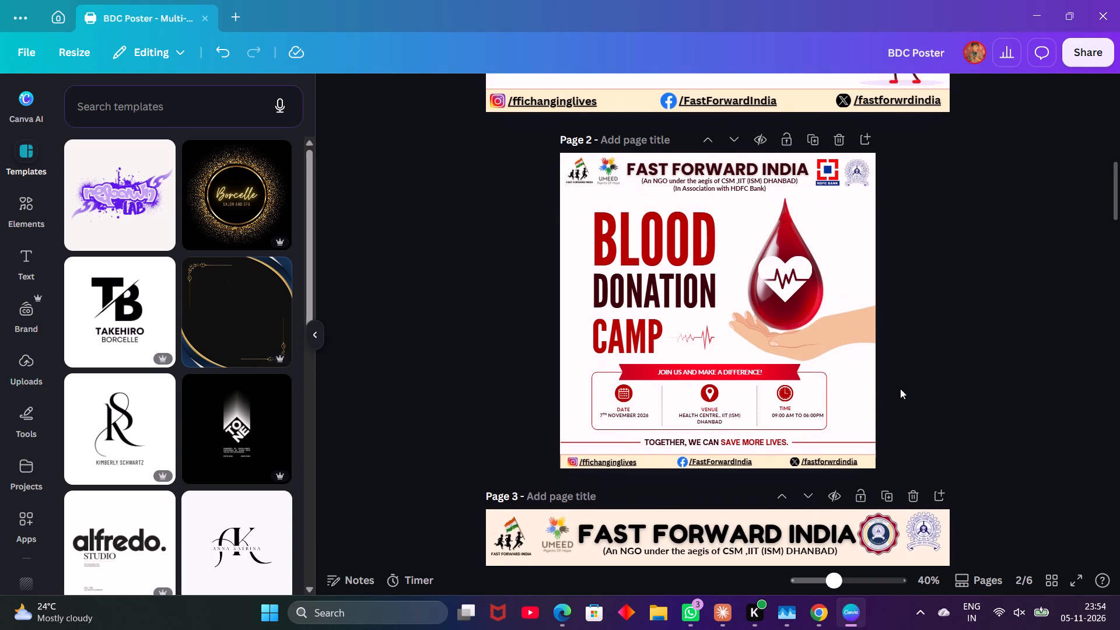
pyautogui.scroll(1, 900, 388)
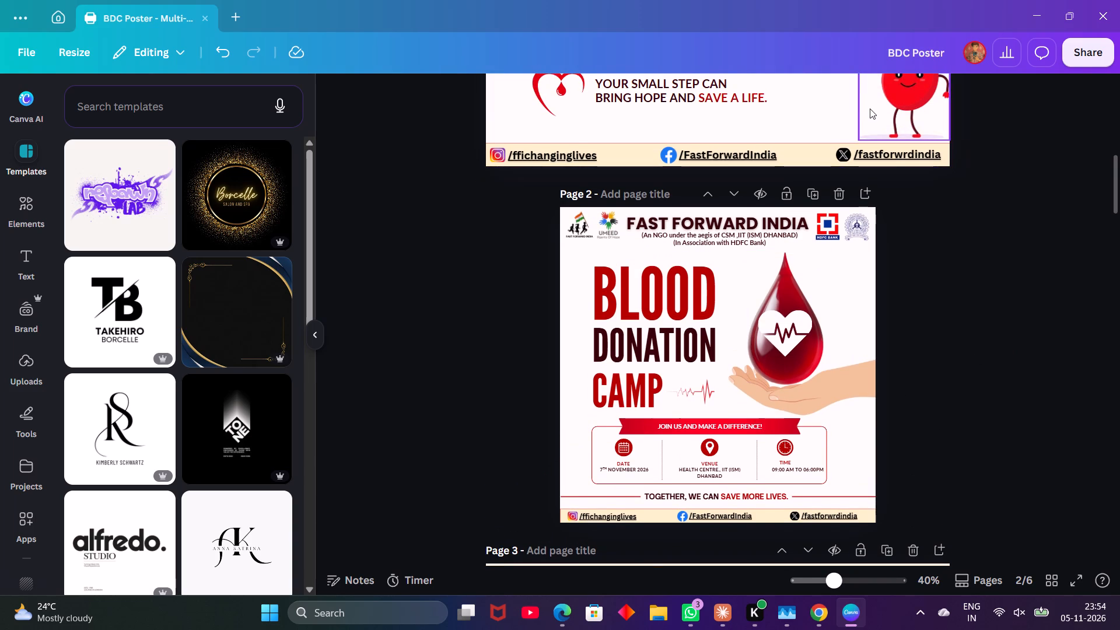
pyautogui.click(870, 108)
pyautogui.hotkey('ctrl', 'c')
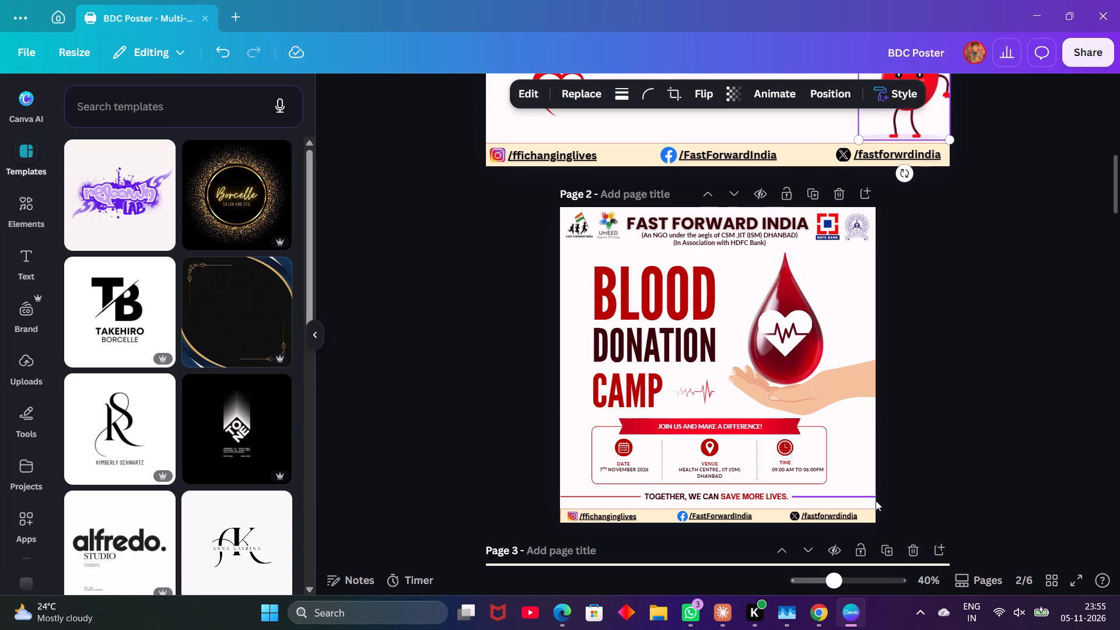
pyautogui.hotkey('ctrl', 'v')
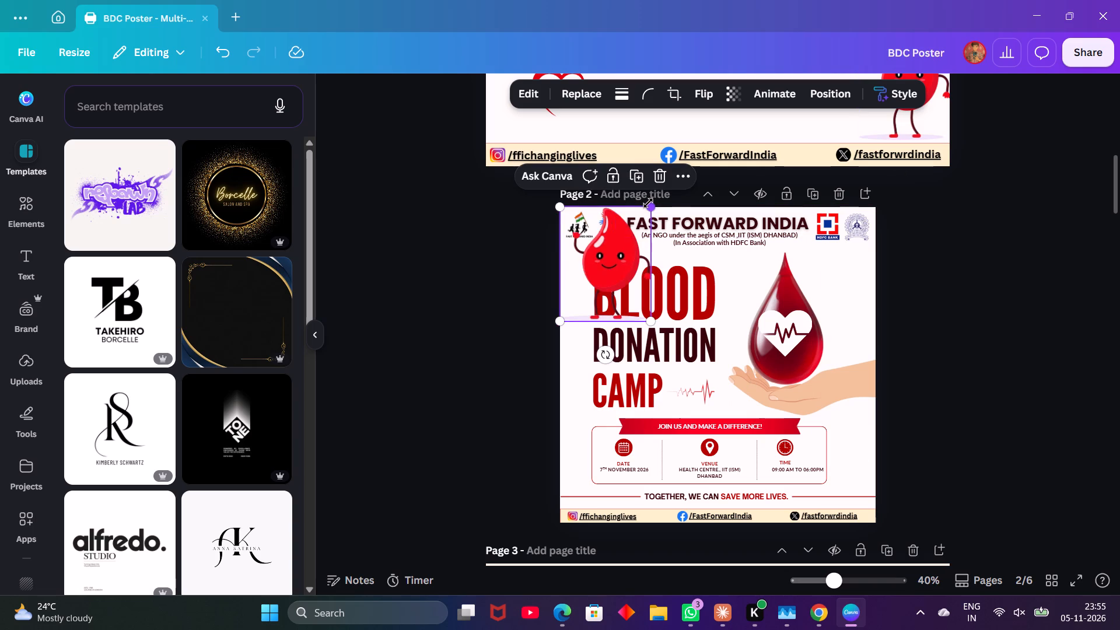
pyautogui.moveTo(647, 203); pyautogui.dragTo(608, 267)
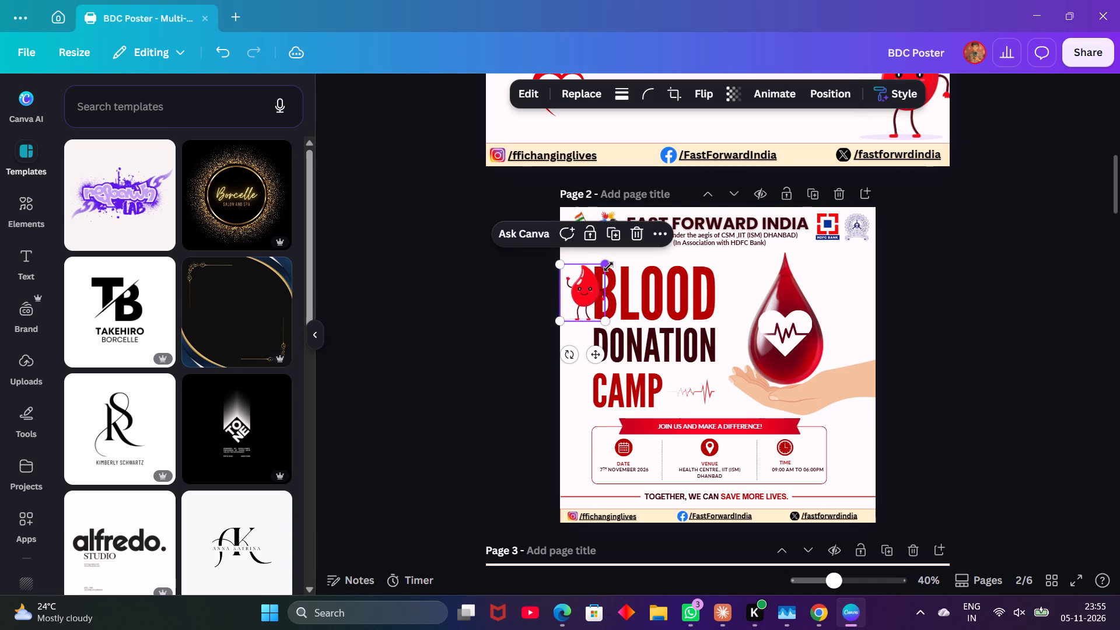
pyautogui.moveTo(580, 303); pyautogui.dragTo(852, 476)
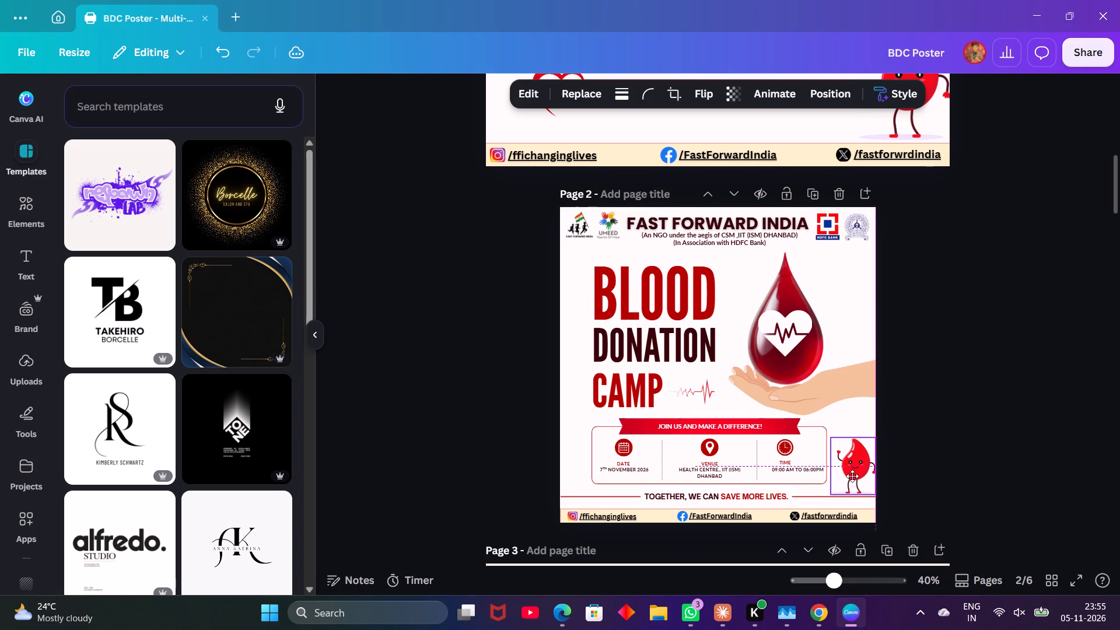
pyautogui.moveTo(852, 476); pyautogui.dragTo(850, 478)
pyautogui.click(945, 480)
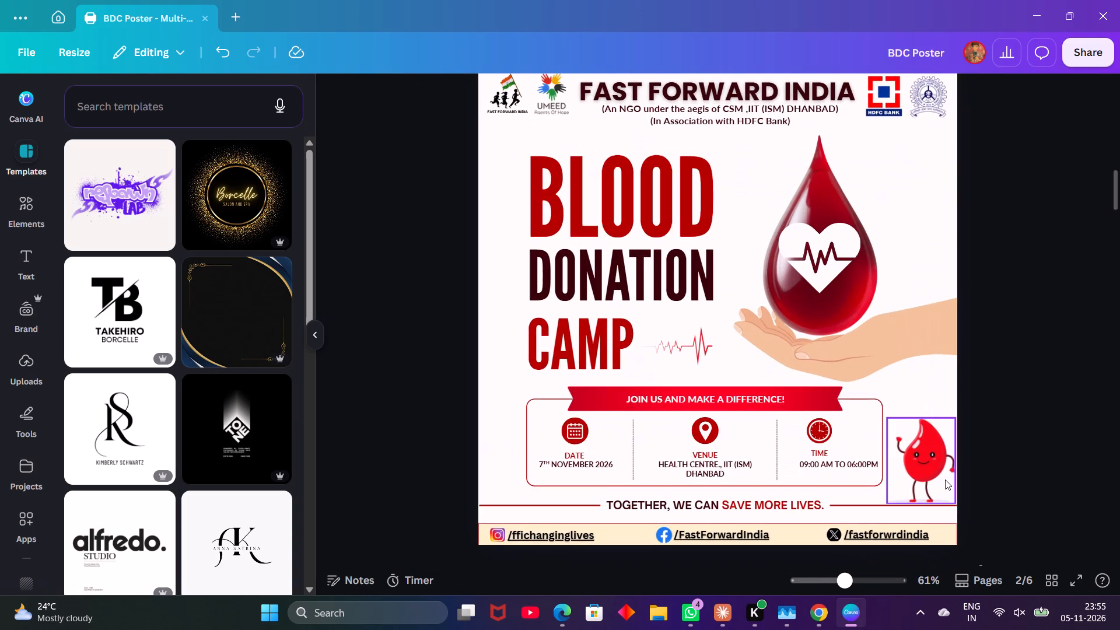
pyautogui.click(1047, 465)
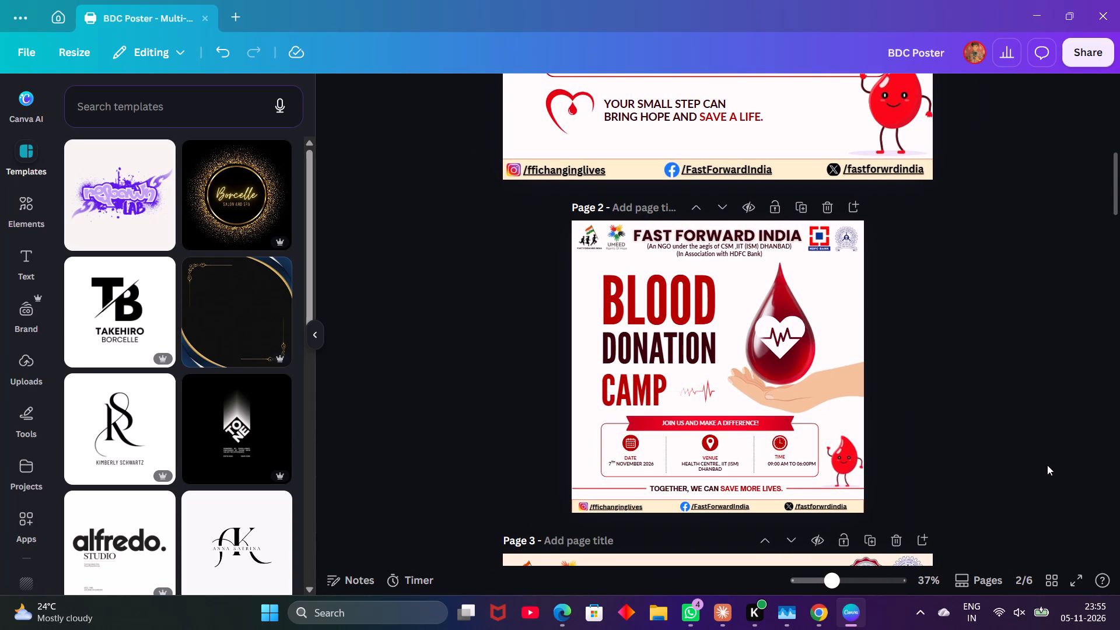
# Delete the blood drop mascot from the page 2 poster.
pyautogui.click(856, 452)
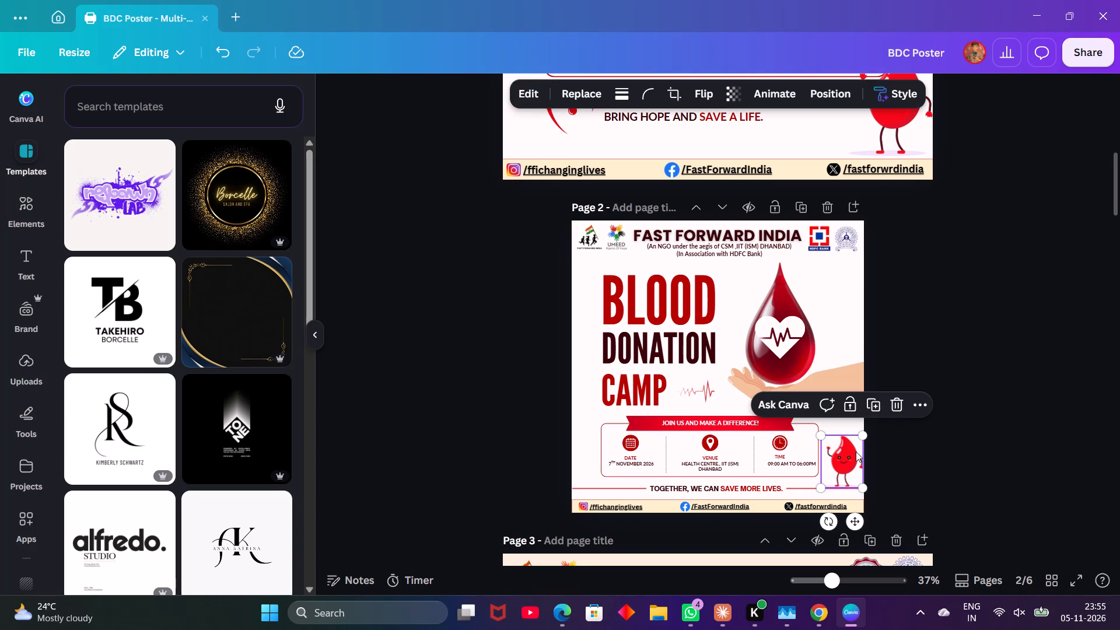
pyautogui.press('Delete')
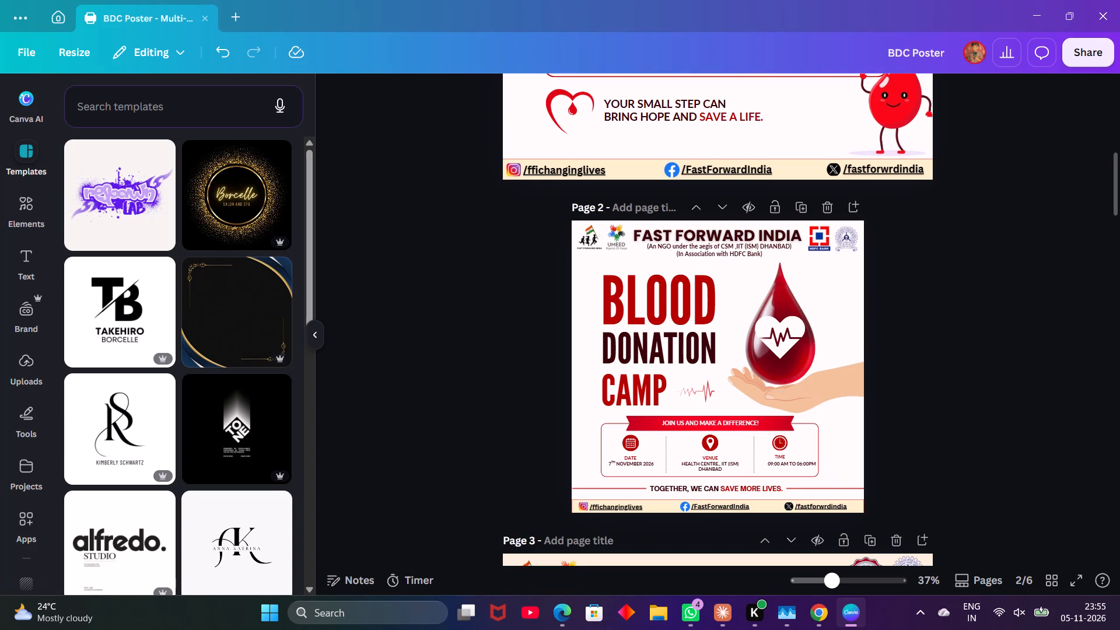
# Copy the curved red line with the heart loop from the "BE SOMEONE'S LIFELINE" poster on page 4.
pyautogui.scroll(-2, 856, 452)
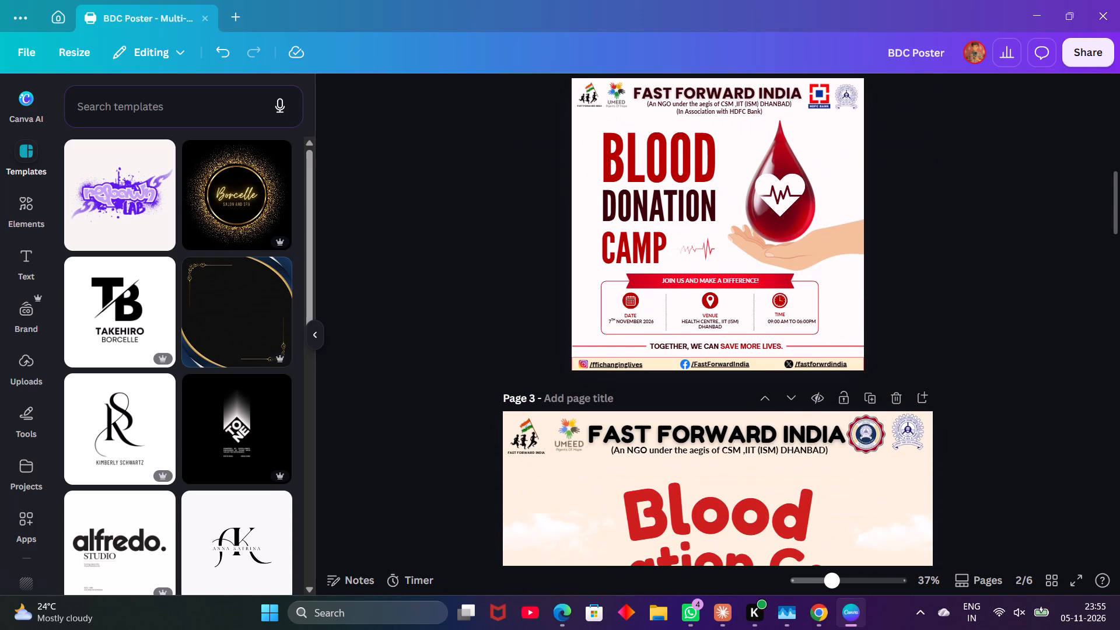
pyautogui.scroll(-8, 856, 452)
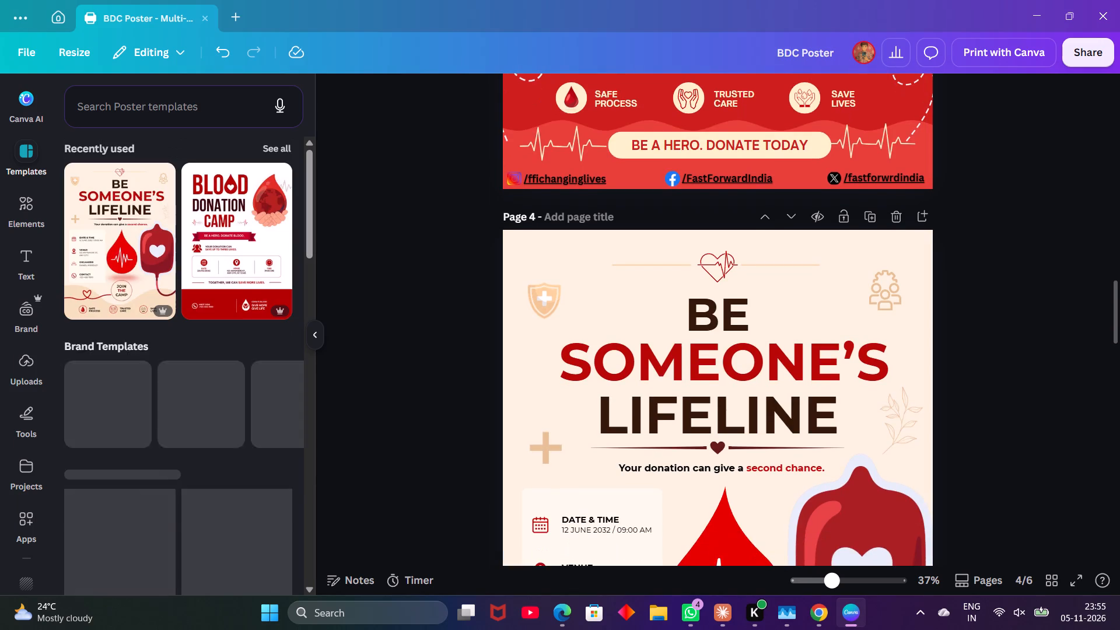
pyautogui.scroll(-4, 856, 452)
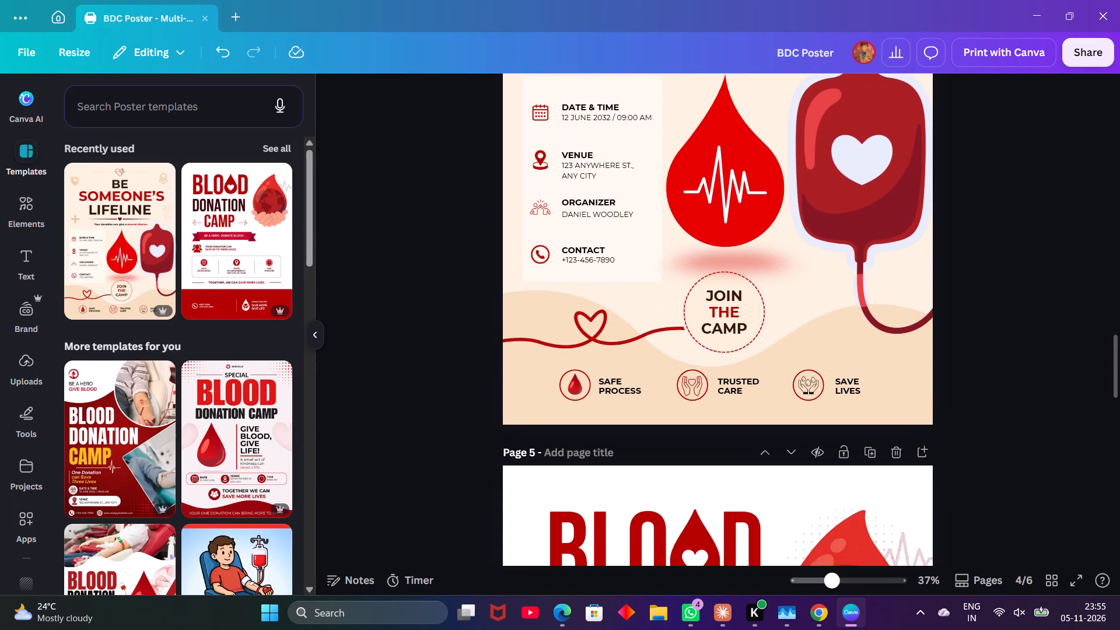
pyautogui.scroll(-1, 856, 452)
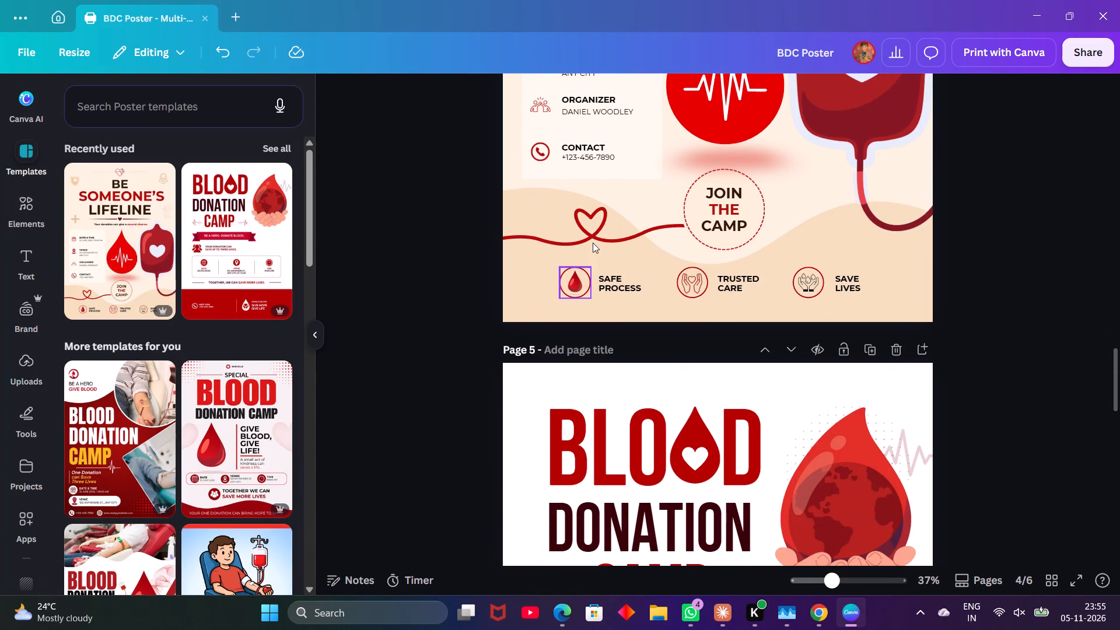
pyautogui.click(594, 241)
pyautogui.hotkey('ctrl', 'c')
# Delete the straight red line in front of "TOGETHER" in the page 2 tagline.
pyautogui.scroll(1, 594, 241)
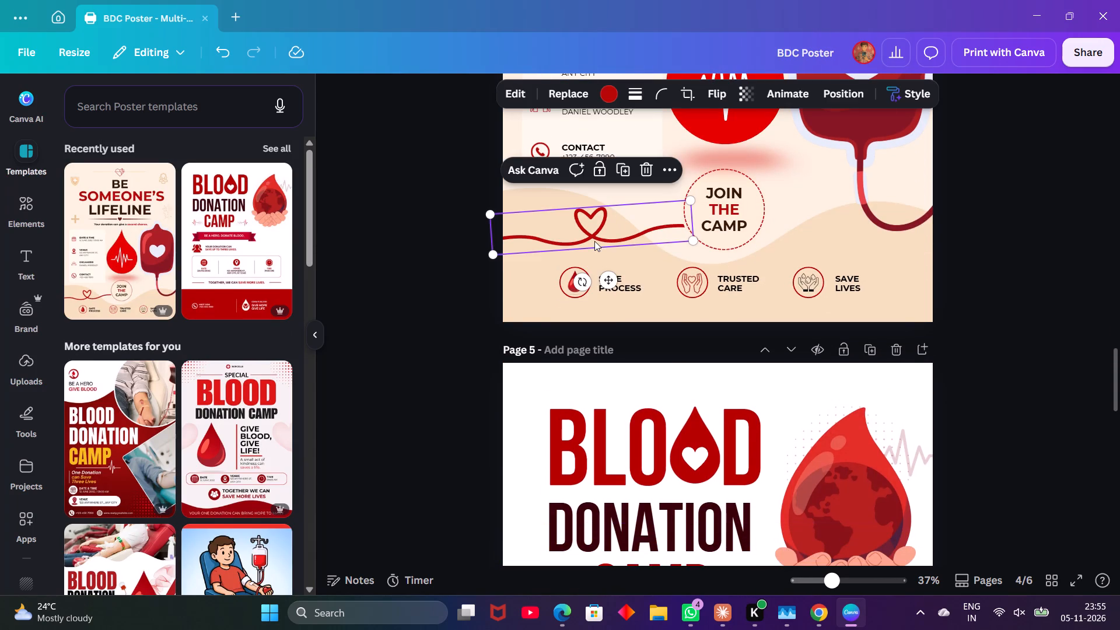
pyautogui.scroll(10, 594, 241)
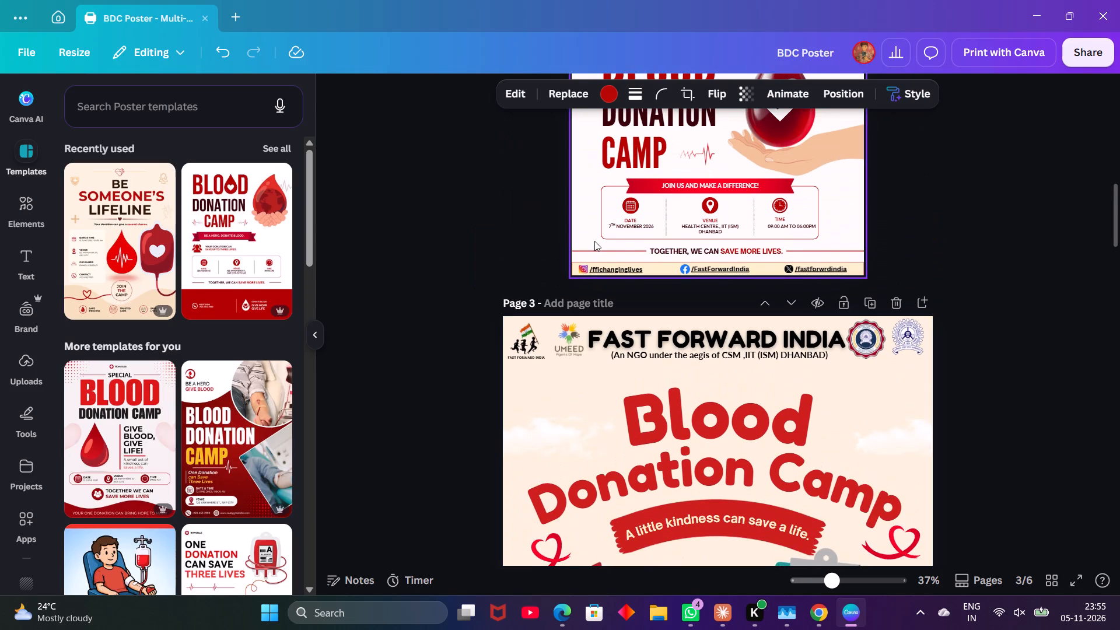
pyautogui.click(598, 246)
pyautogui.press('Delete')
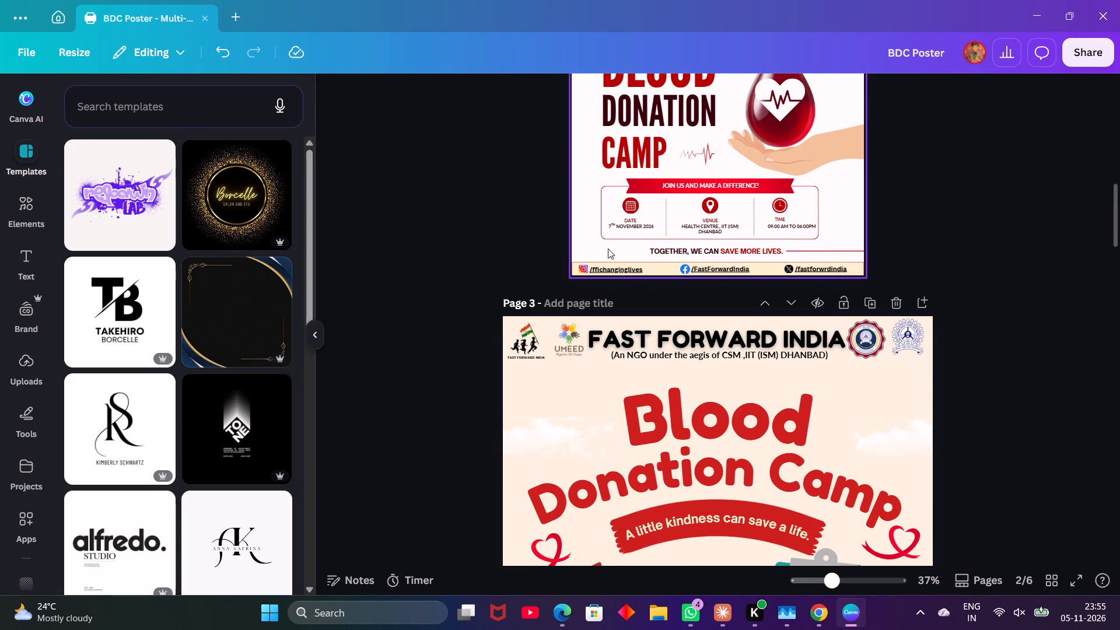
# Paste the heart-loop line onto page 2, scale it to about half size and place it just before "TOGETHER".
pyautogui.hotkey('ctrl', 'v')
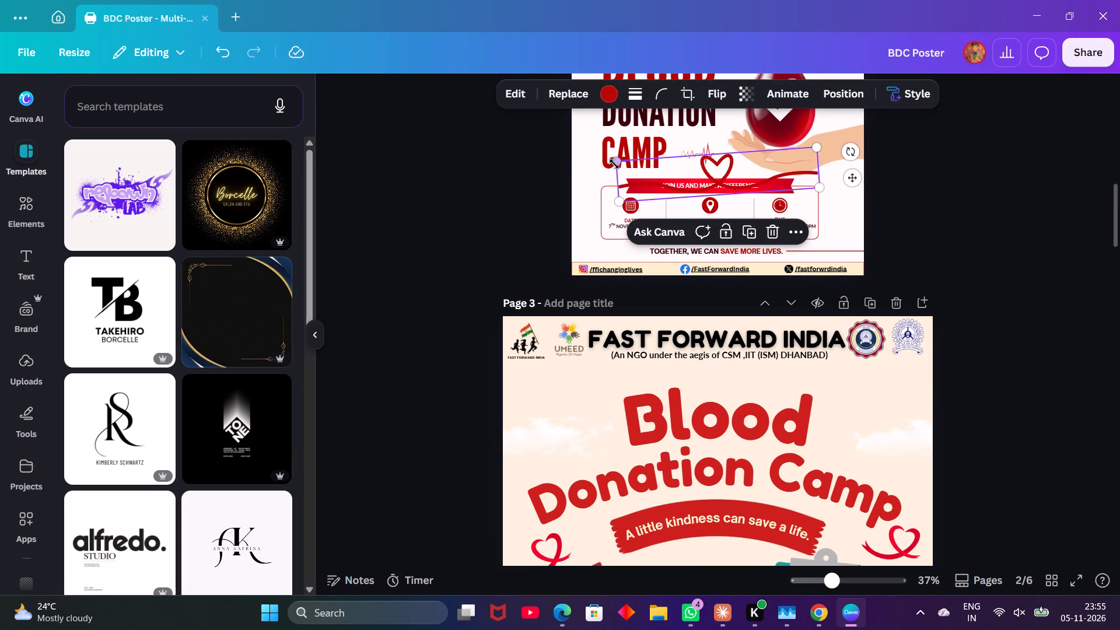
pyautogui.moveTo(616, 160); pyautogui.dragTo(712, 202)
pyautogui.moveTo(759, 186); pyautogui.dragTo(598, 255)
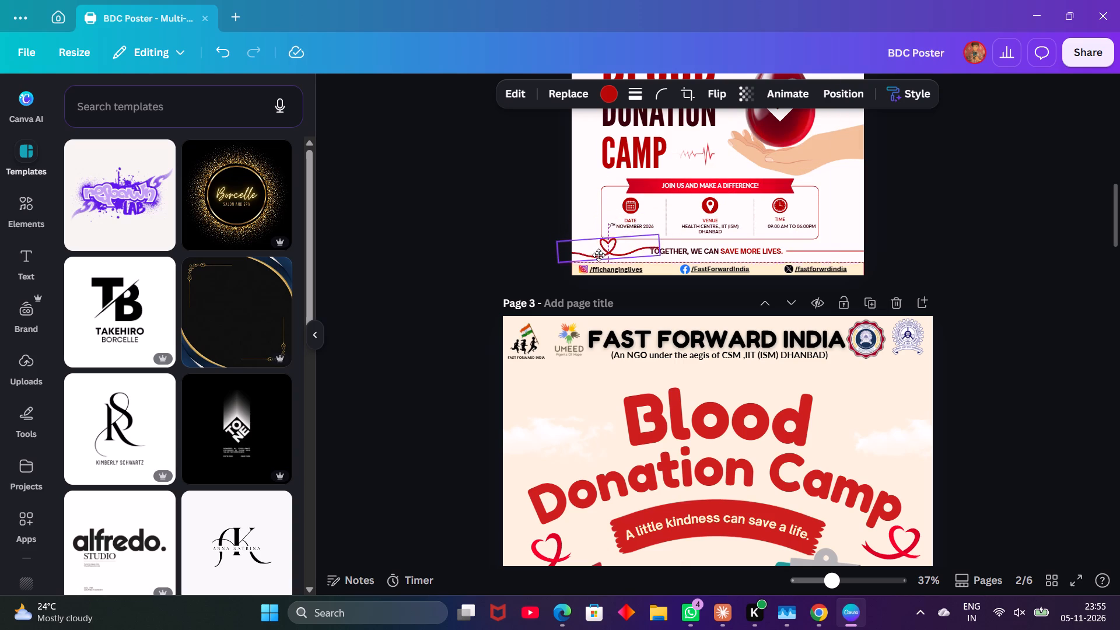
pyautogui.moveTo(598, 255); pyautogui.dragTo(588, 256)
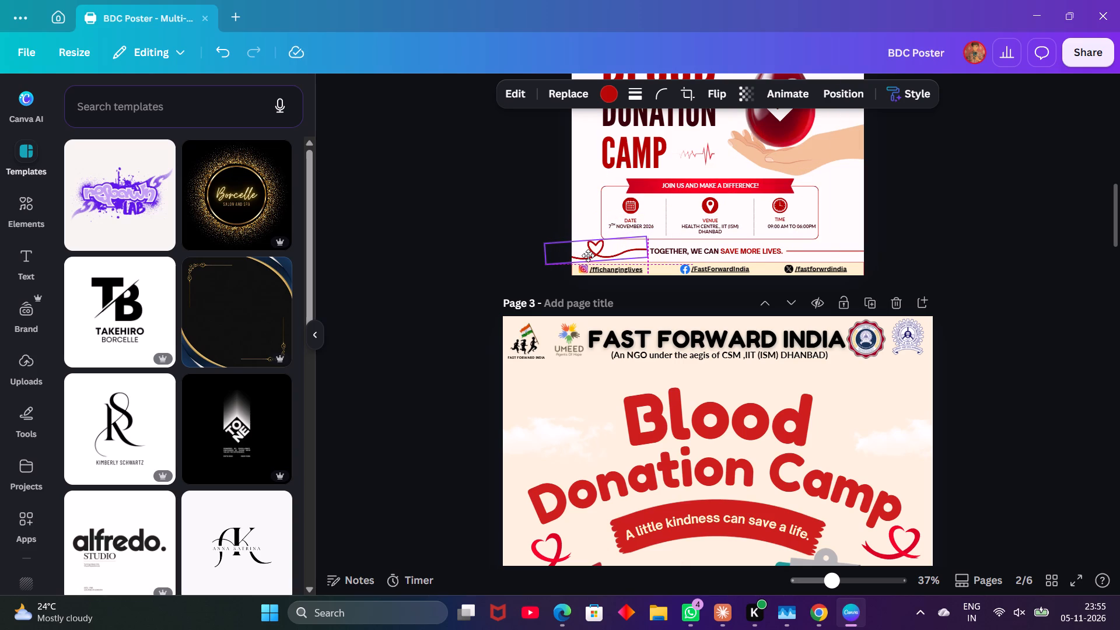
pyautogui.moveTo(588, 256); pyautogui.dragTo(589, 256)
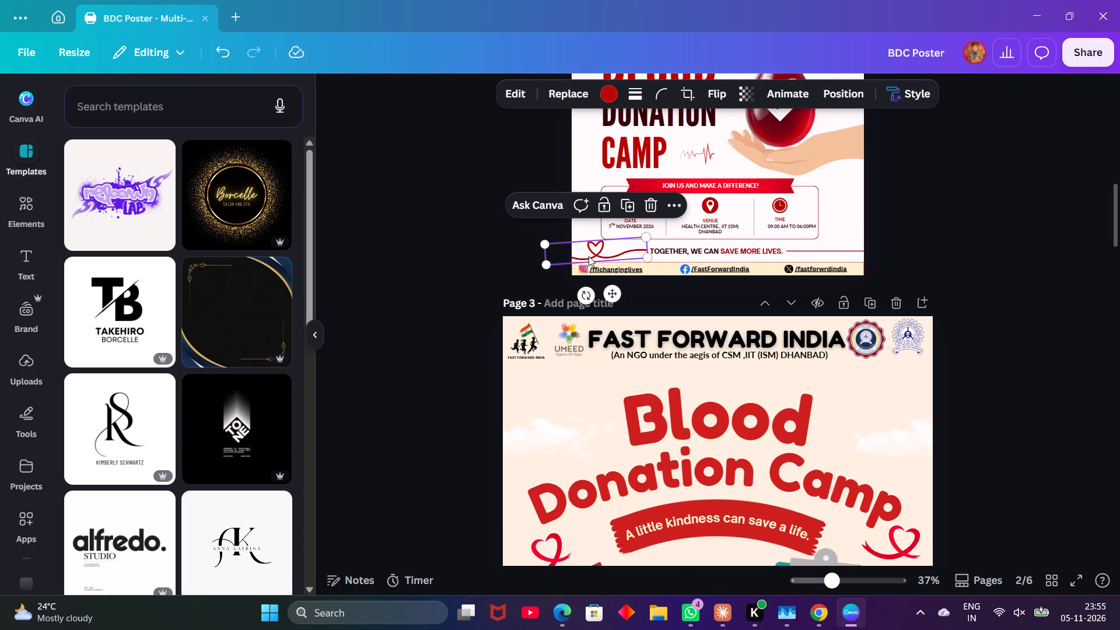
pyautogui.click(914, 201)
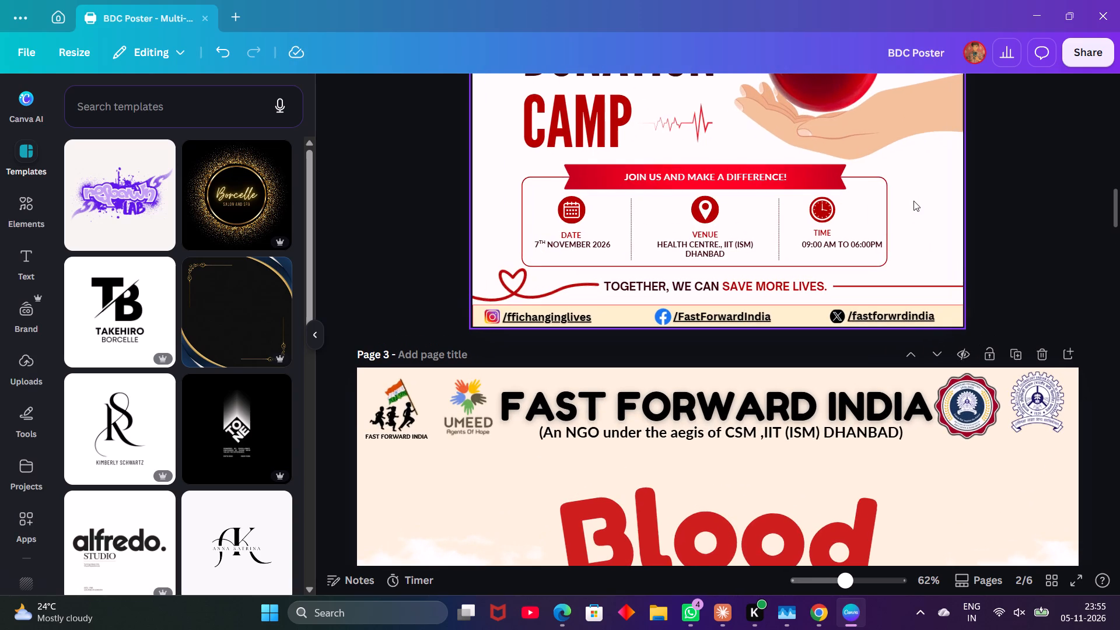
# Copy the heart-loop line in front of "TOGETHER" in the page 2 tagline.
pyautogui.click(551, 281)
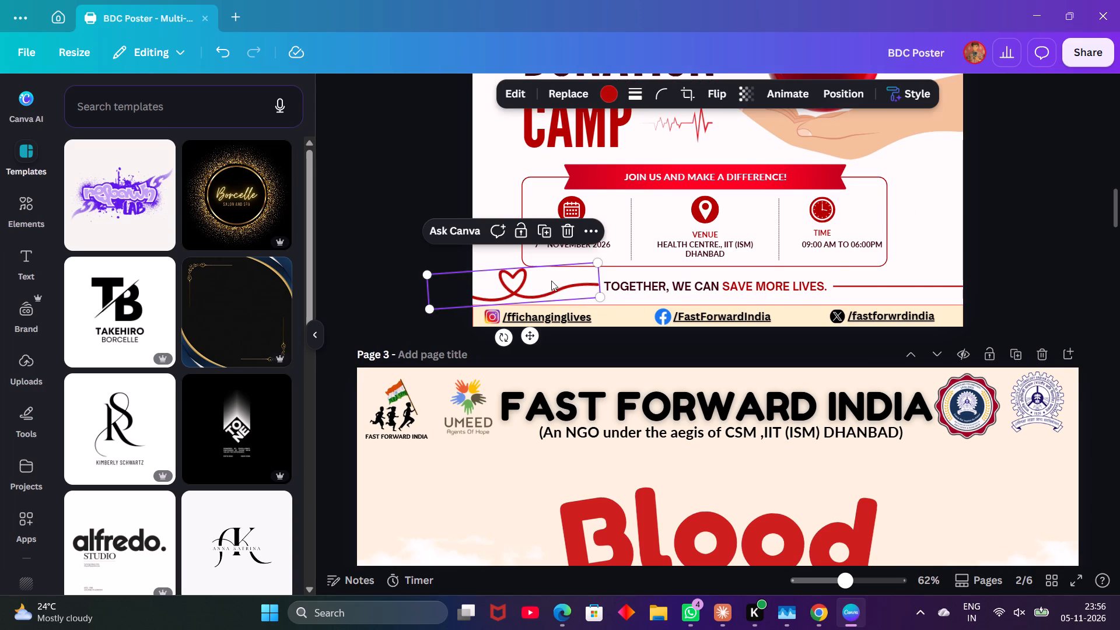
pyautogui.hotkey('ctrl', 'c')
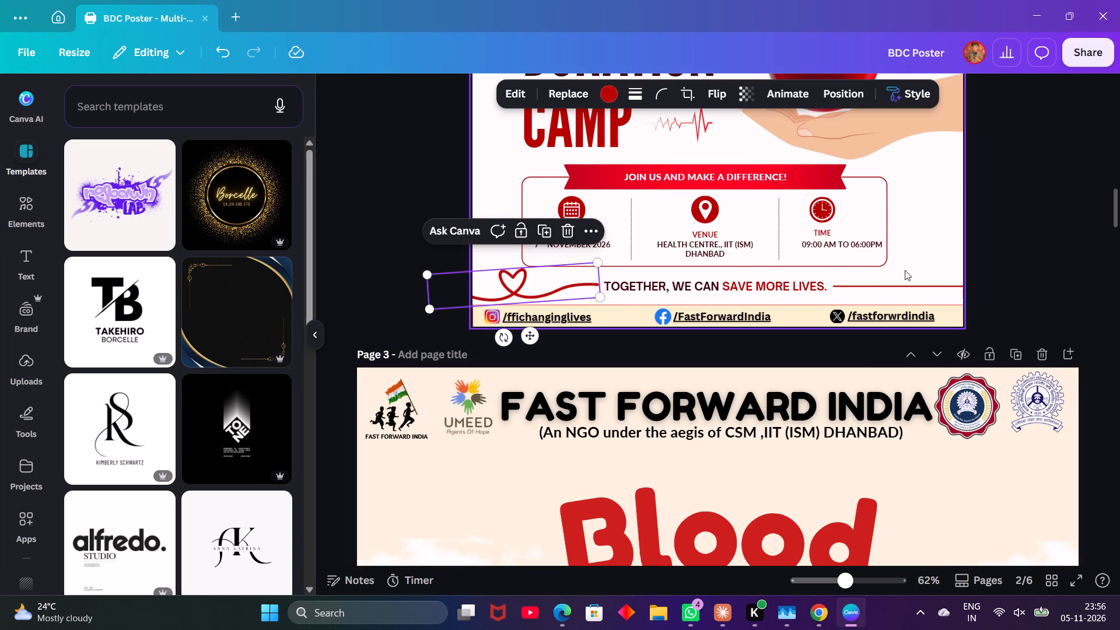
# Delete the straight red line that follows "SAVE MORE LIVES." in the page 2 tagline.
pyautogui.click(909, 282)
pyautogui.press('Delete')
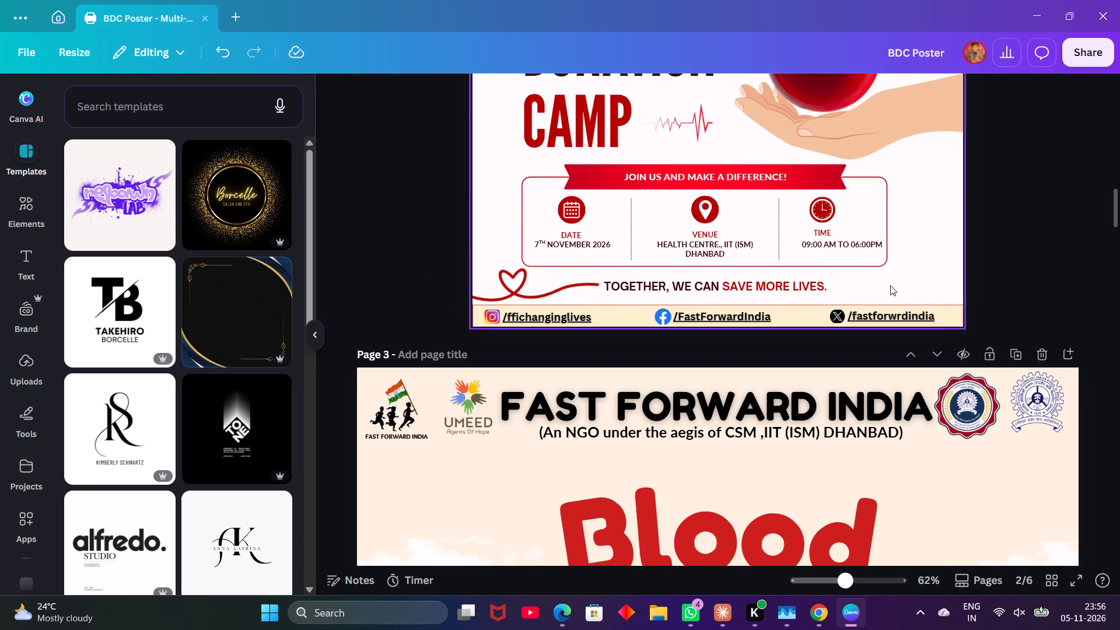
# Paste the heart-loop line on page 2 and place it just after "SAVE MORE LIVES.", running off the poster's edge.
pyautogui.hotkey('ctrl', 'v')
pyautogui.moveTo(568, 282); pyautogui.dragTo(921, 268)
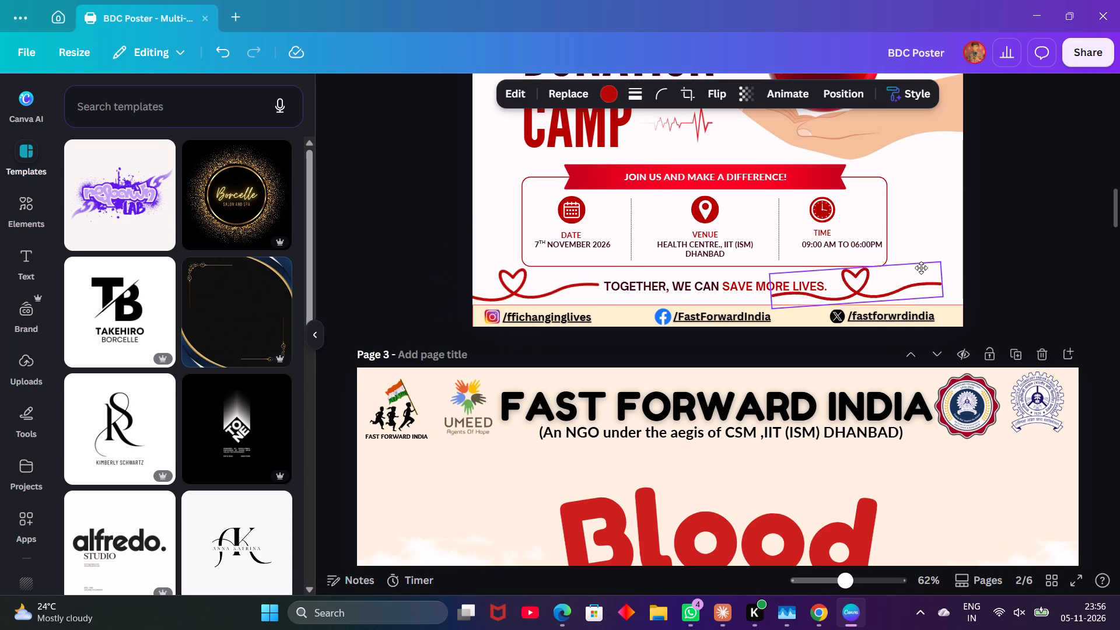
pyautogui.moveTo(921, 268); pyautogui.dragTo(960, 267)
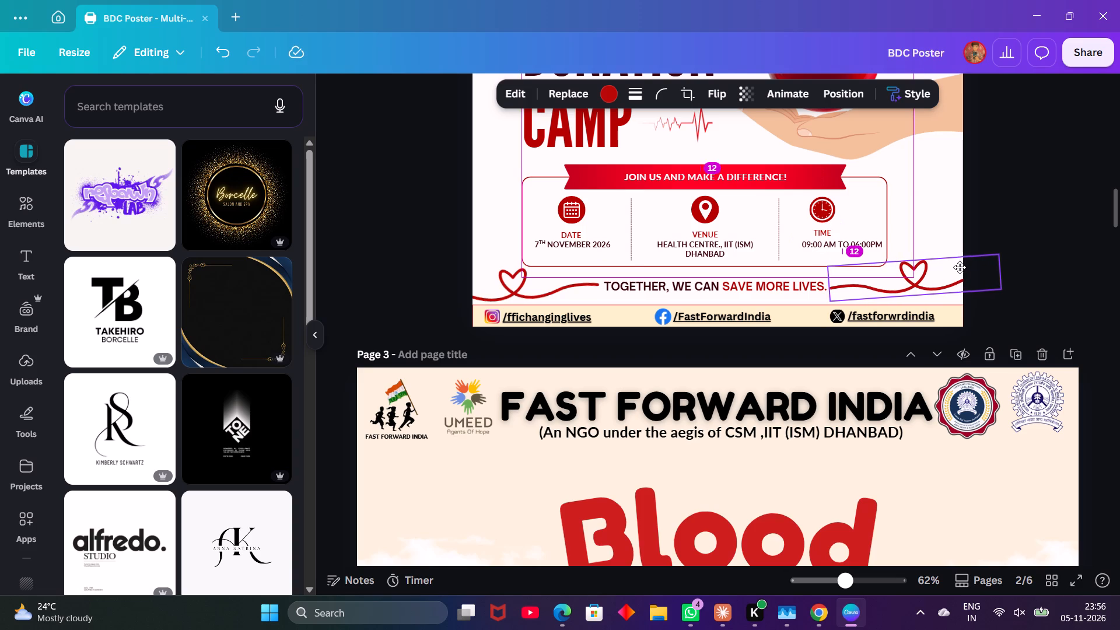
pyautogui.moveTo(960, 267); pyautogui.dragTo(962, 267)
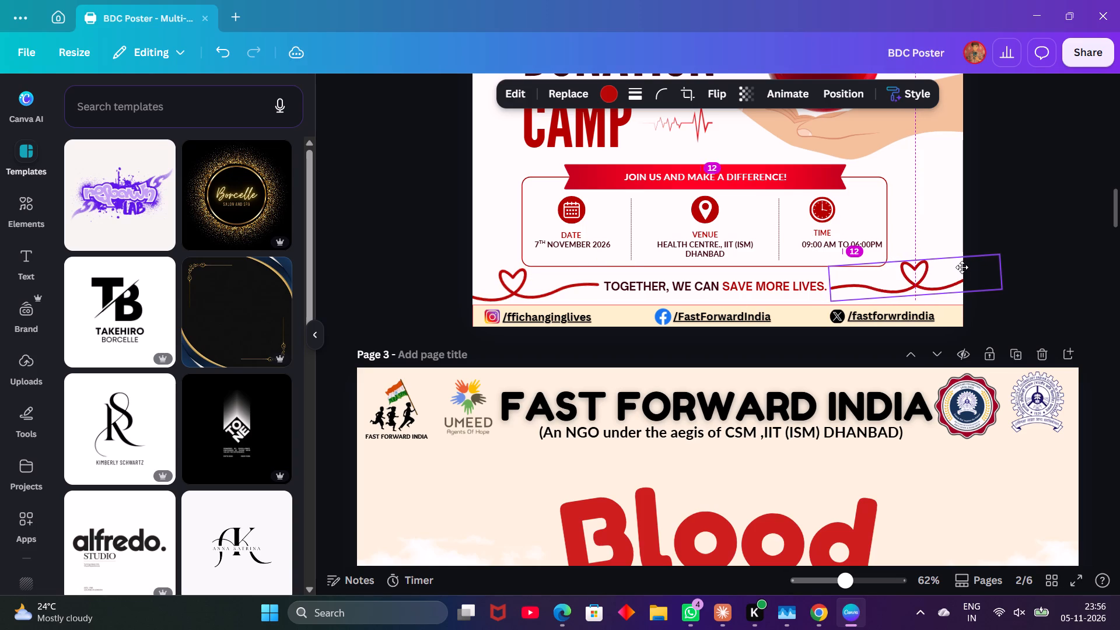
pyautogui.moveTo(962, 267); pyautogui.dragTo(961, 267)
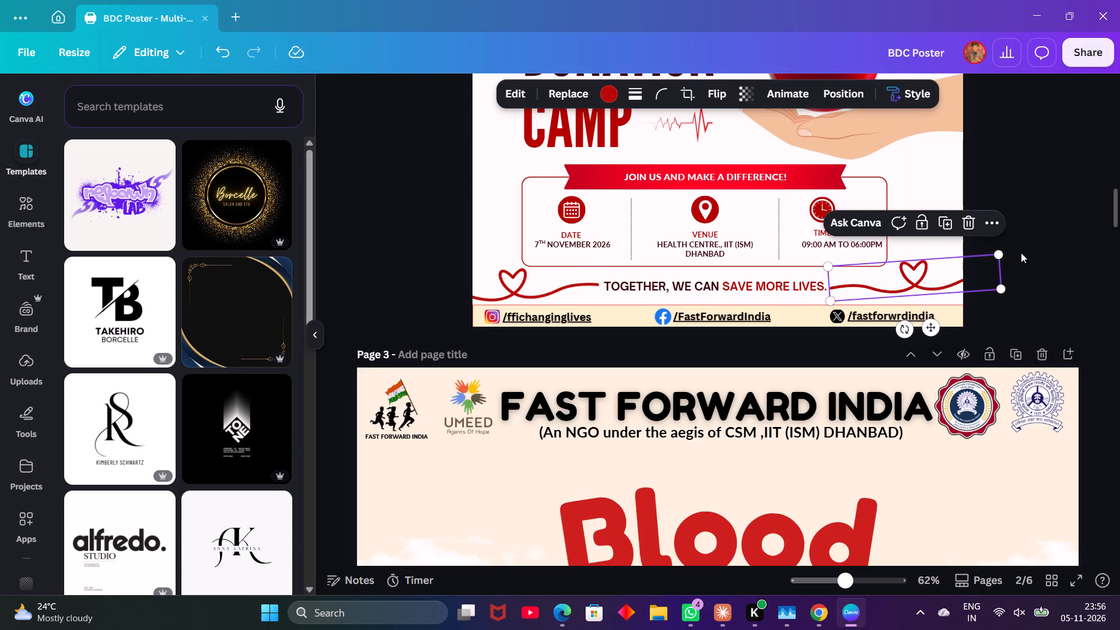
pyautogui.click(1022, 252)
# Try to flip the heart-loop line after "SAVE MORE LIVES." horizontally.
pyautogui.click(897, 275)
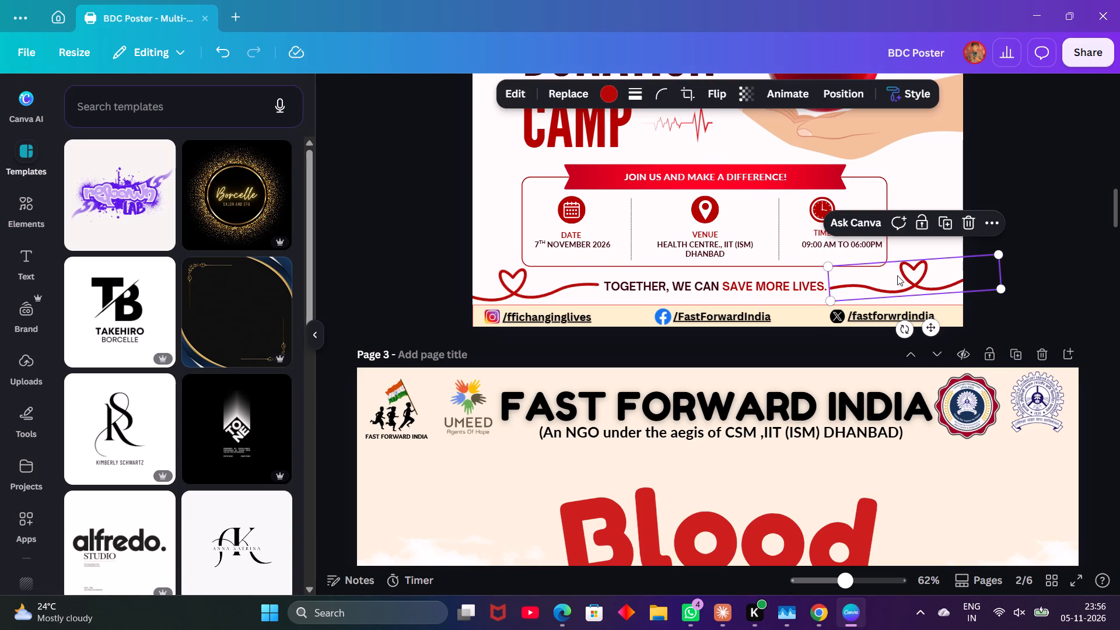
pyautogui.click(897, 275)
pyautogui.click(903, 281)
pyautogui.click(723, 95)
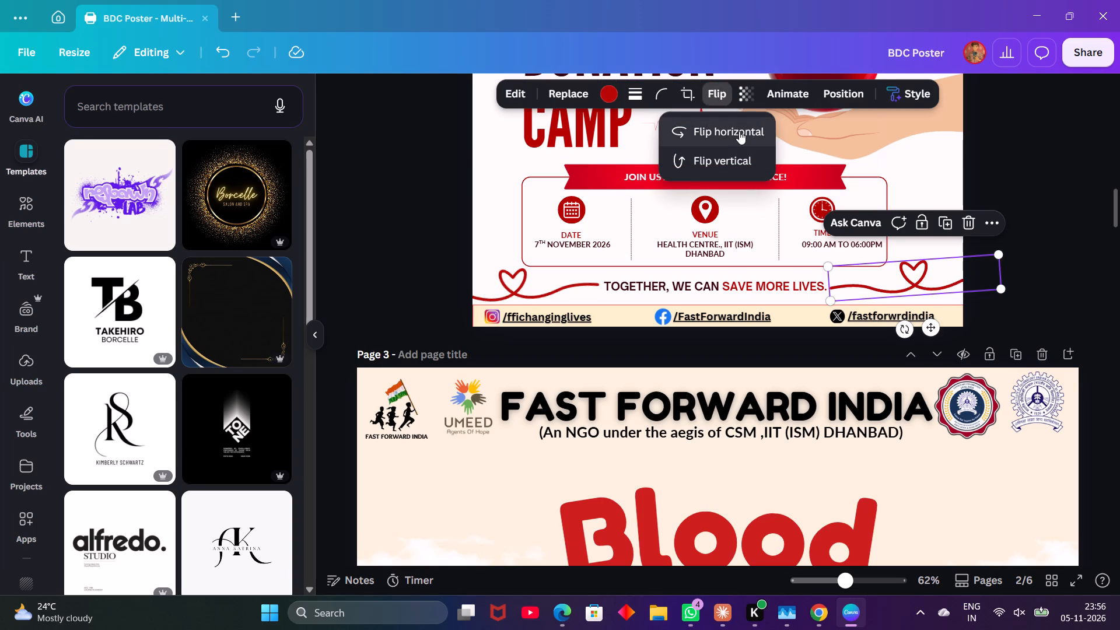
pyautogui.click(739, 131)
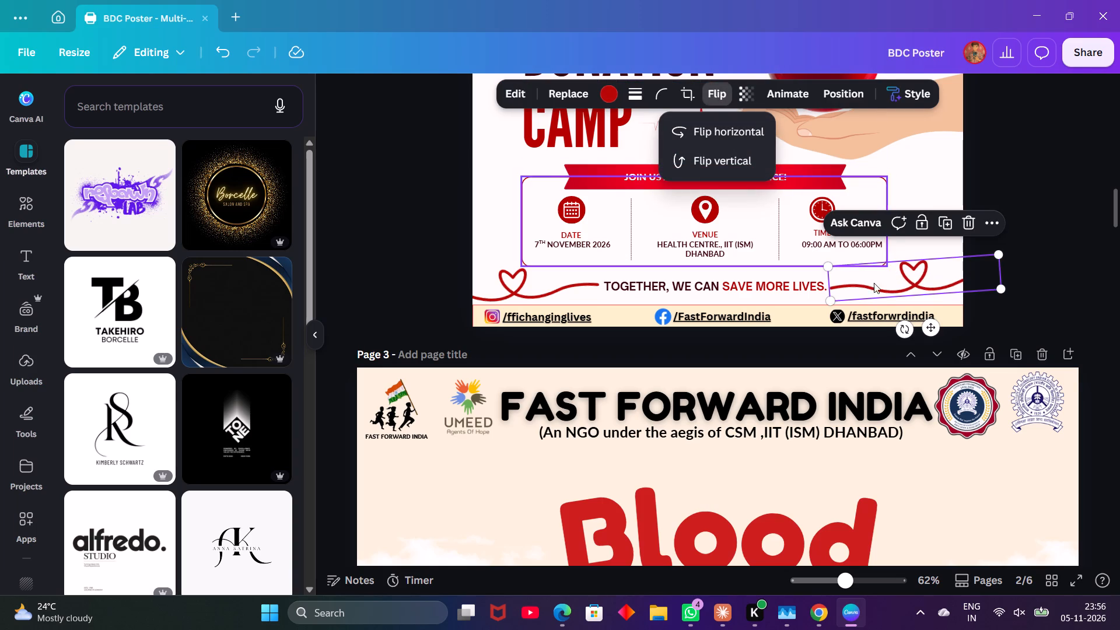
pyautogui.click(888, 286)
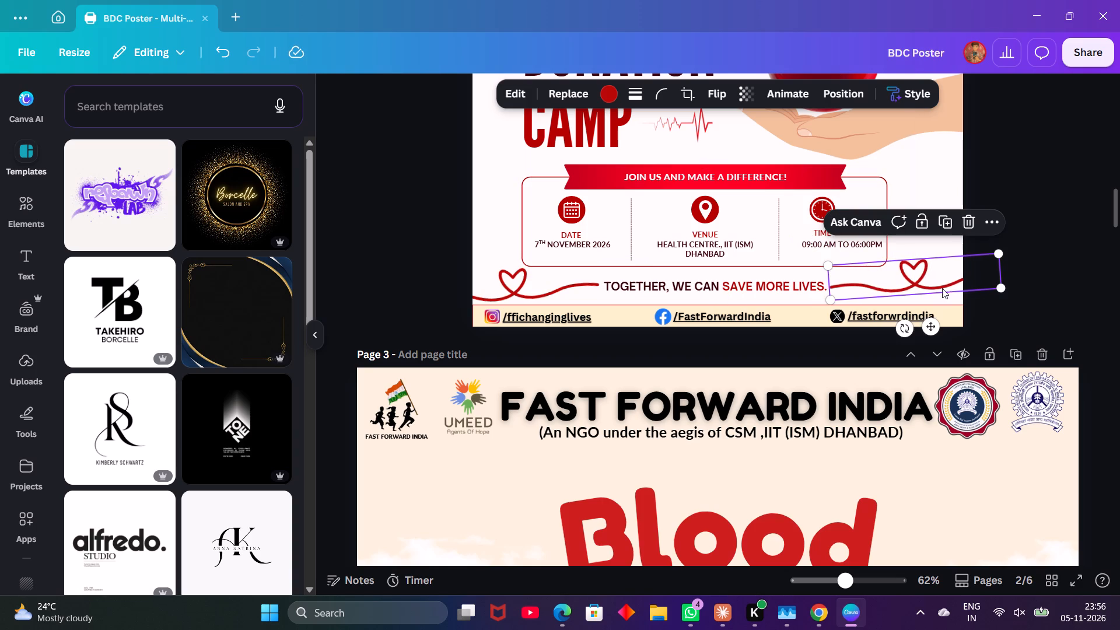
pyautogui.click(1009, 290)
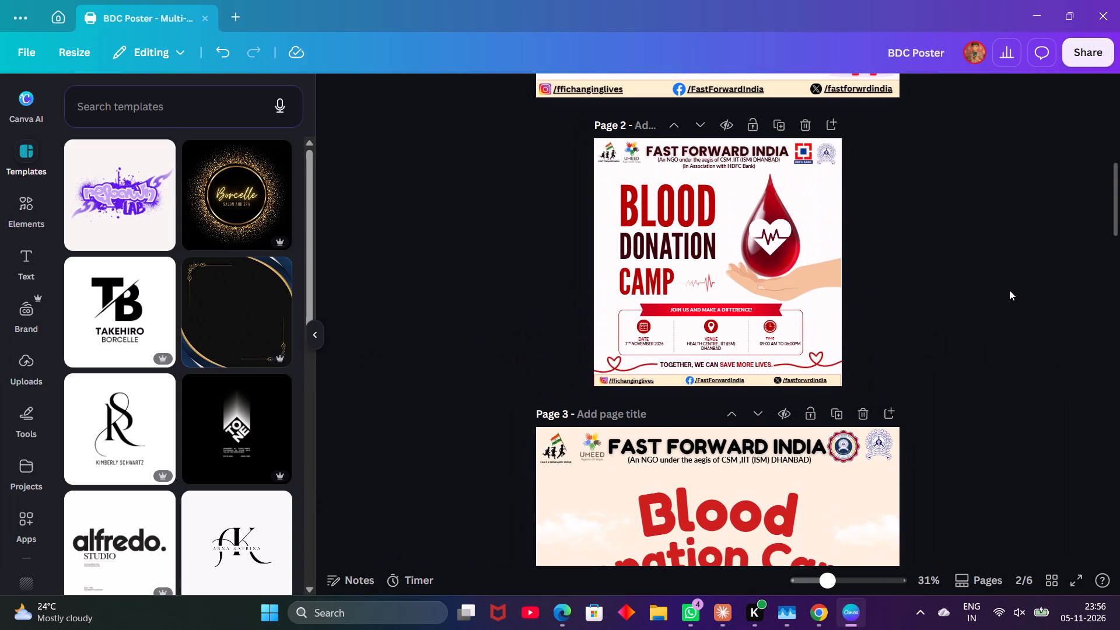
# Look through the design's poster pages and the suggested blood donation poster templates for further ideas.
pyautogui.scroll(-1, 1009, 290)
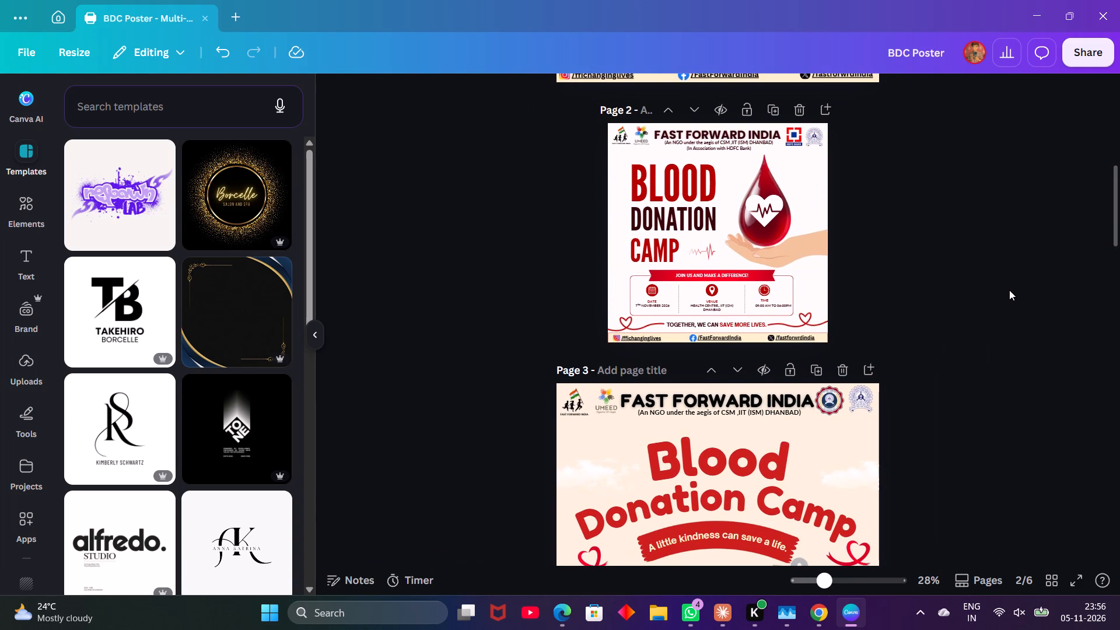
pyautogui.scroll(-1, 1009, 290)
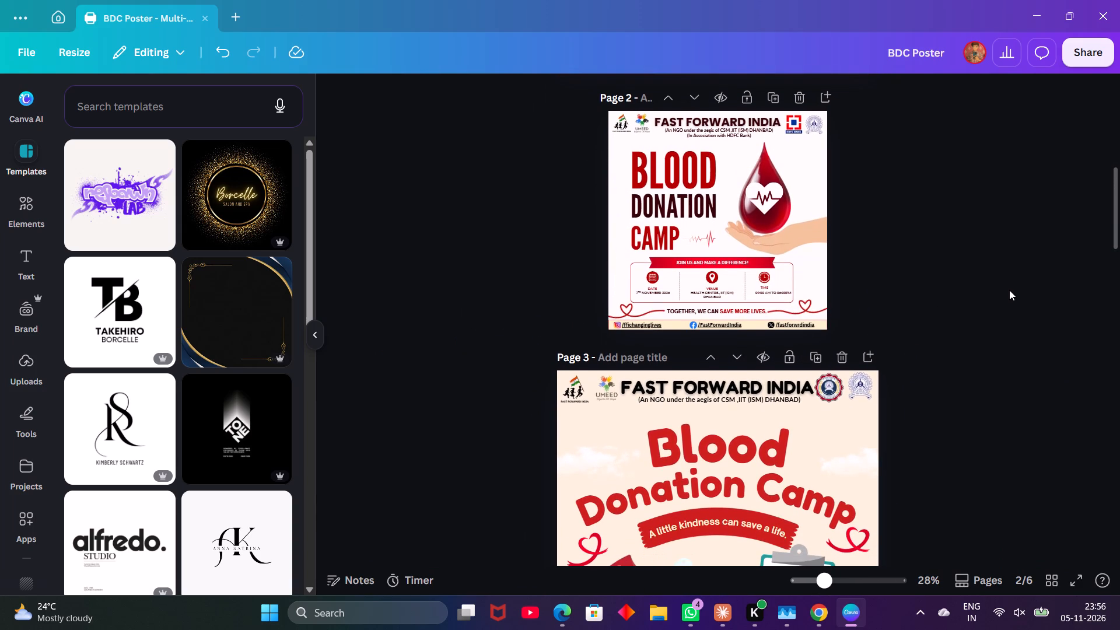
pyautogui.scroll(-5, 703, 298)
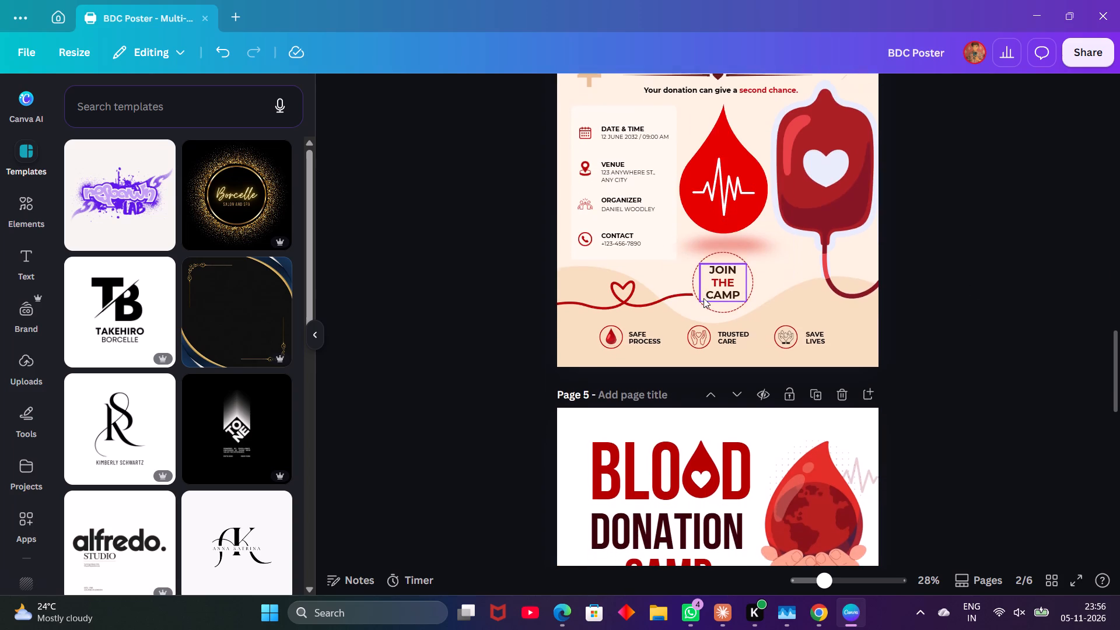
pyautogui.scroll(1, 703, 298)
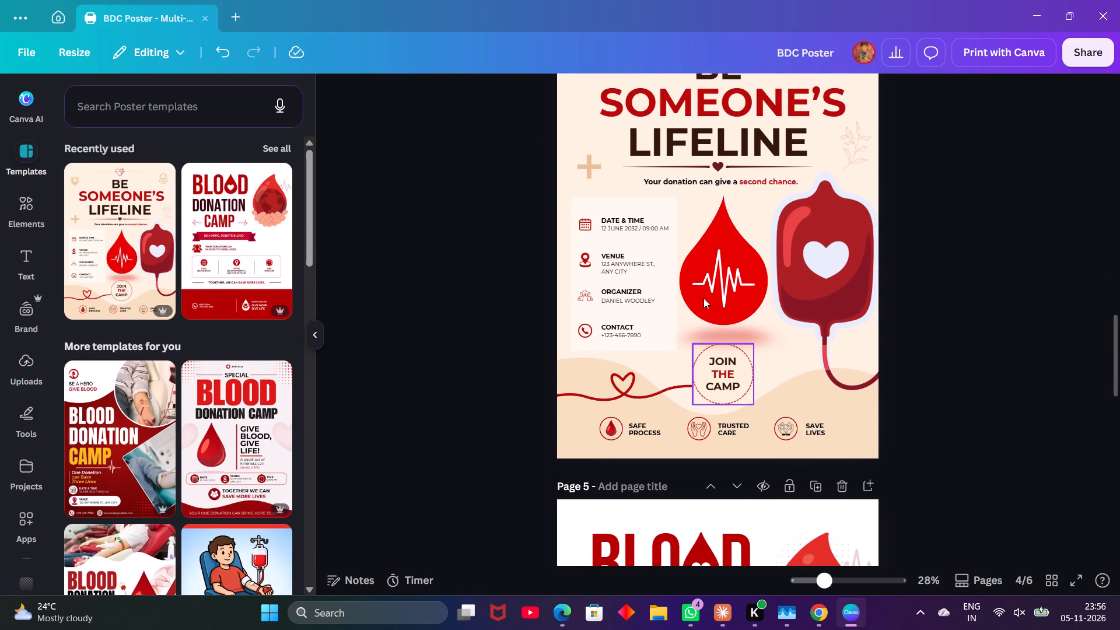
pyautogui.scroll(-5, 218, 402)
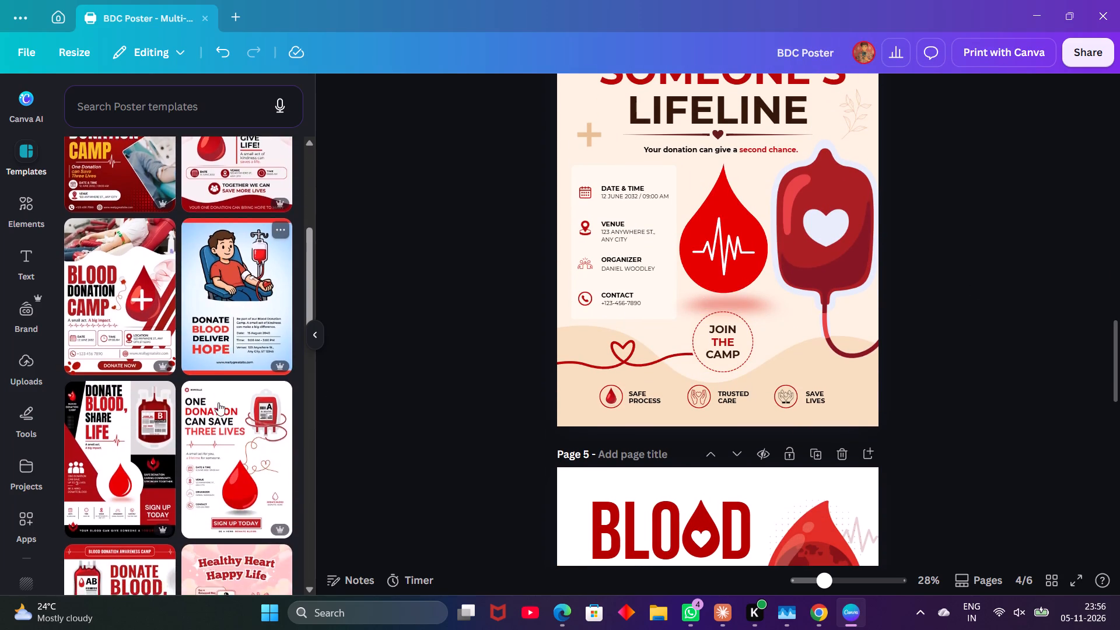
pyautogui.scroll(-2, 218, 402)
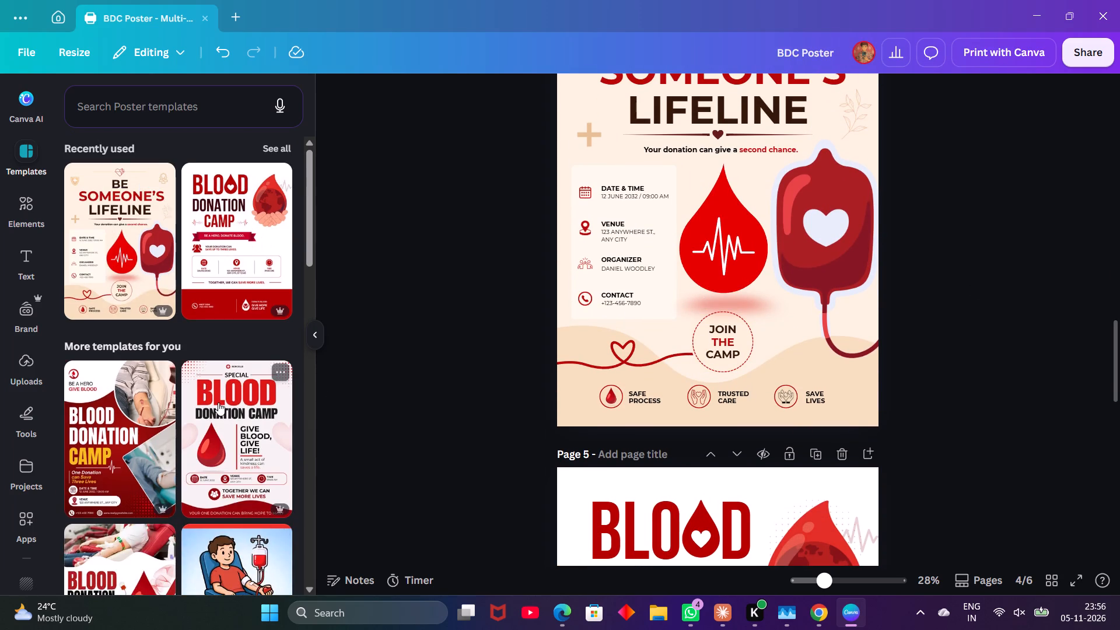
pyautogui.scroll(-3, 218, 402)
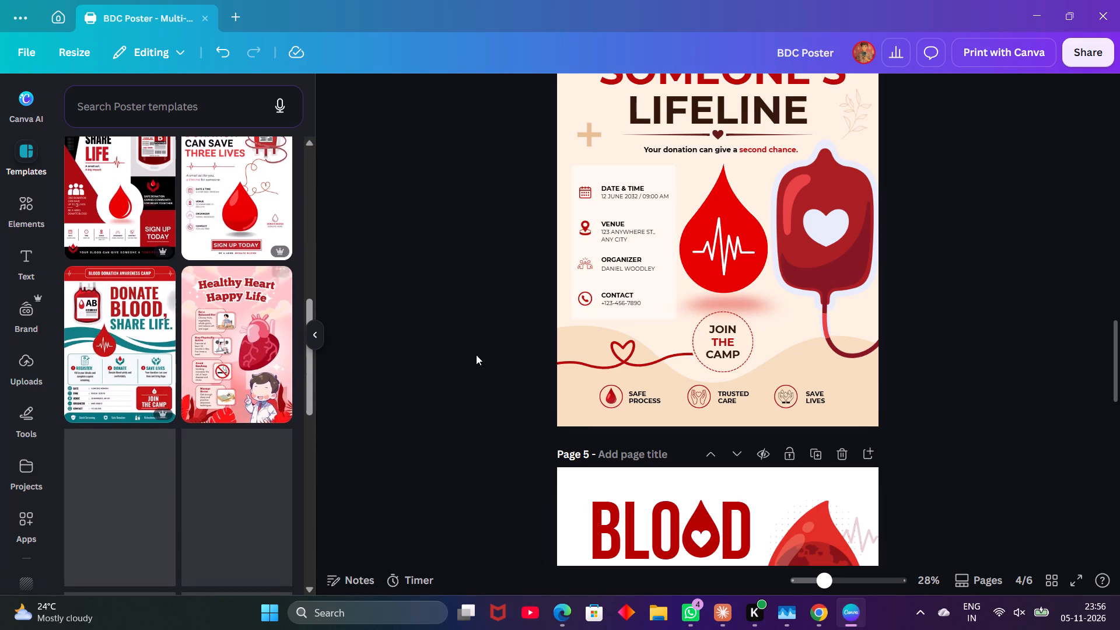
pyautogui.scroll(-3, 478, 353)
pyautogui.scroll(-2, 248, 443)
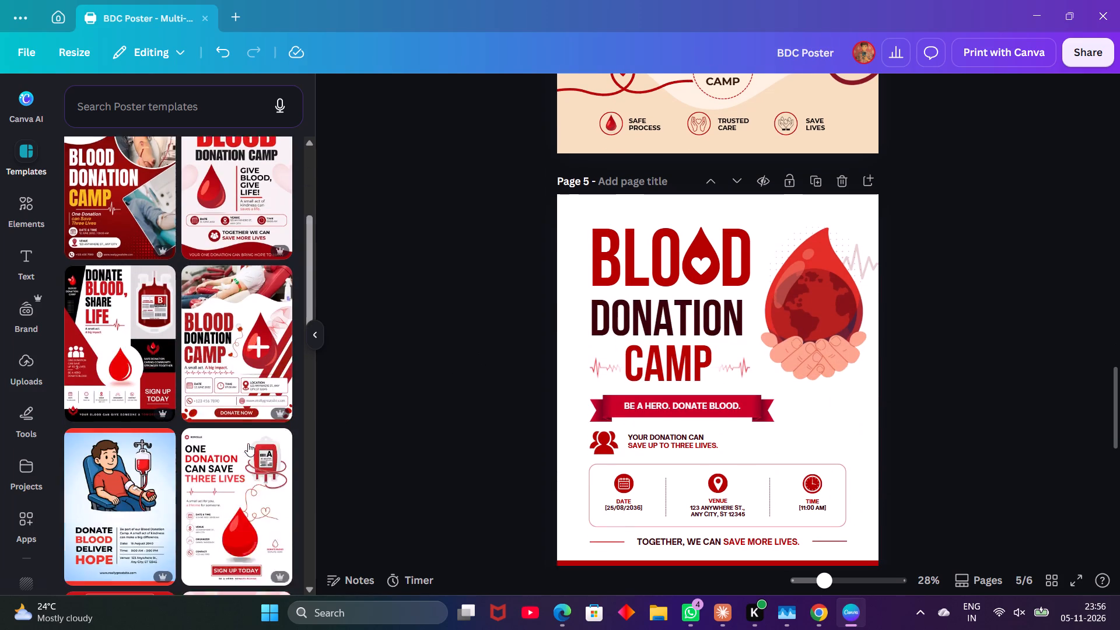
pyautogui.scroll(-6, 248, 443)
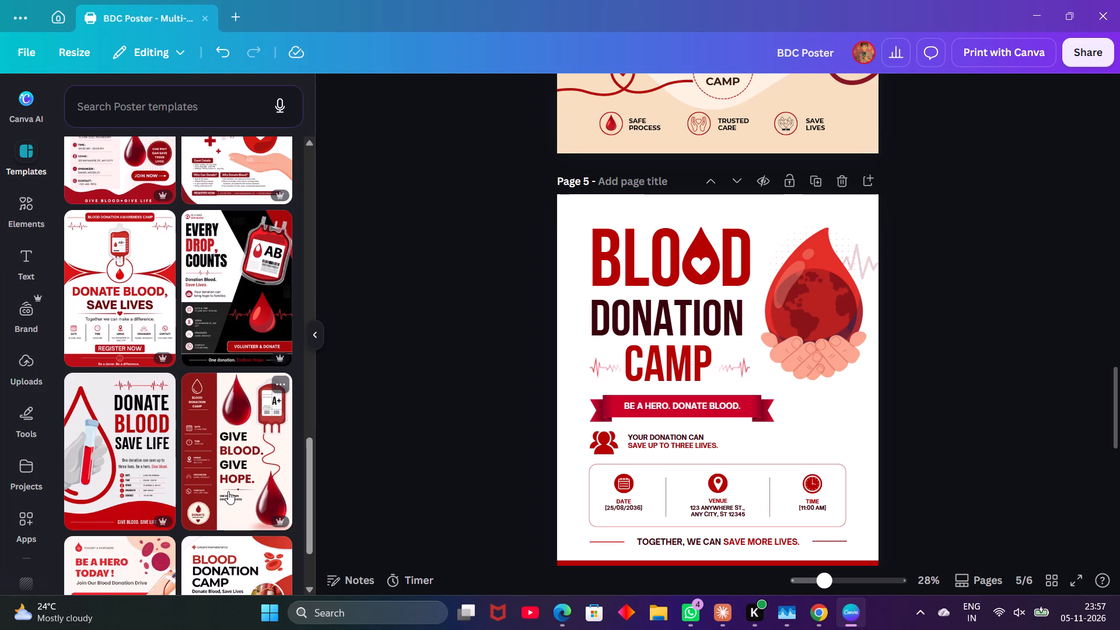
pyautogui.scroll(-2, 228, 491)
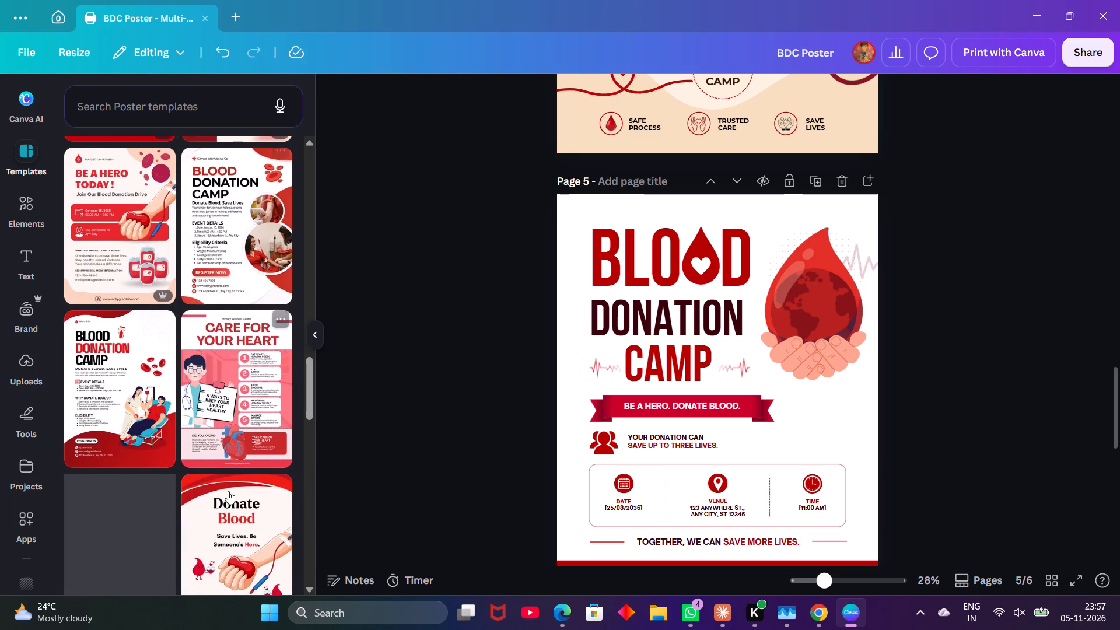
pyautogui.scroll(-4, 228, 491)
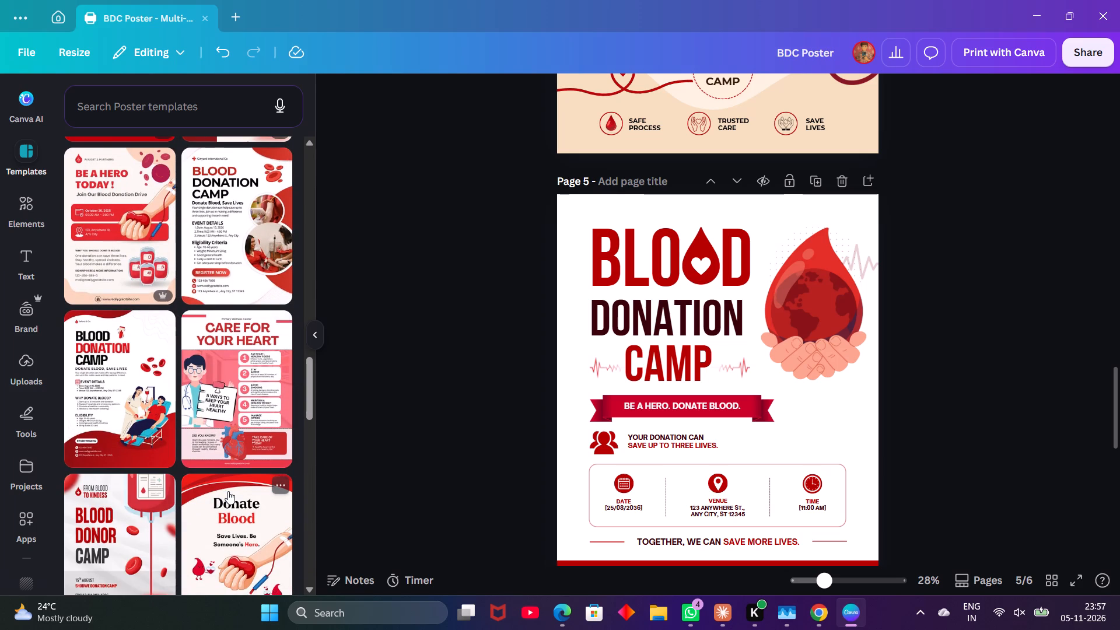
pyautogui.scroll(-1, 228, 491)
# Delete the two reference template pages, "BE SOMEONE'S LIFELINE" and the "BE A HERO. DONATE BLOOD." poster with the globe drop.
pyautogui.scroll(1, 746, 197)
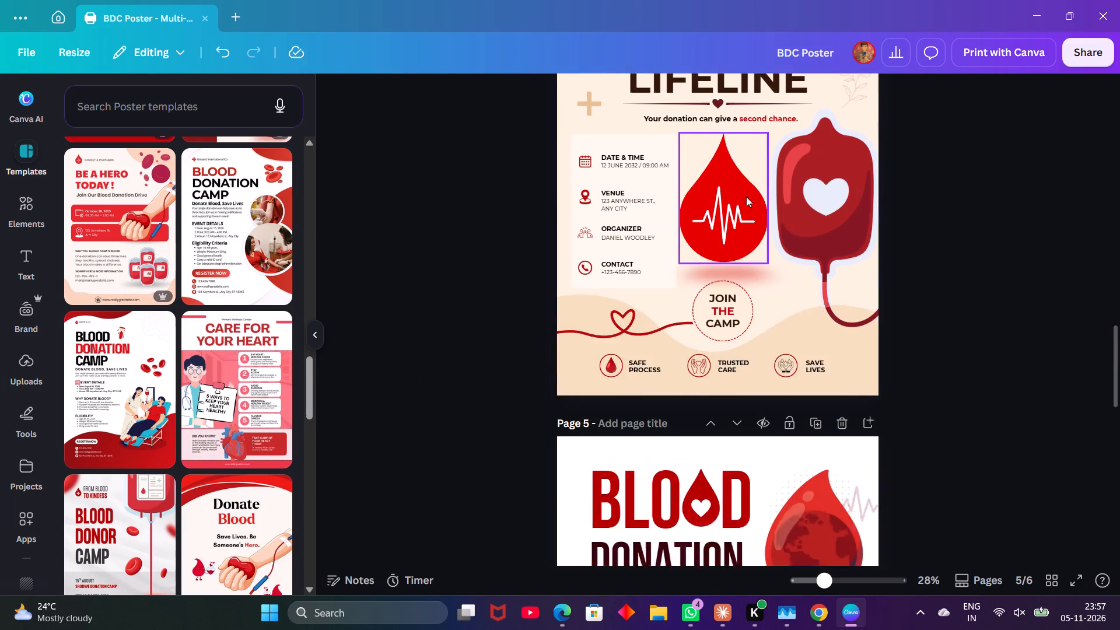
pyautogui.scroll(3, 746, 197)
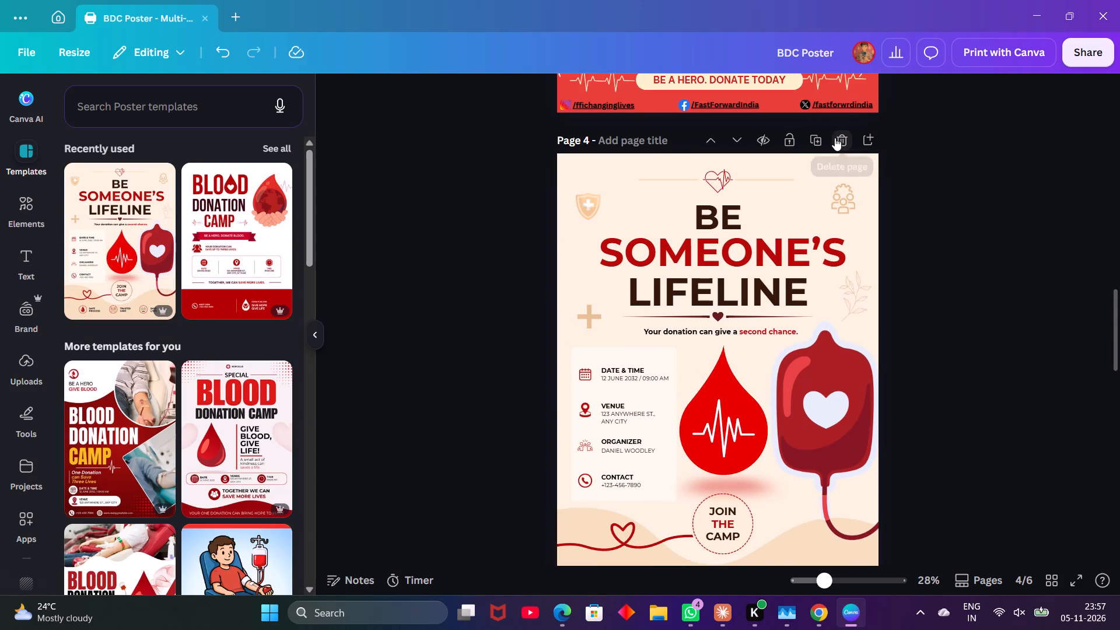
pyautogui.click(835, 138)
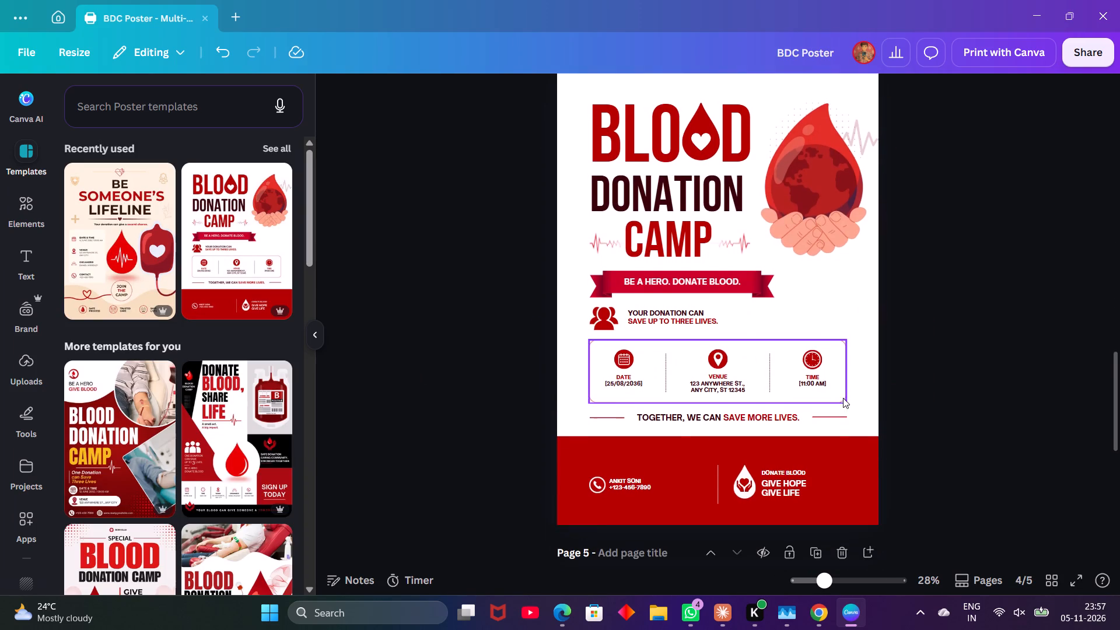
pyautogui.click(834, 292)
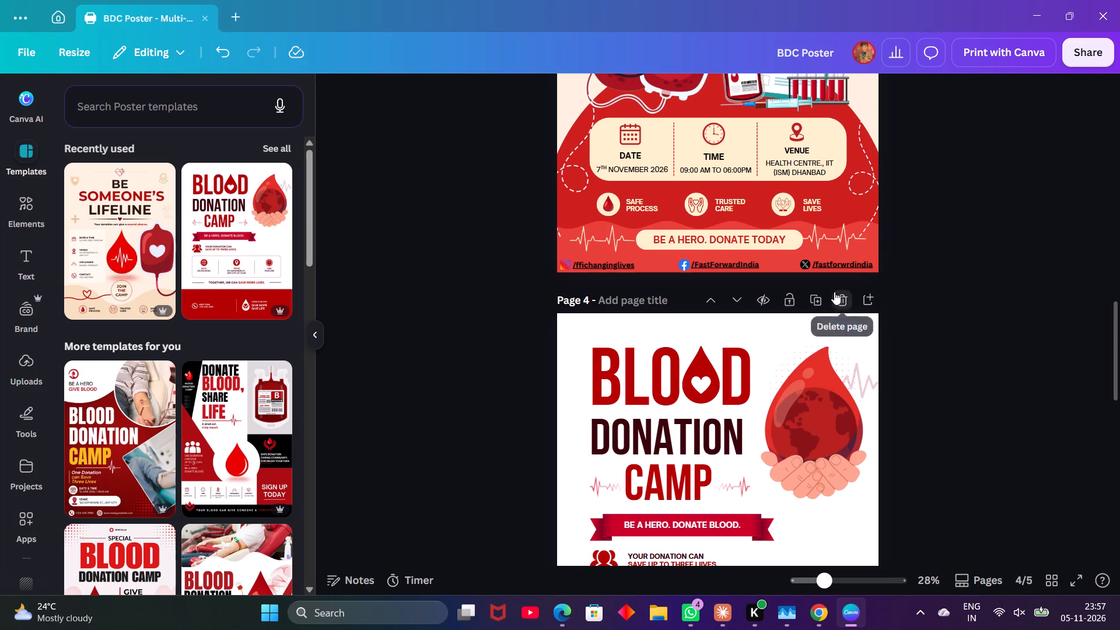
# Review the remaining pages and check the overall look of the square blood donation poster on page 2.
pyautogui.scroll(-5, 834, 292)
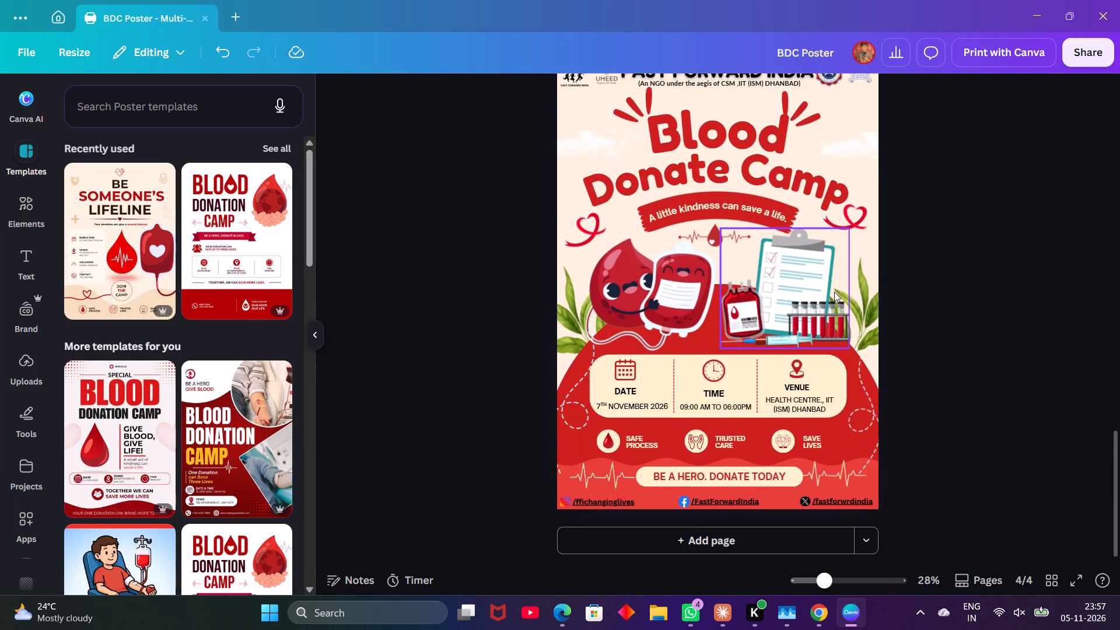
pyautogui.scroll(-3, 834, 292)
pyautogui.scroll(6, 834, 292)
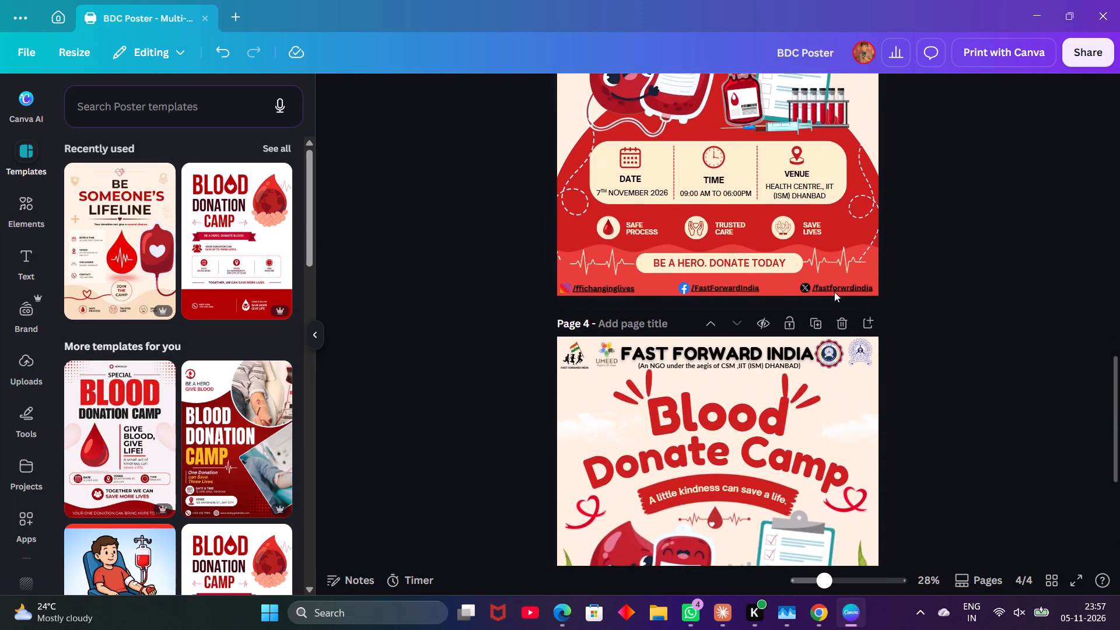
pyautogui.scroll(2, 834, 292)
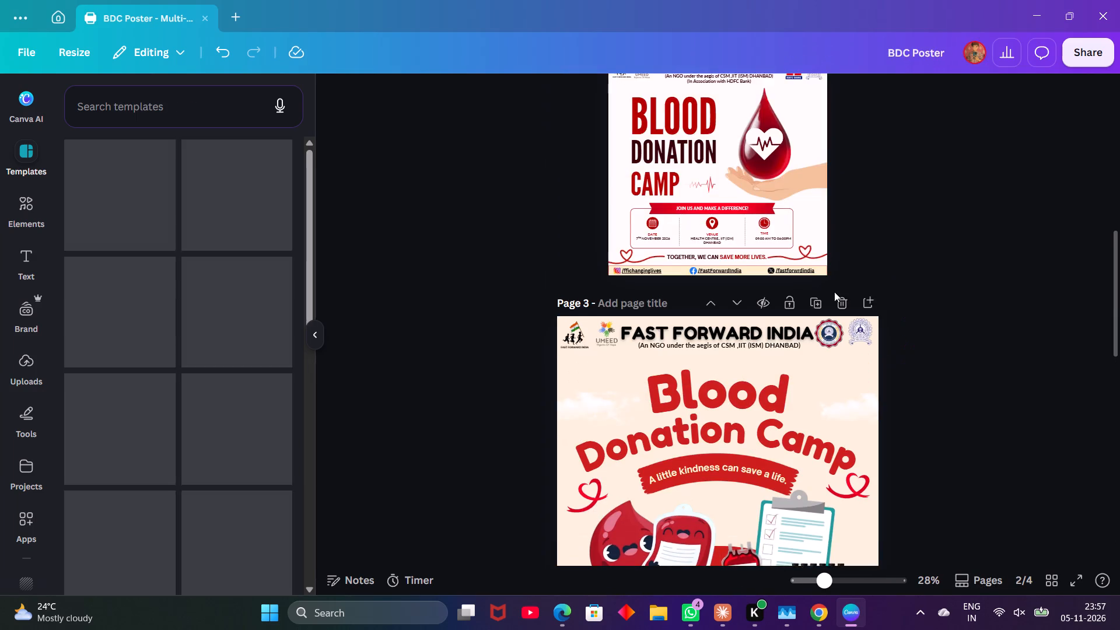
pyautogui.scroll(2, 834, 292)
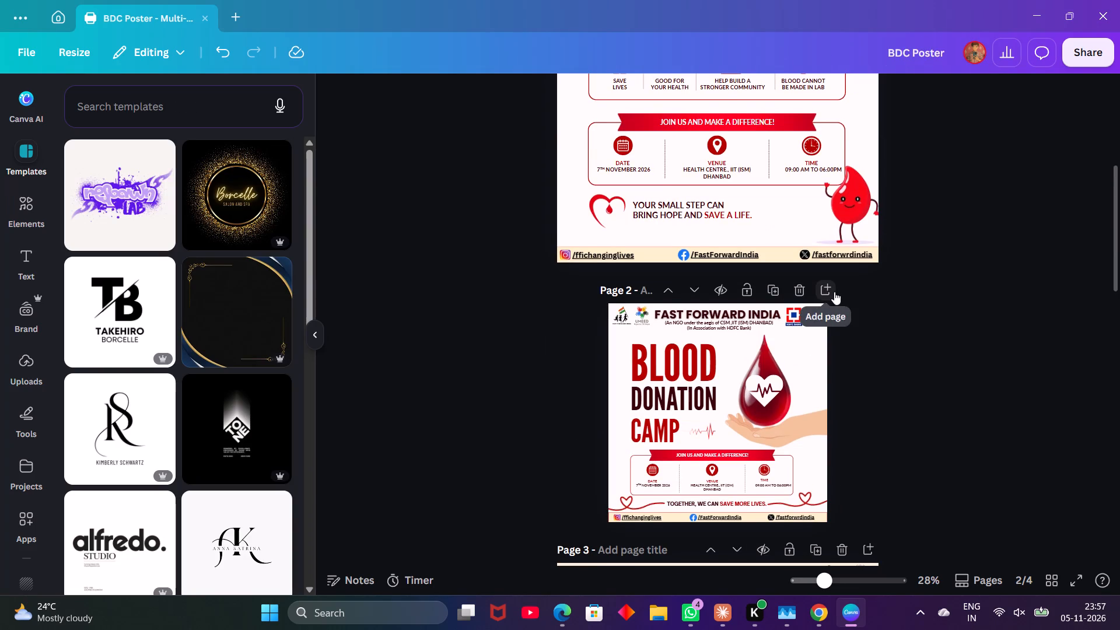
pyautogui.click(912, 316)
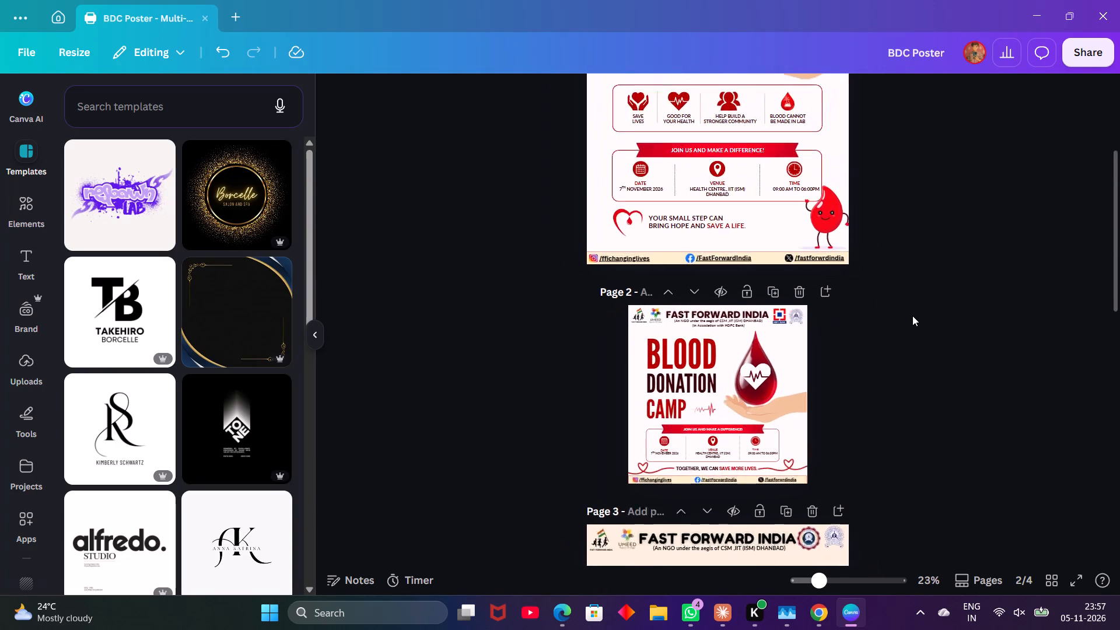
pyautogui.scroll(-2, 912, 316)
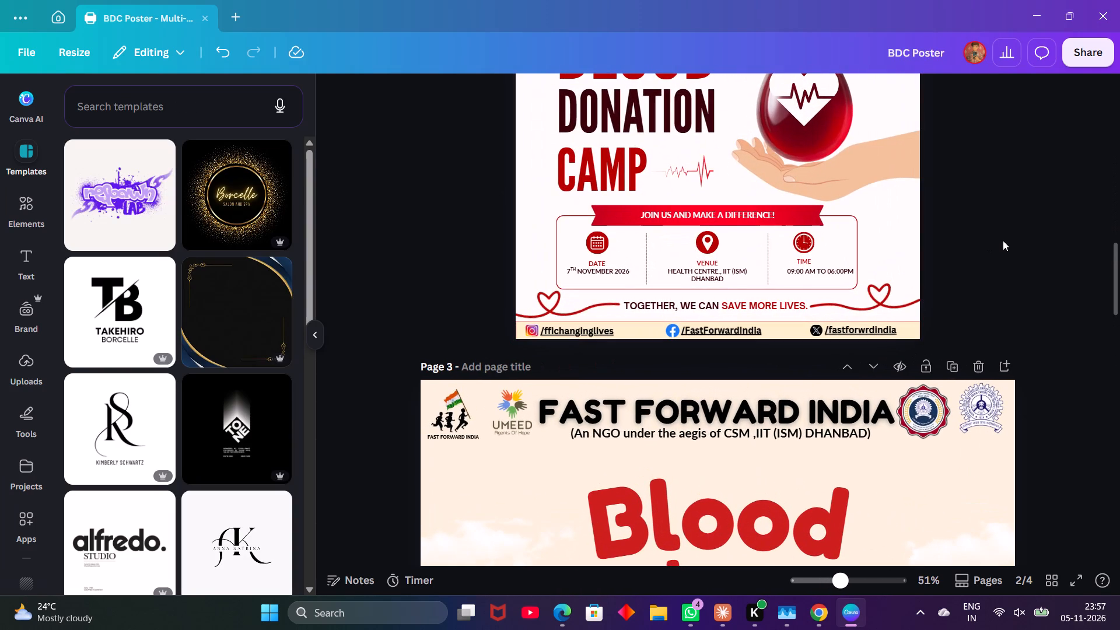
pyautogui.scroll(-1, 1003, 240)
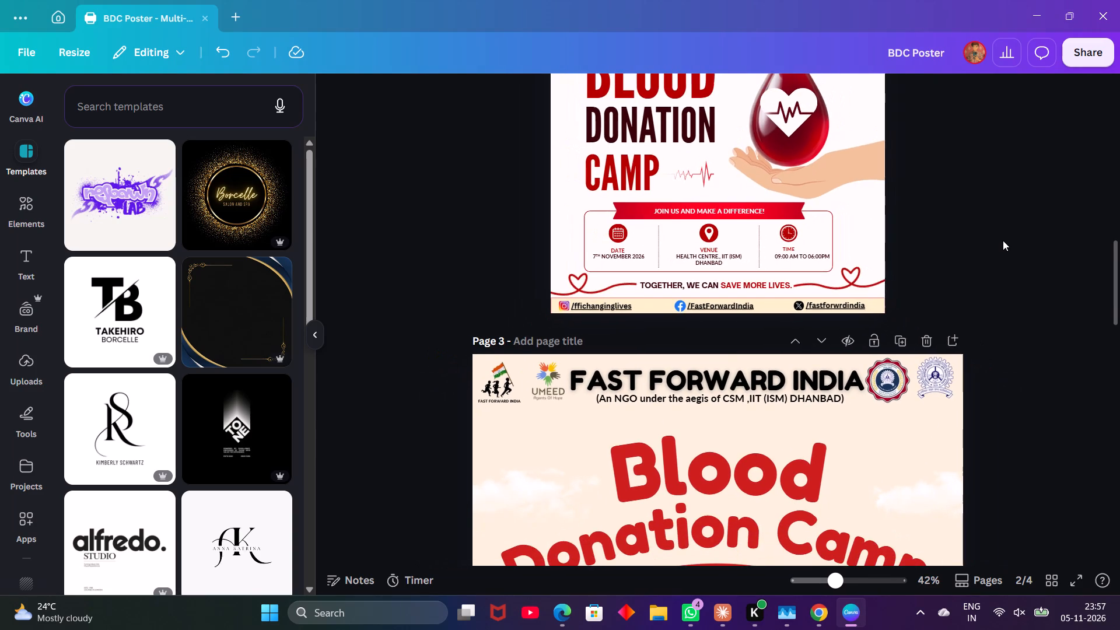
# Move the square blood donation poster from page 2 up to page 1, ahead of the tall poster.
pyautogui.scroll(1, 1003, 240)
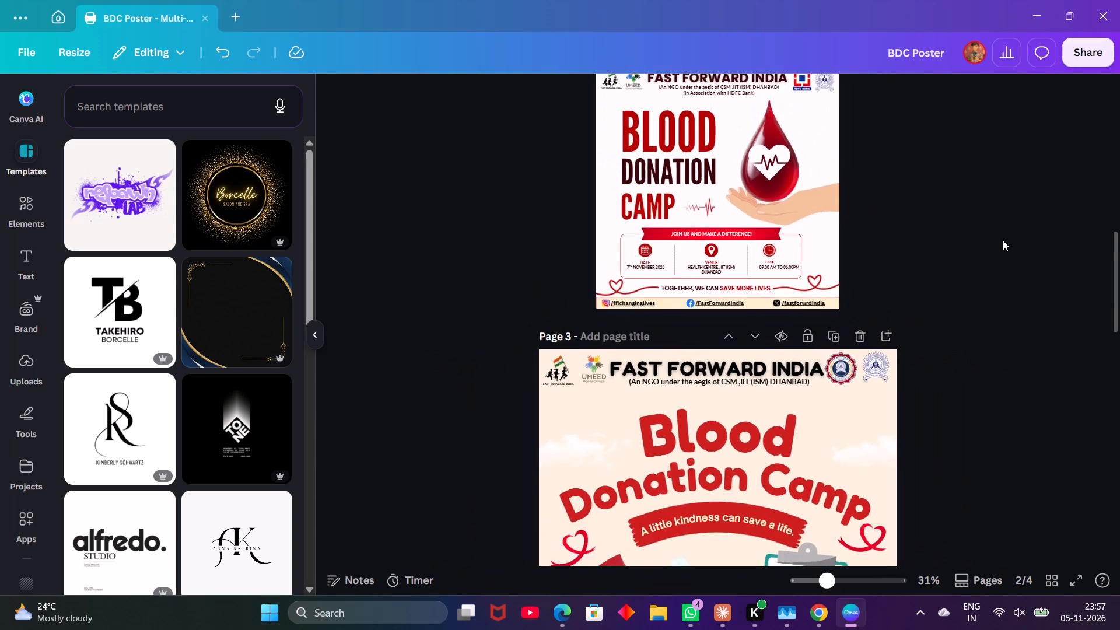
pyautogui.scroll(2, 1003, 240)
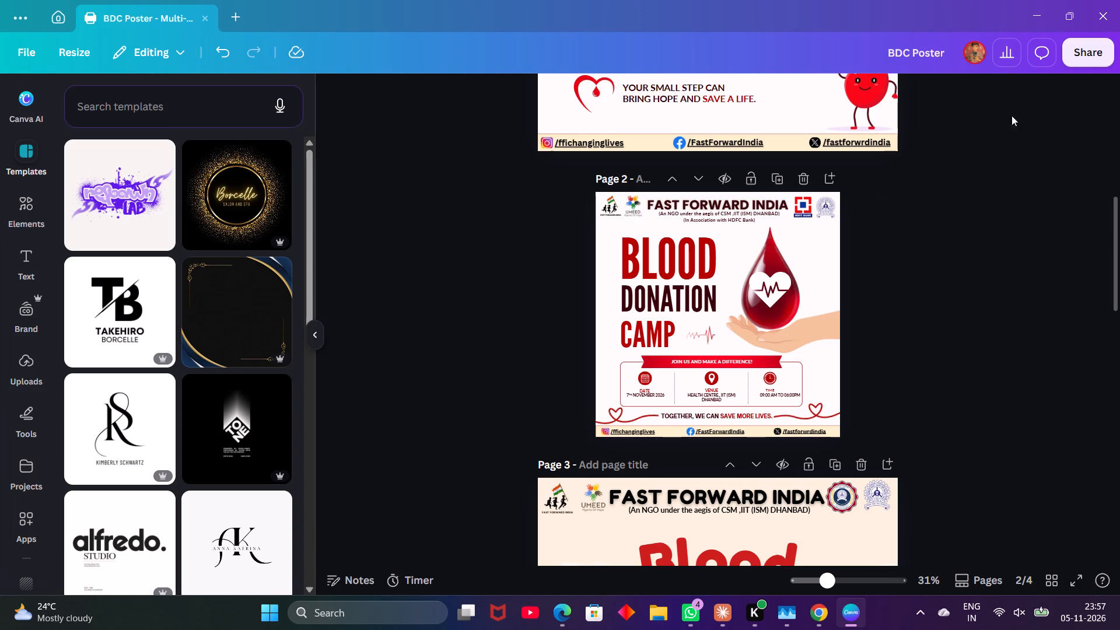
pyautogui.scroll(2, 997, 211)
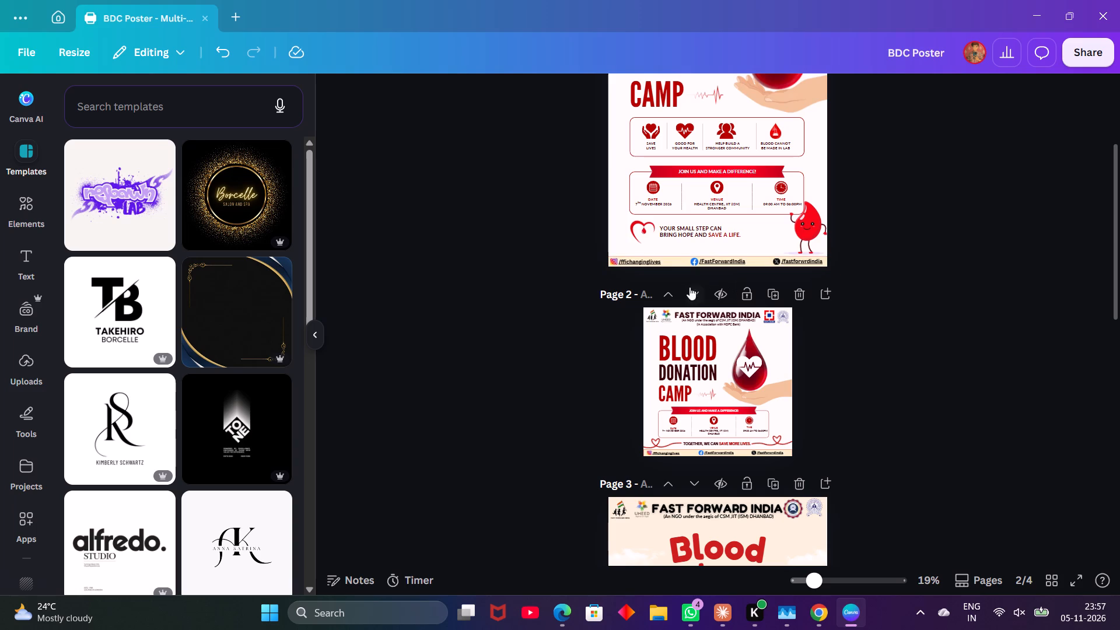
pyautogui.click(674, 290)
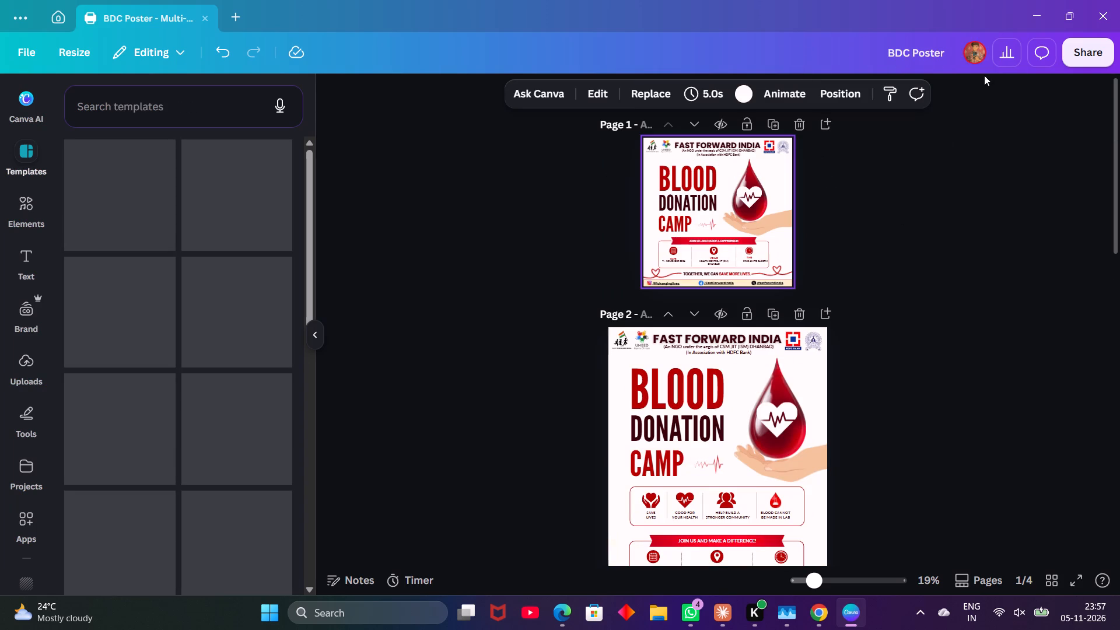
# Copy the design's share link with access for anyone with the link, who can edit.
pyautogui.click(1096, 66)
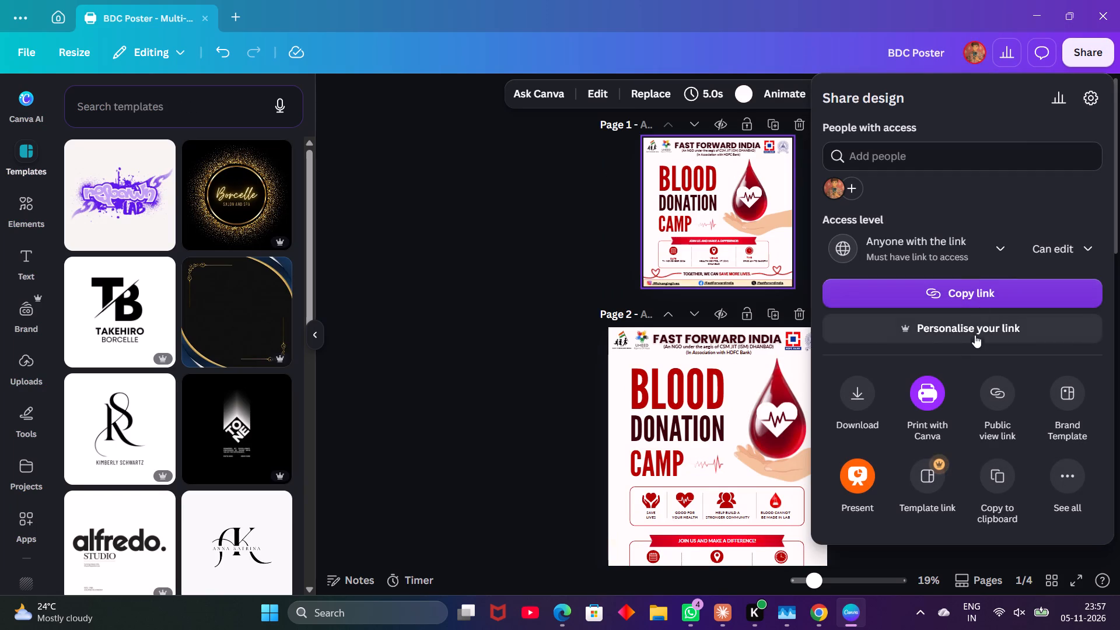
pyautogui.click(985, 285)
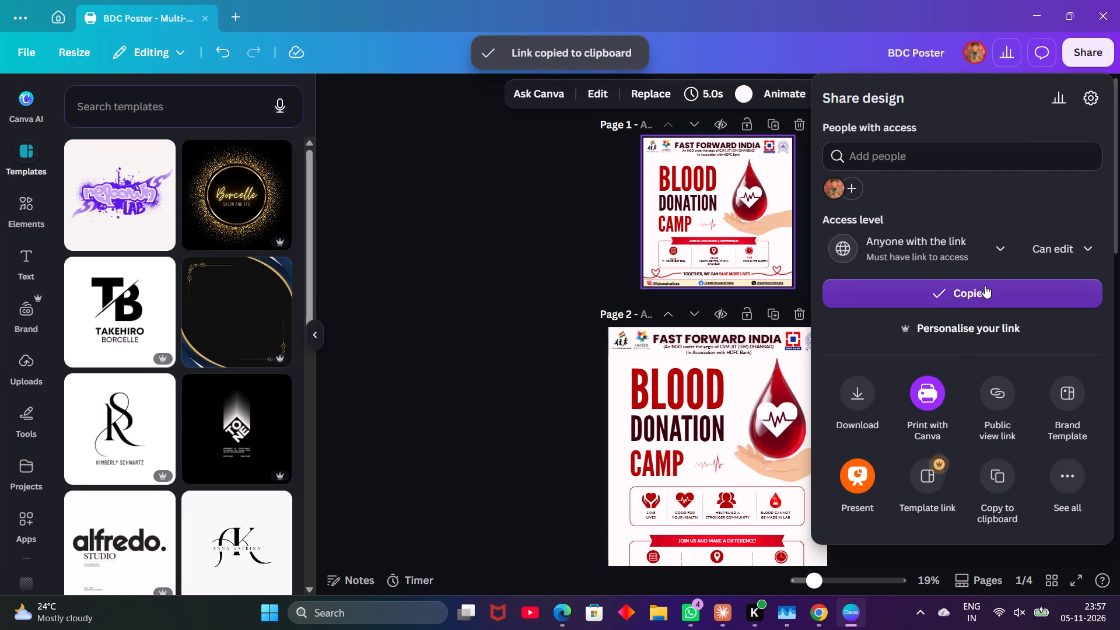
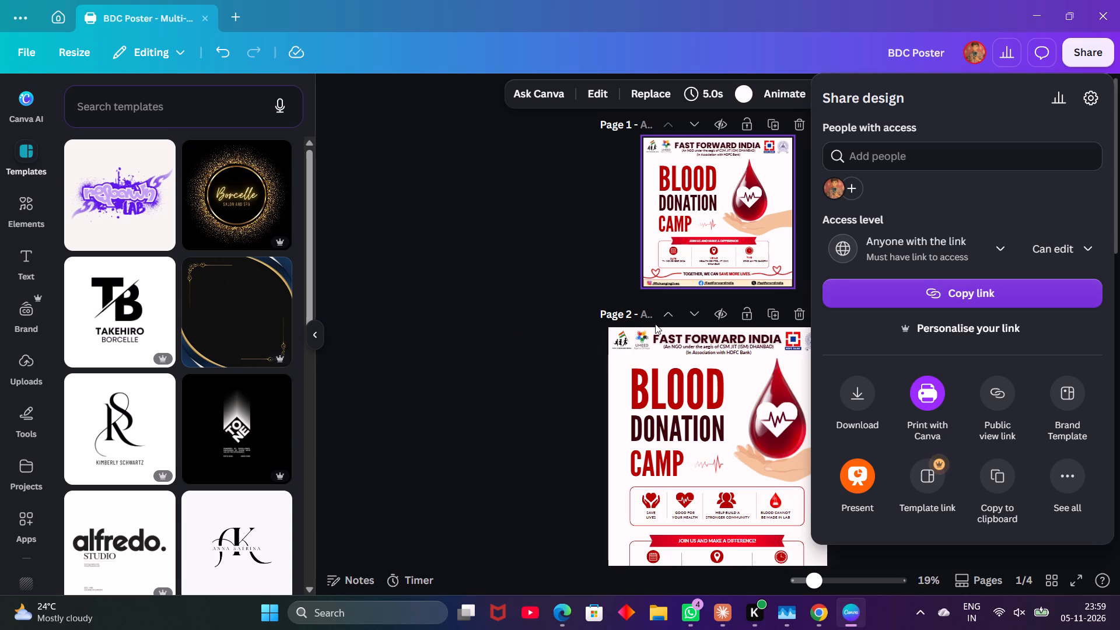
# Close the share settings and the template list, and check the square blood donation poster on page 1 up close.
pyautogui.click(539, 282)
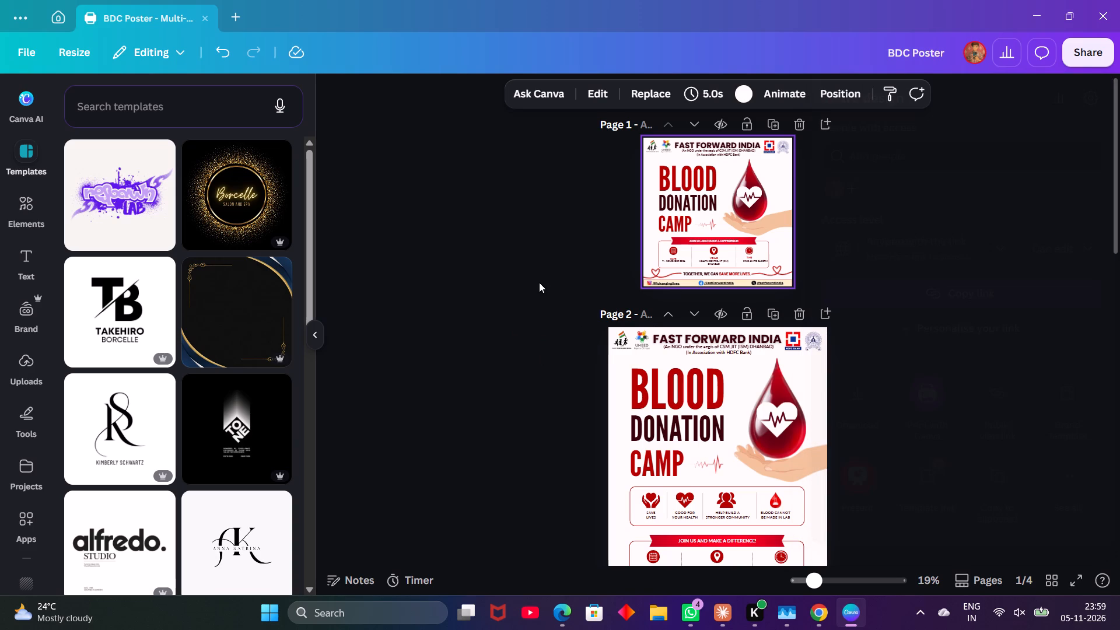
pyautogui.click(31, 150)
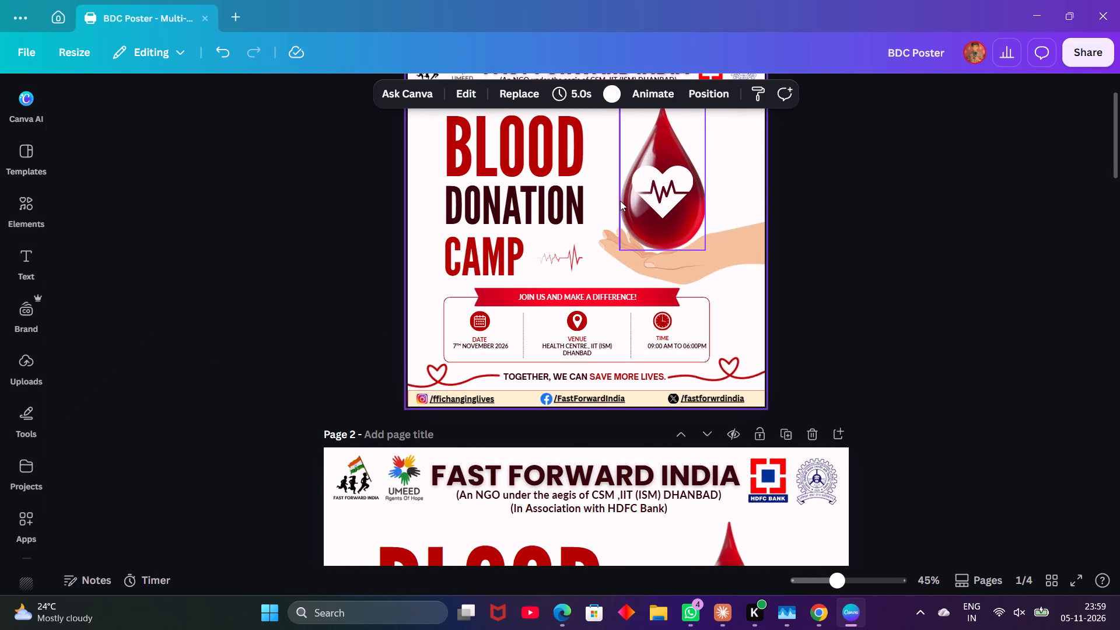
pyautogui.click(667, 199)
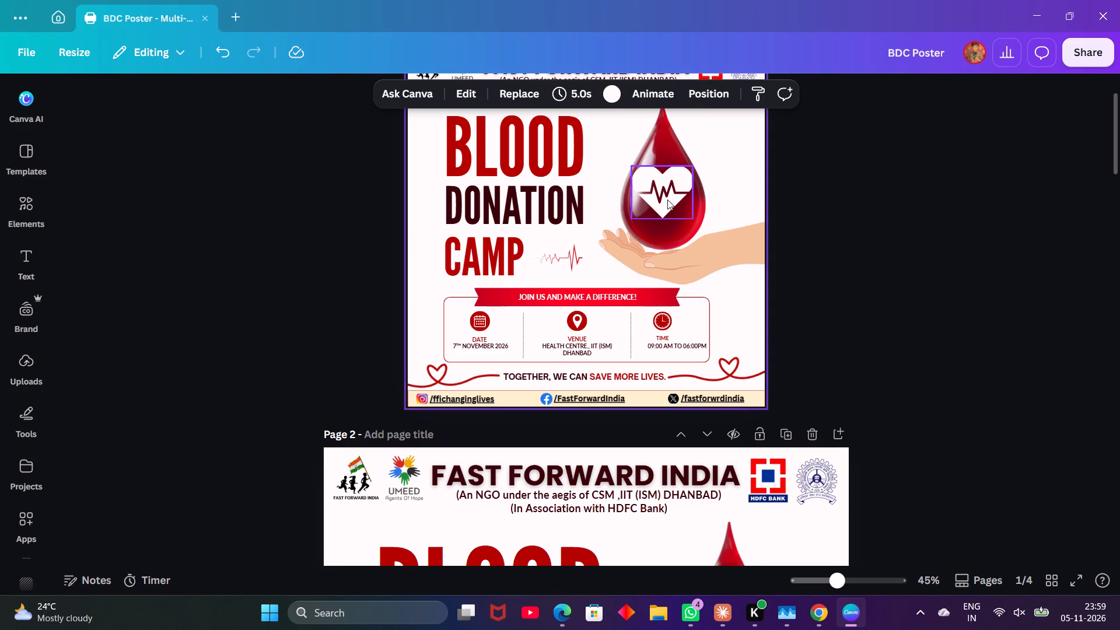
pyautogui.click(729, 178)
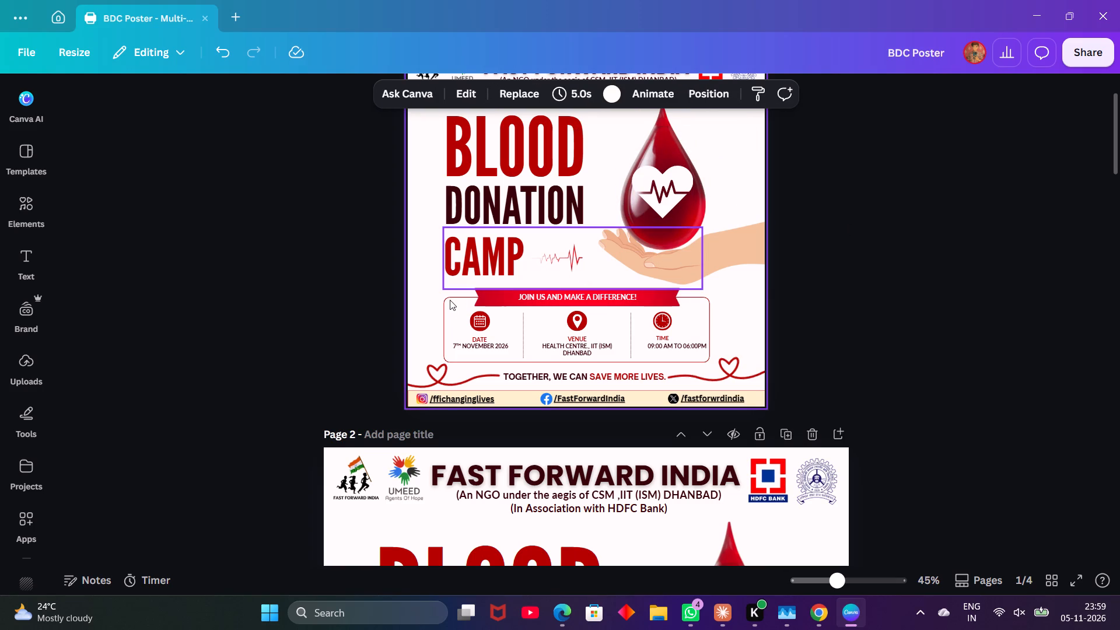
pyautogui.click(415, 302)
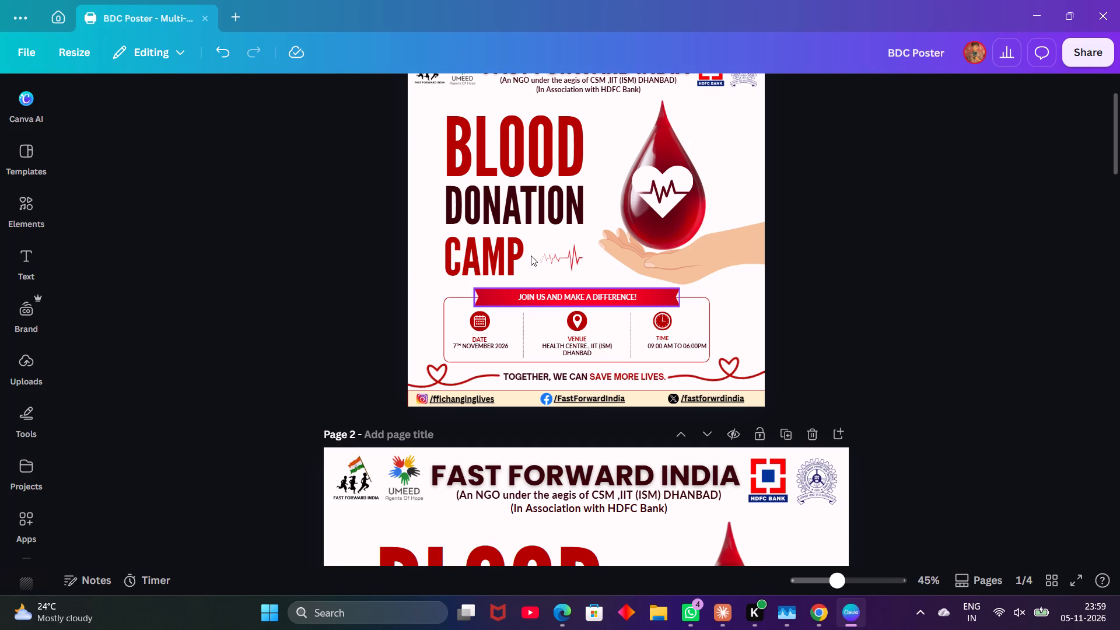
# Move the "09:00 AM to 06:00PM" text on page 1 so it sits centred beneath the clock icon and TIME label.
pyautogui.moveTo(677, 344); pyautogui.dragTo(671, 345)
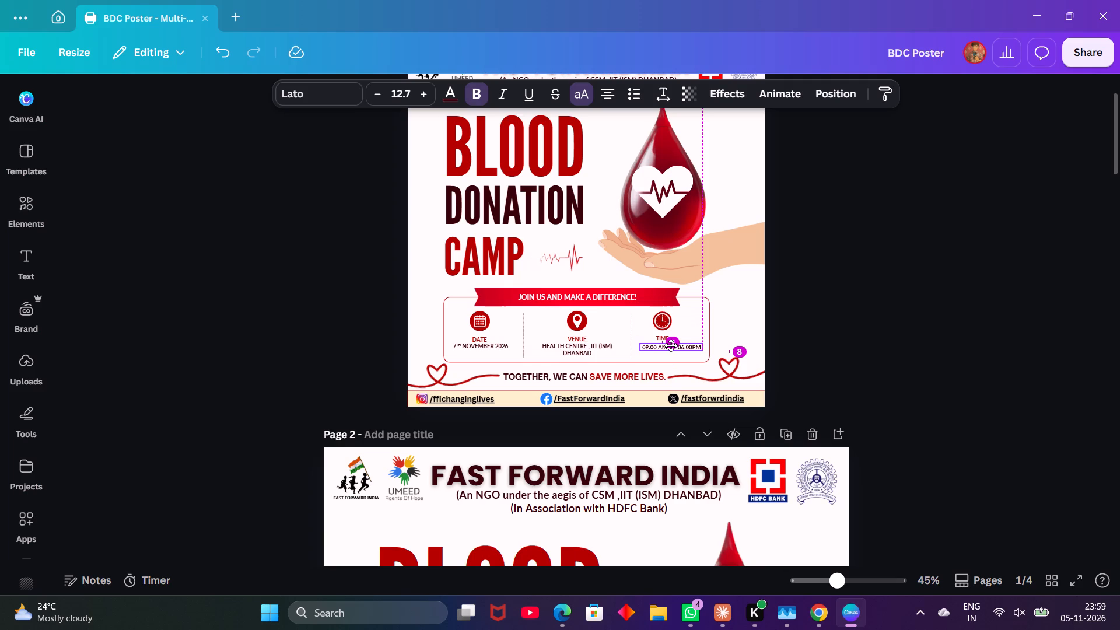
pyautogui.moveTo(671, 345); pyautogui.dragTo(671, 346)
pyautogui.click(772, 330)
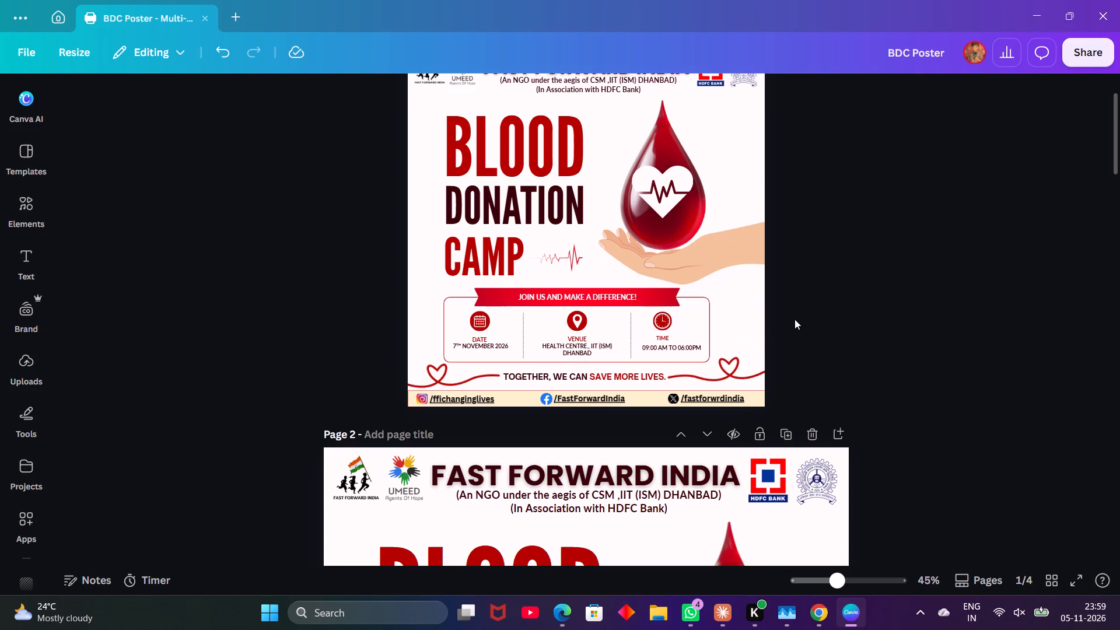
pyautogui.moveTo(673, 348); pyautogui.dragTo(669, 346, button='right')
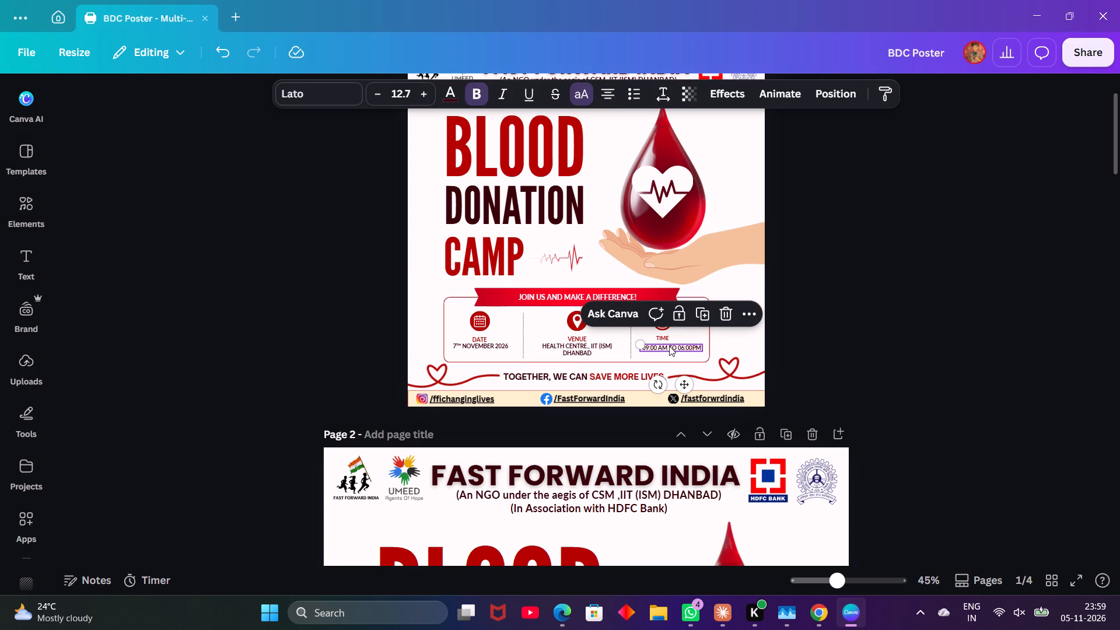
pyautogui.moveTo(669, 346); pyautogui.dragTo(666, 345, button='right')
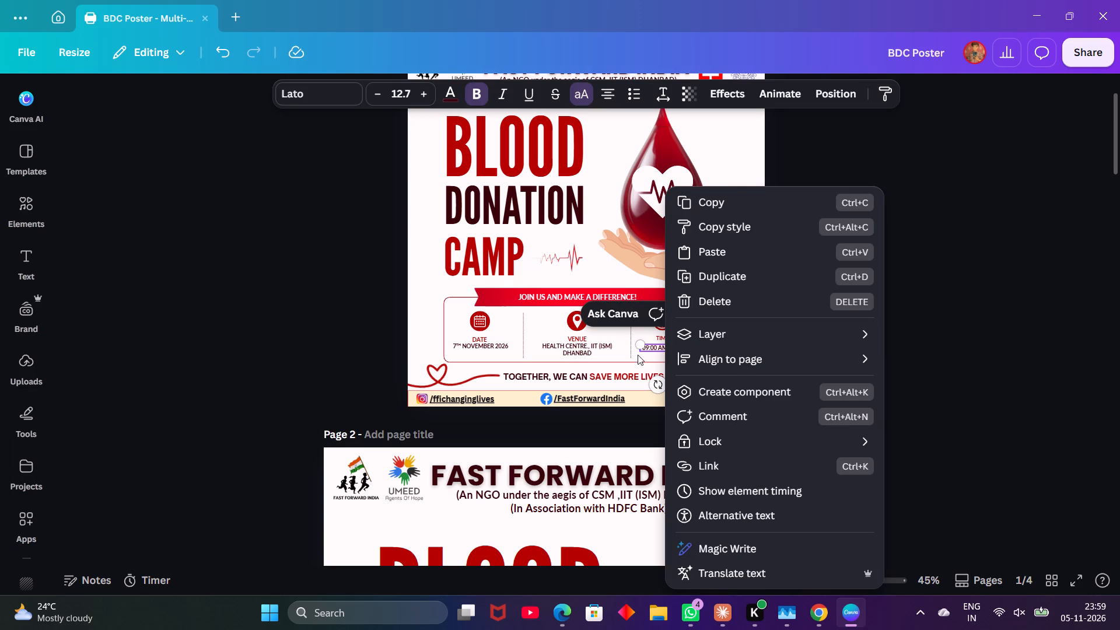
pyautogui.click(921, 204)
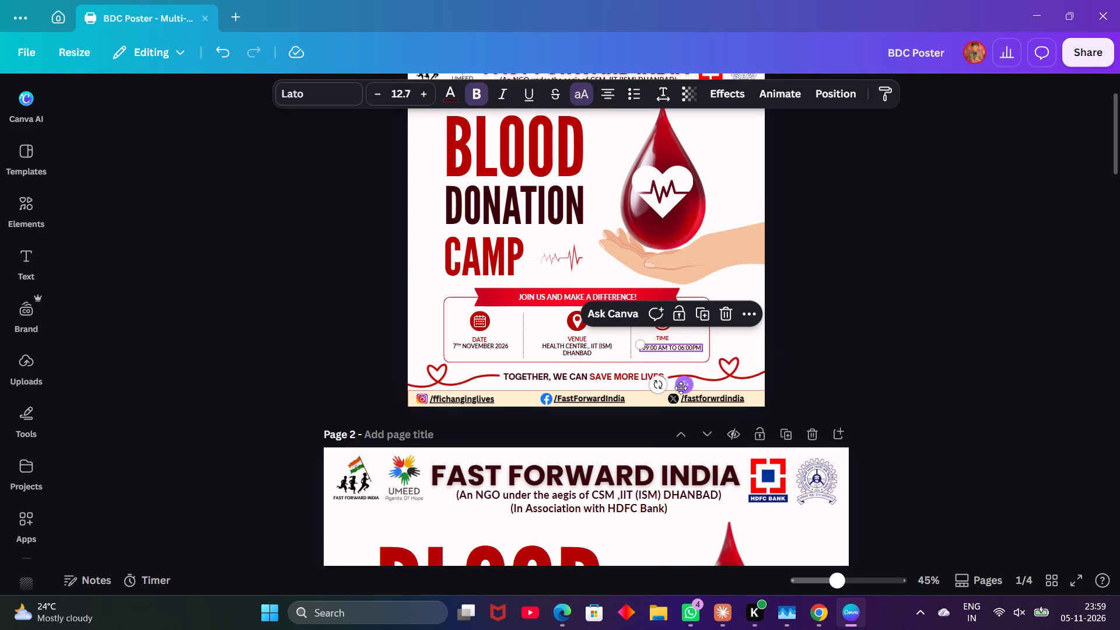
pyautogui.moveTo(681, 388); pyautogui.dragTo(676, 388)
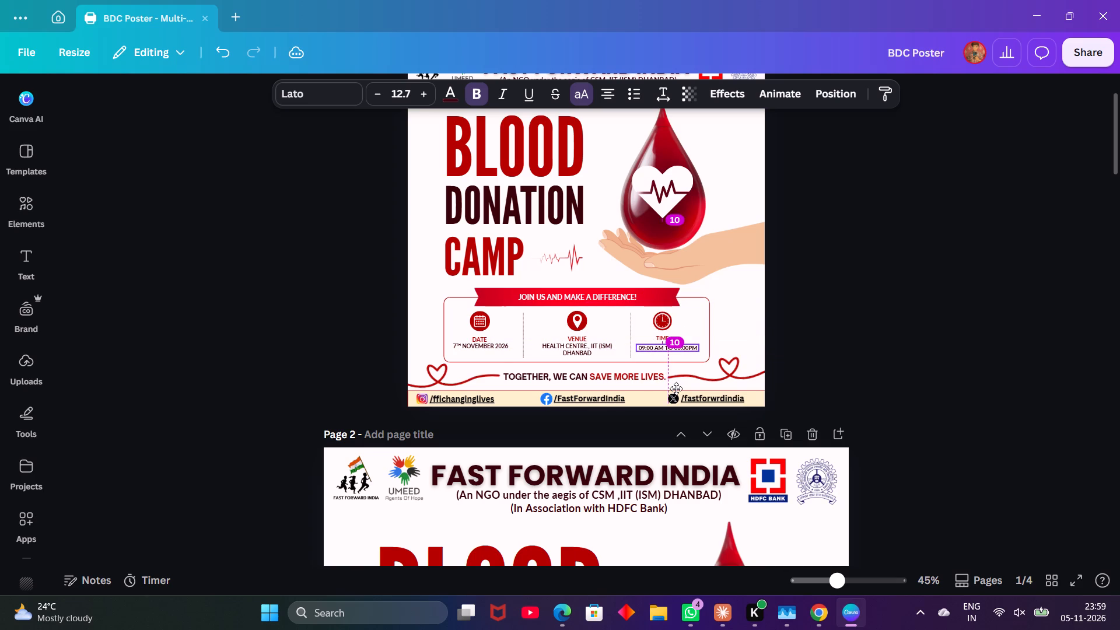
pyautogui.moveTo(676, 388); pyautogui.dragTo(673, 384)
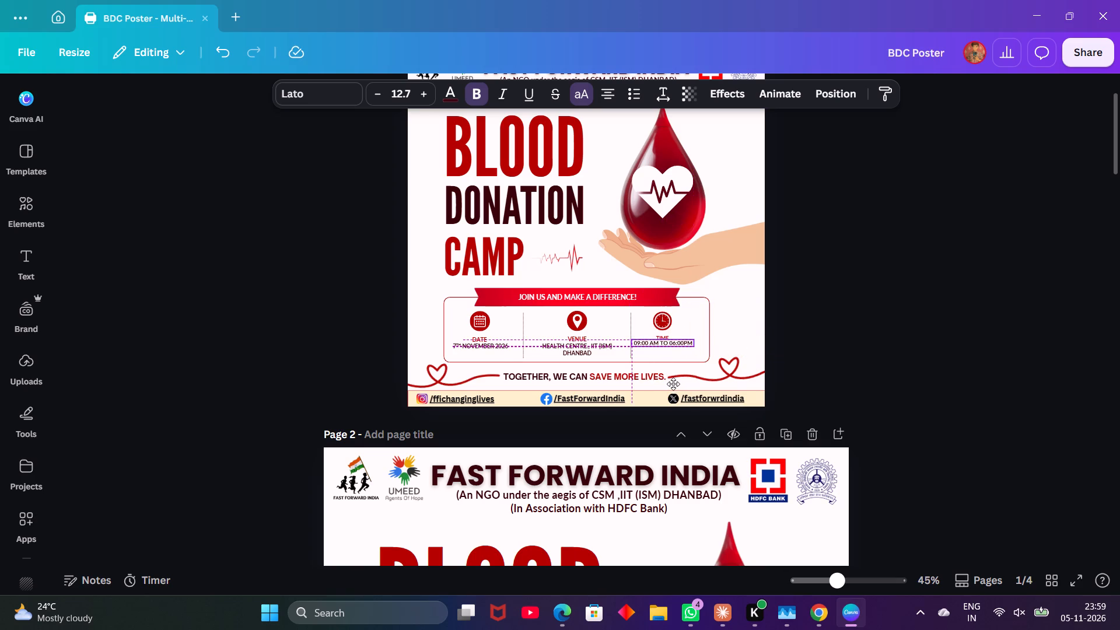
pyautogui.moveTo(673, 384); pyautogui.dragTo(667, 384)
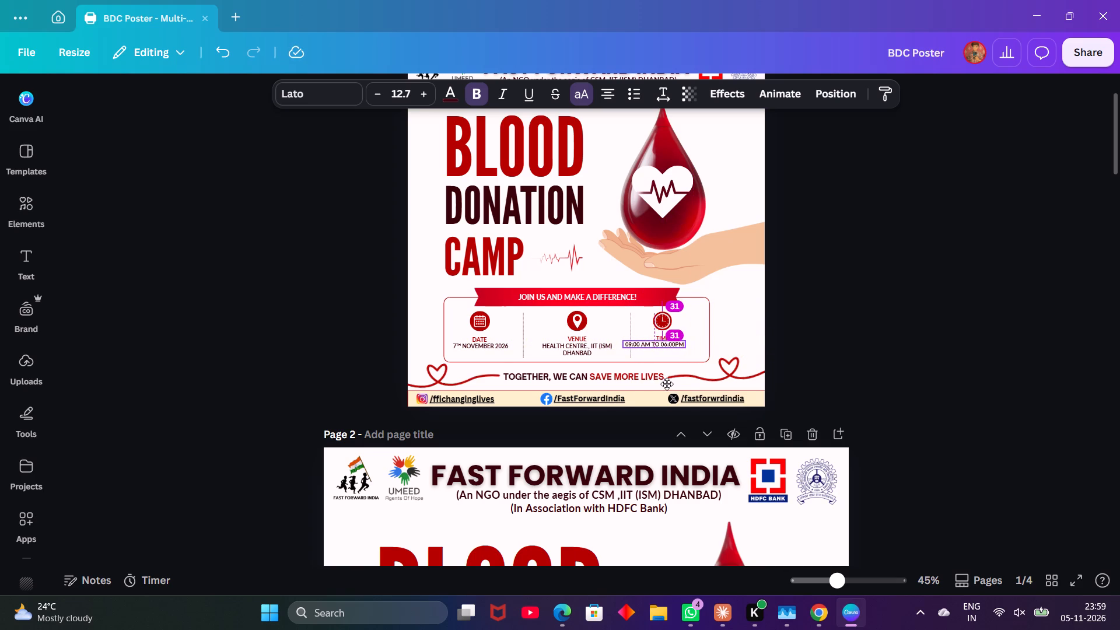
pyautogui.moveTo(667, 384); pyautogui.dragTo(674, 386)
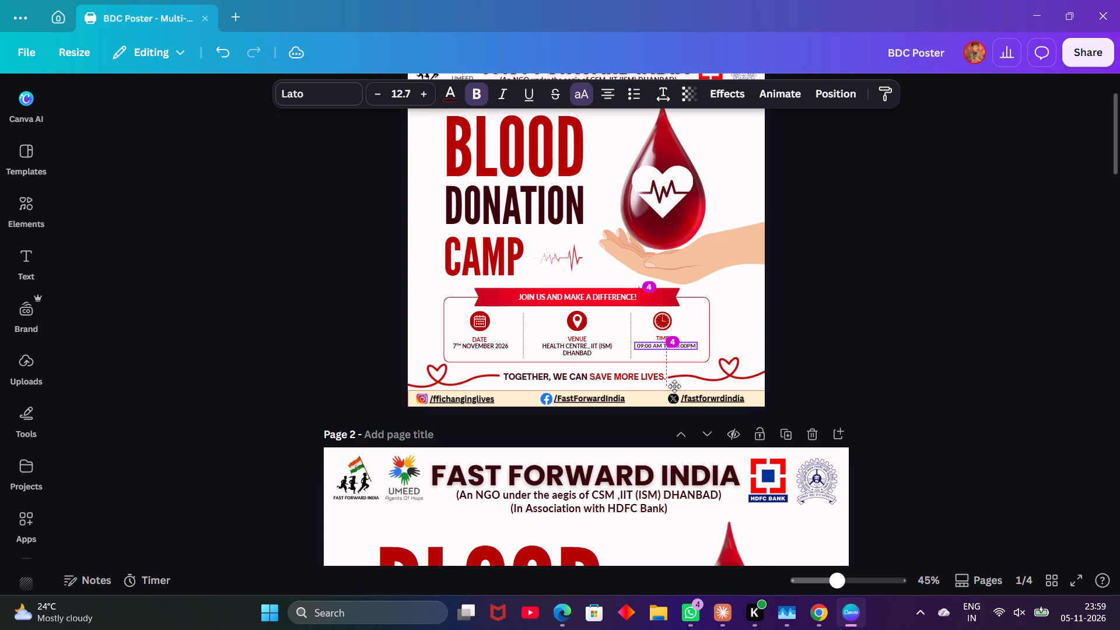
pyautogui.moveTo(674, 386); pyautogui.dragTo(674, 386)
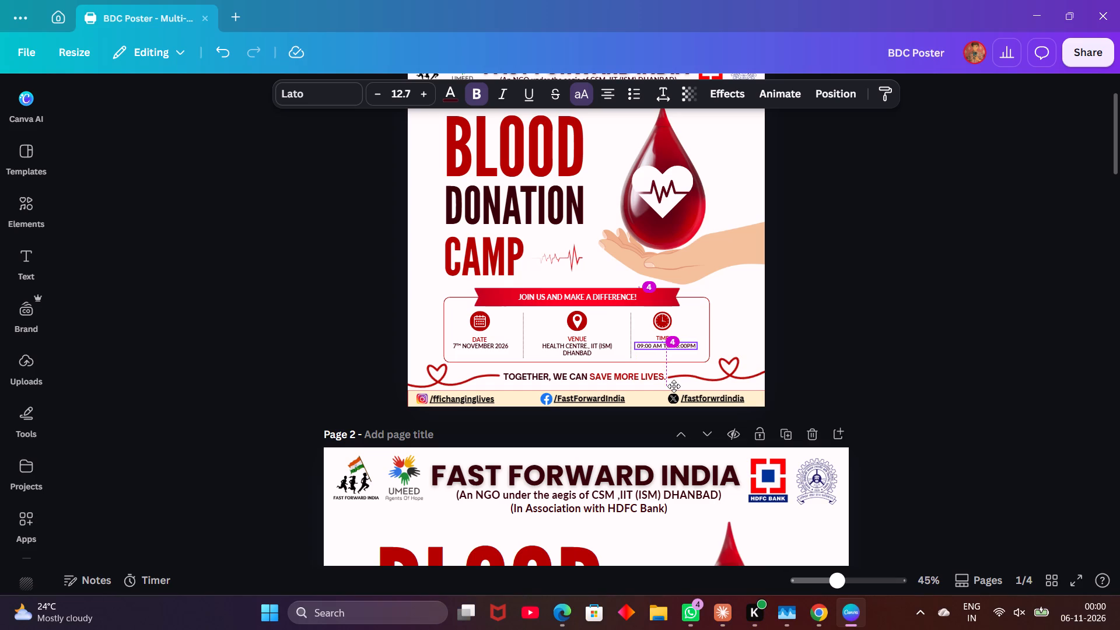
pyautogui.moveTo(674, 386); pyautogui.dragTo(674, 387)
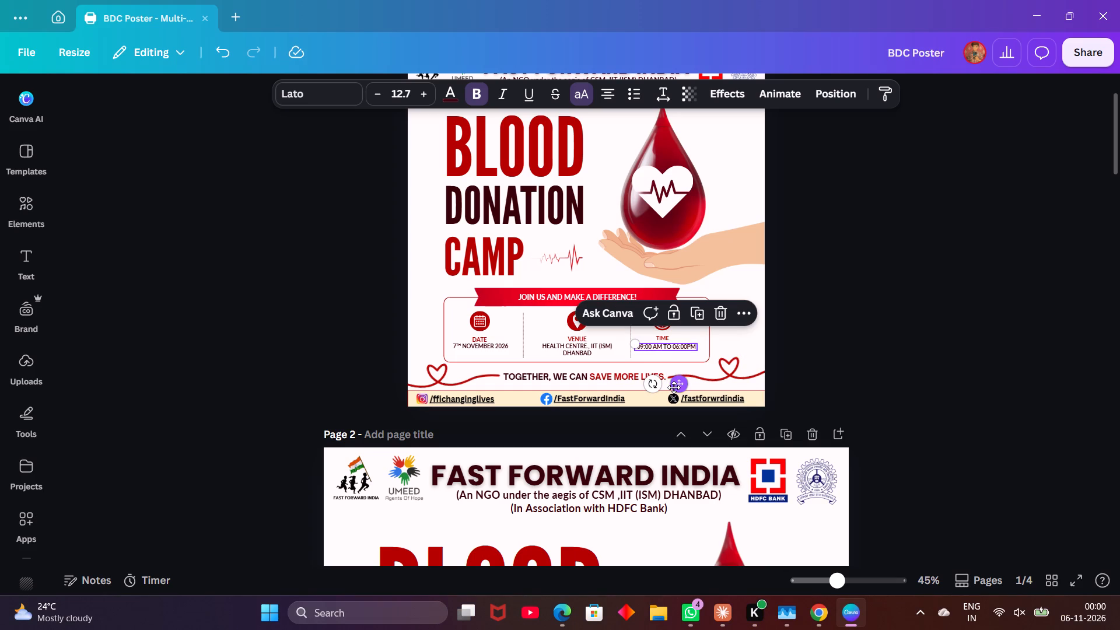
pyautogui.click(750, 355)
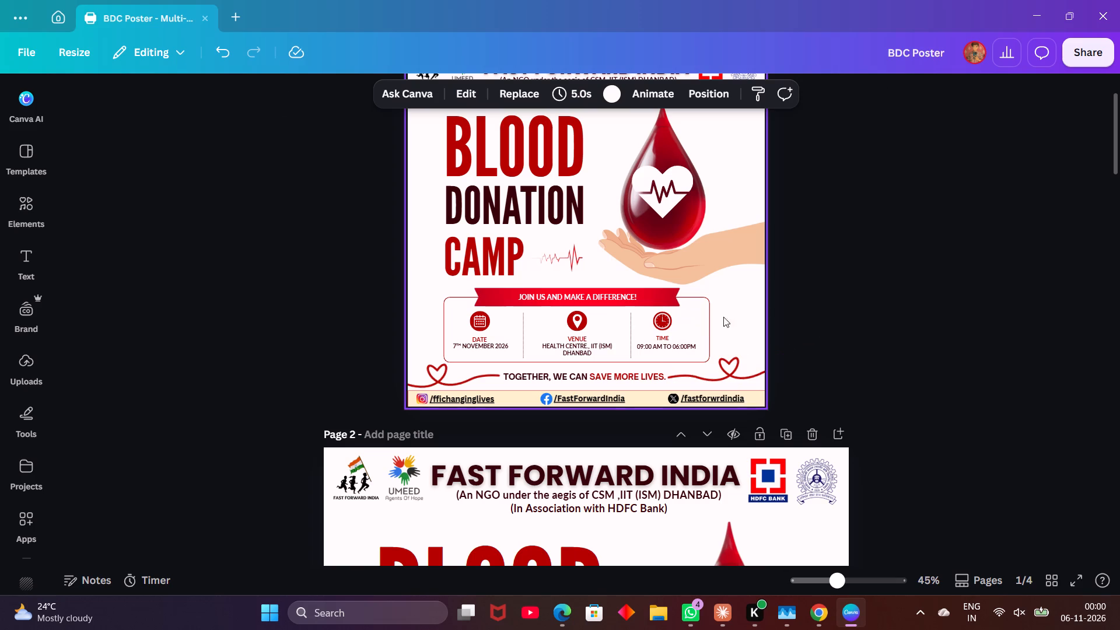
# Nudge the "09:00 AM to 06:00PM" text slightly upward to line it up with the neighbouring date and venue text.
pyautogui.click(681, 347)
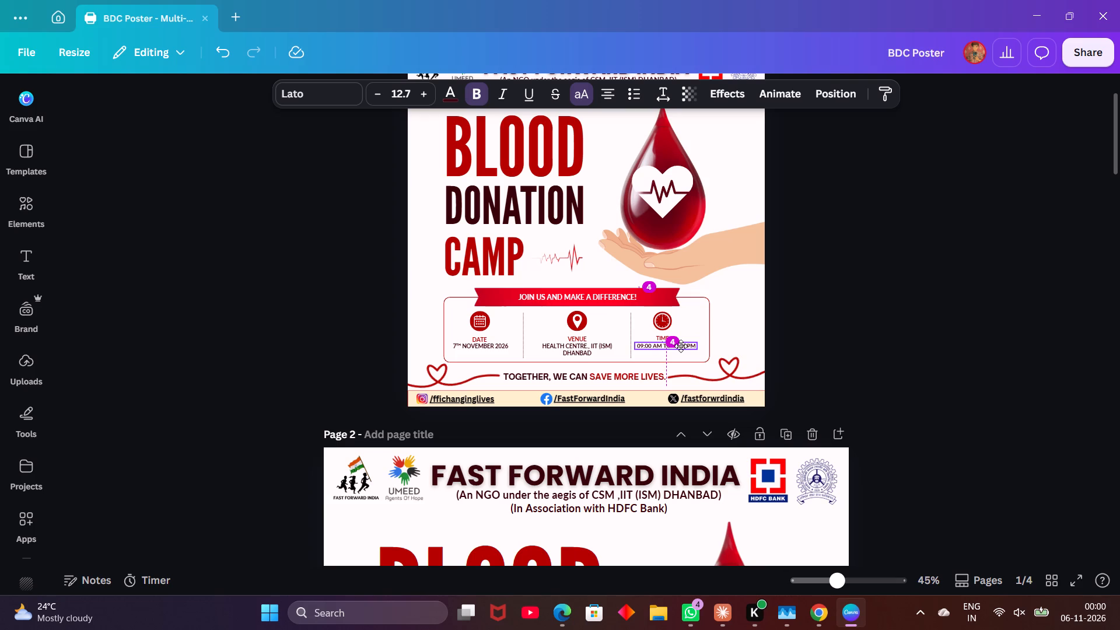
pyautogui.click(735, 329)
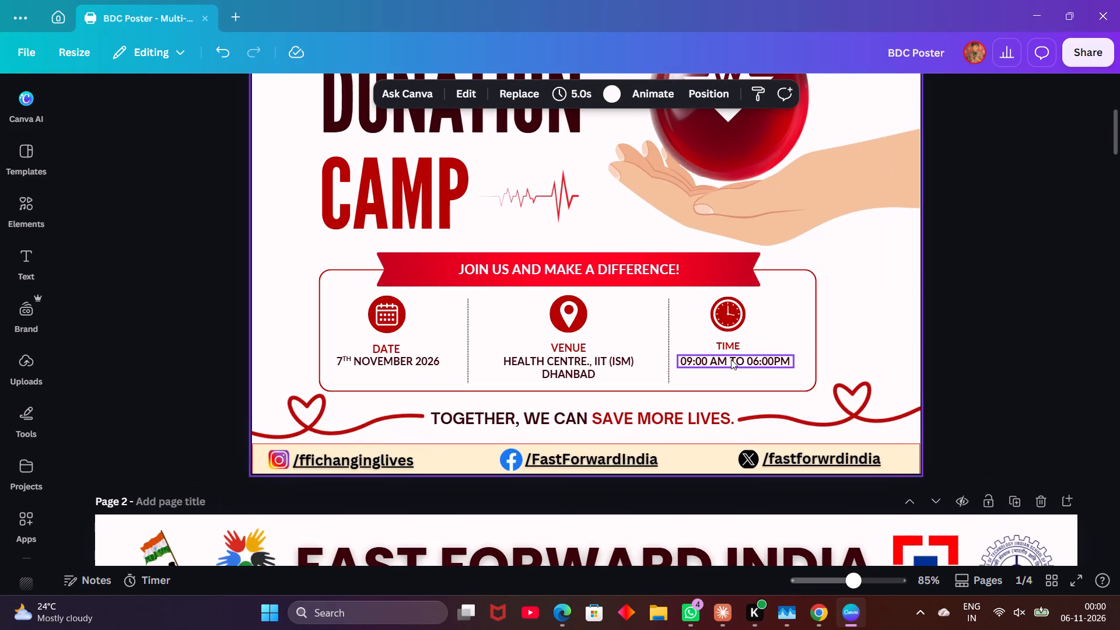
pyautogui.click(733, 363)
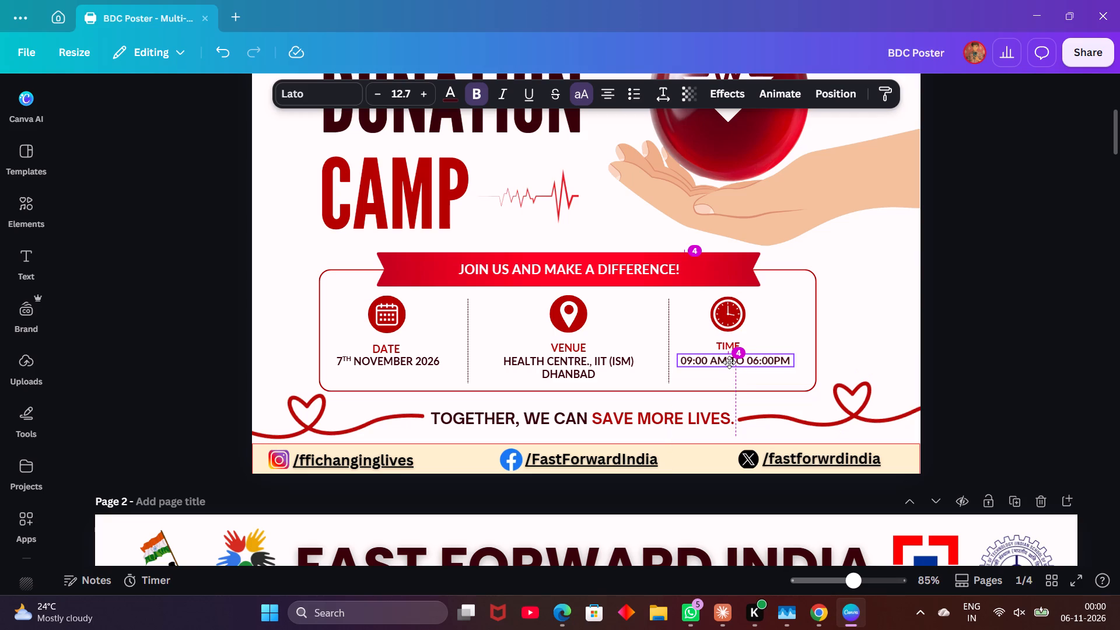
pyautogui.click(900, 342)
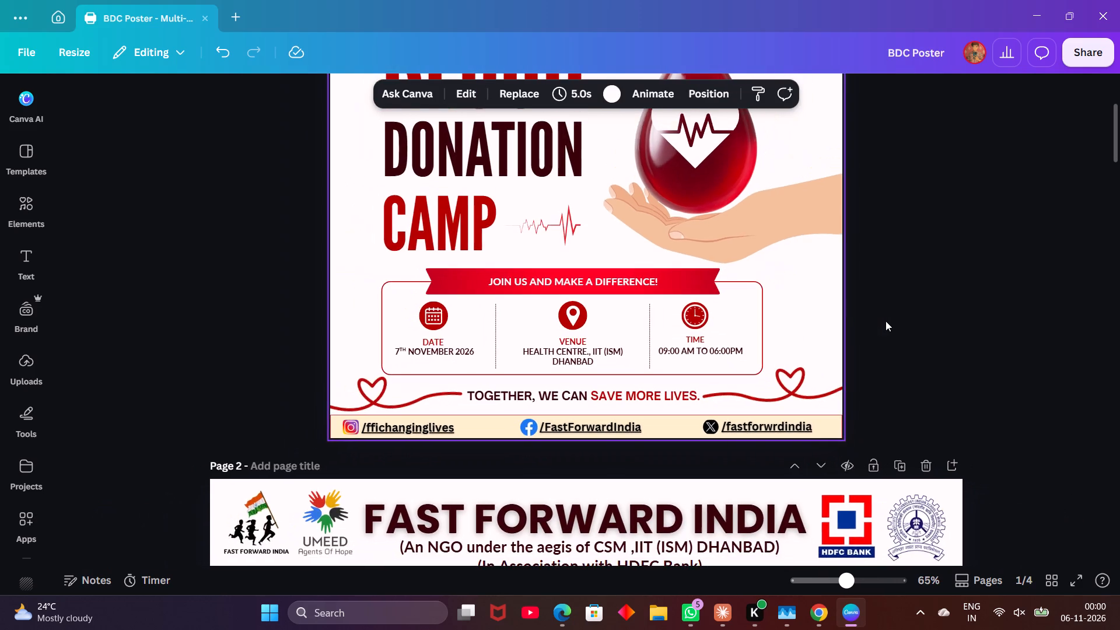
# Review the whole square poster on page 1, checking the overall layout and the spacing of the event details.
pyautogui.scroll(1, 885, 321)
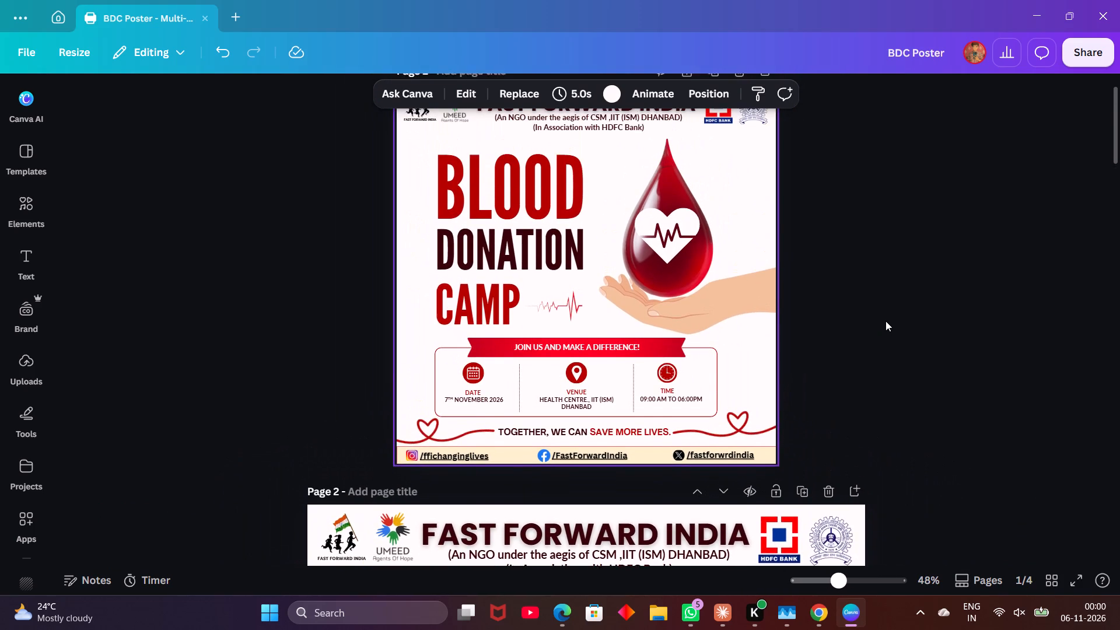
pyautogui.scroll(2, 885, 321)
pyautogui.click(932, 351)
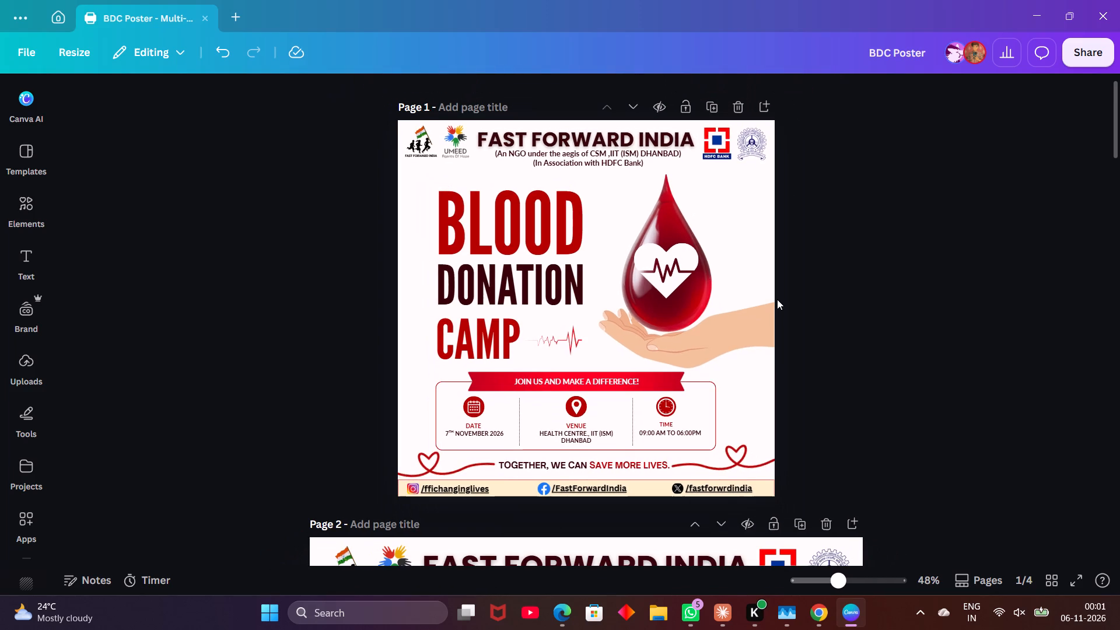
pyautogui.scroll(-2, 777, 299)
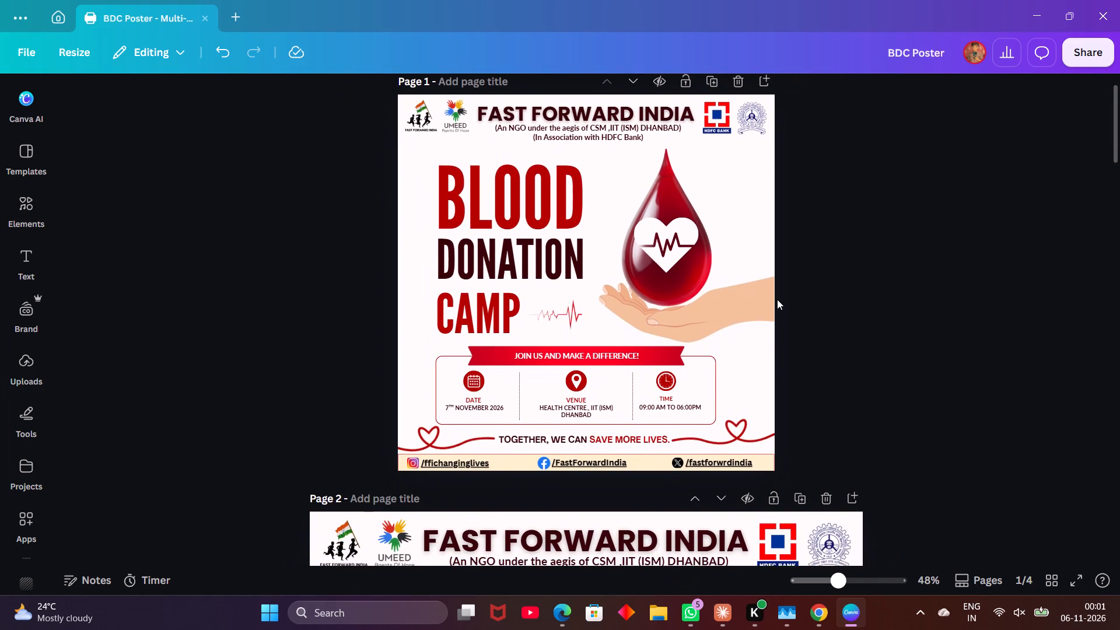
pyautogui.scroll(-1, 777, 299)
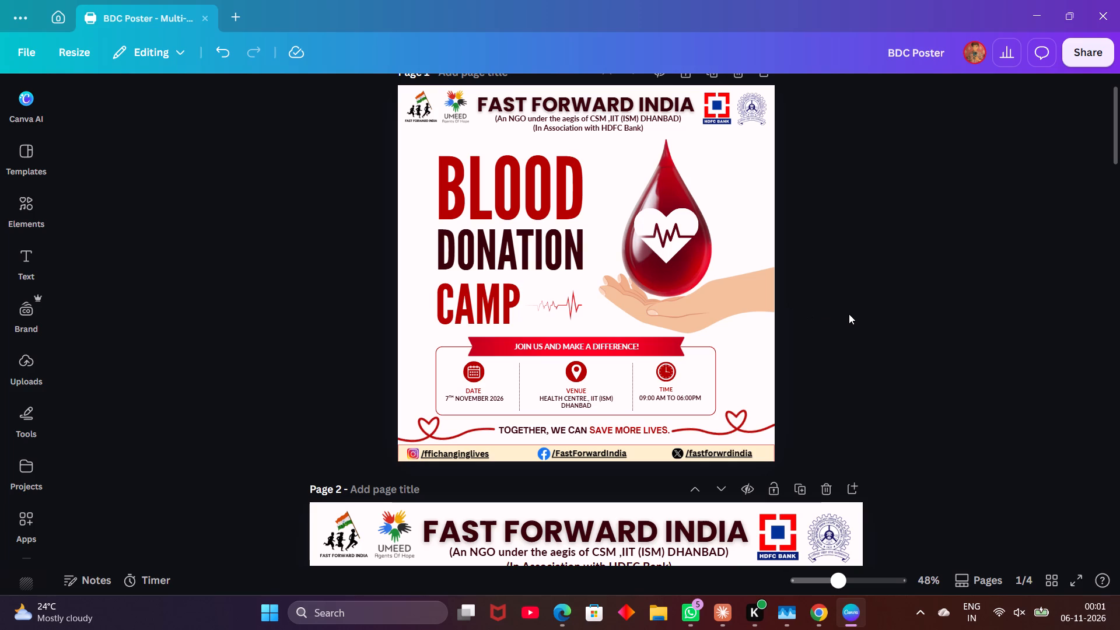
pyautogui.scroll(-1, 849, 314)
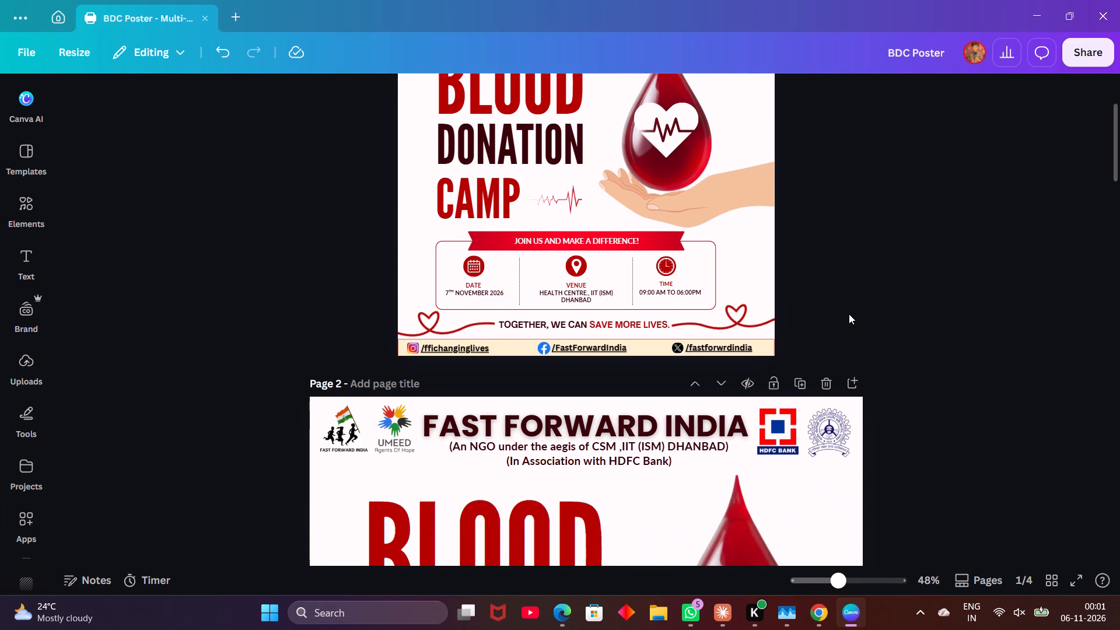
pyautogui.scroll(1, 849, 314)
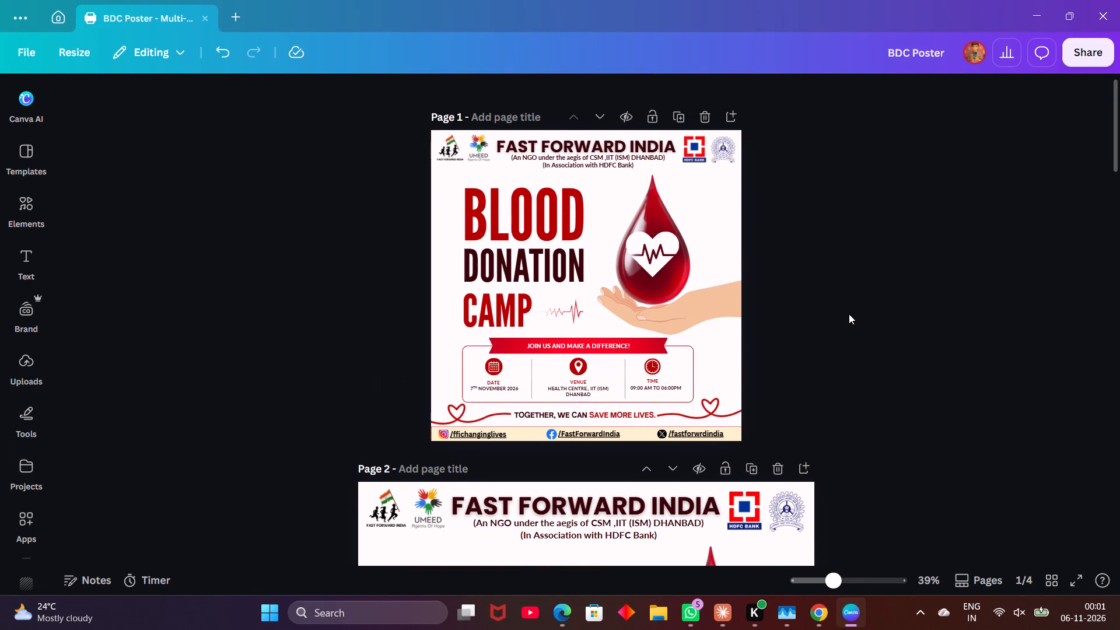
pyautogui.scroll(2, 849, 314)
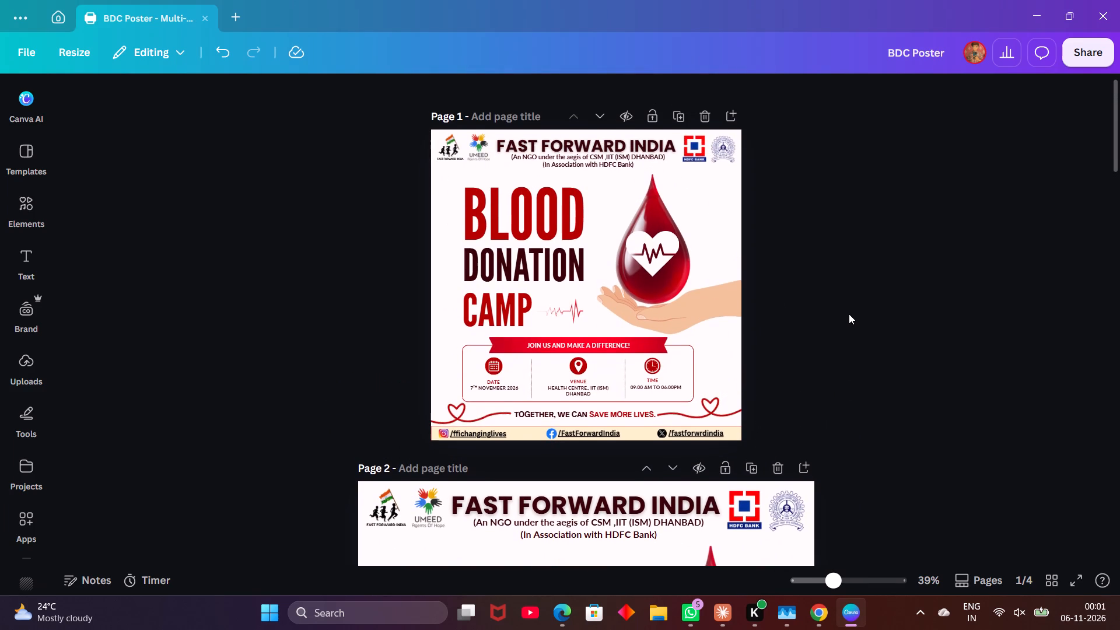
pyautogui.scroll(1, 849, 314)
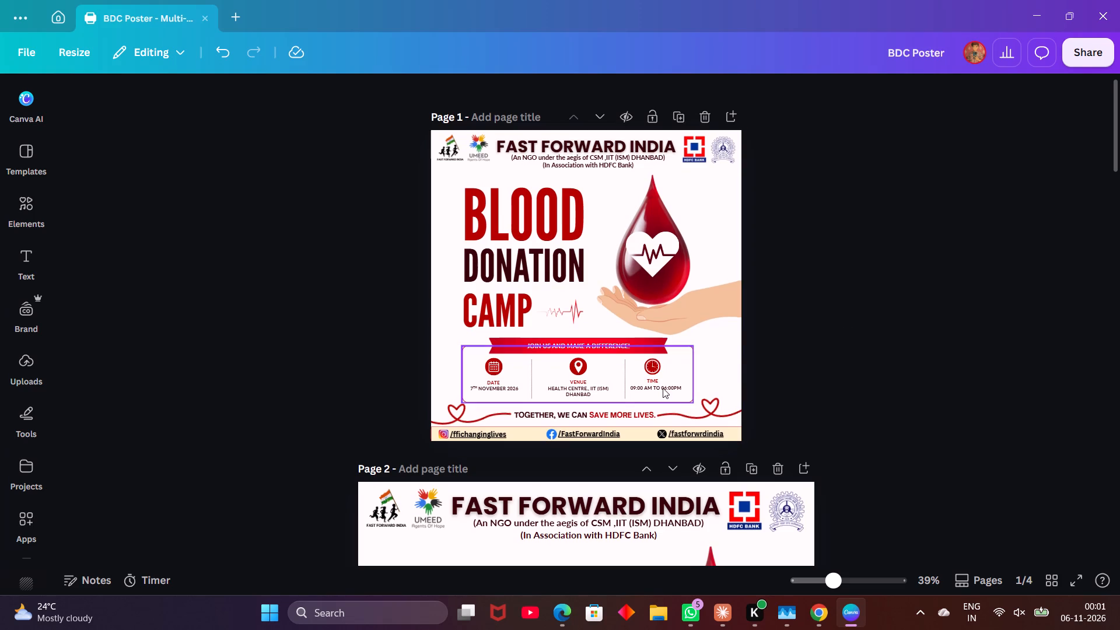
# Align the "09:00 AM to 06:00PM" text vertically with the first line of the venue text in the details box.
pyautogui.click(663, 388)
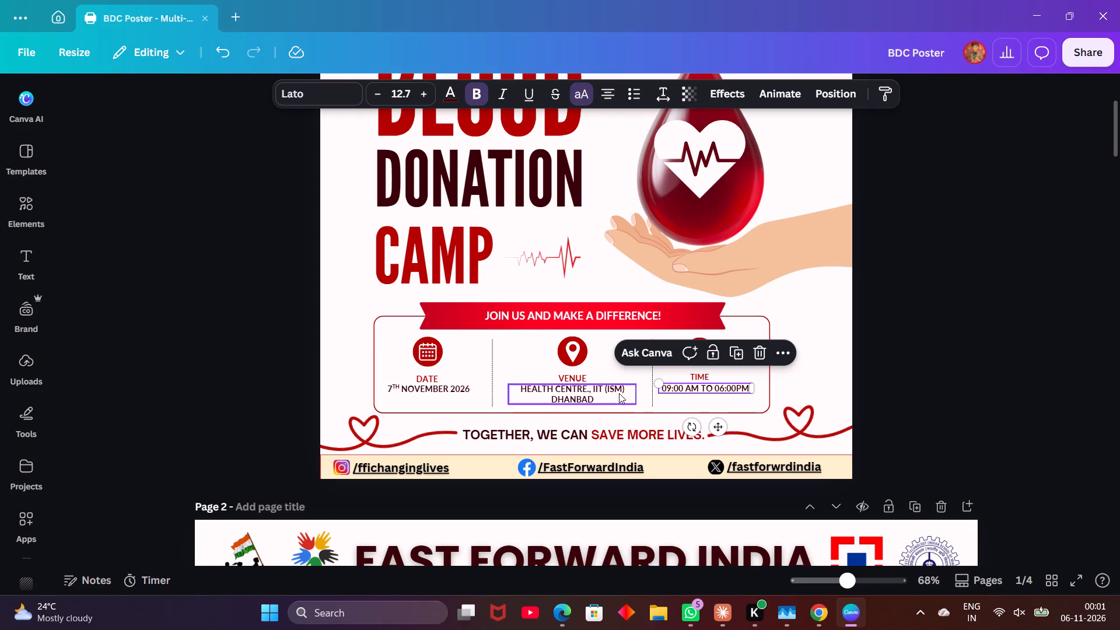
pyautogui.click(437, 390)
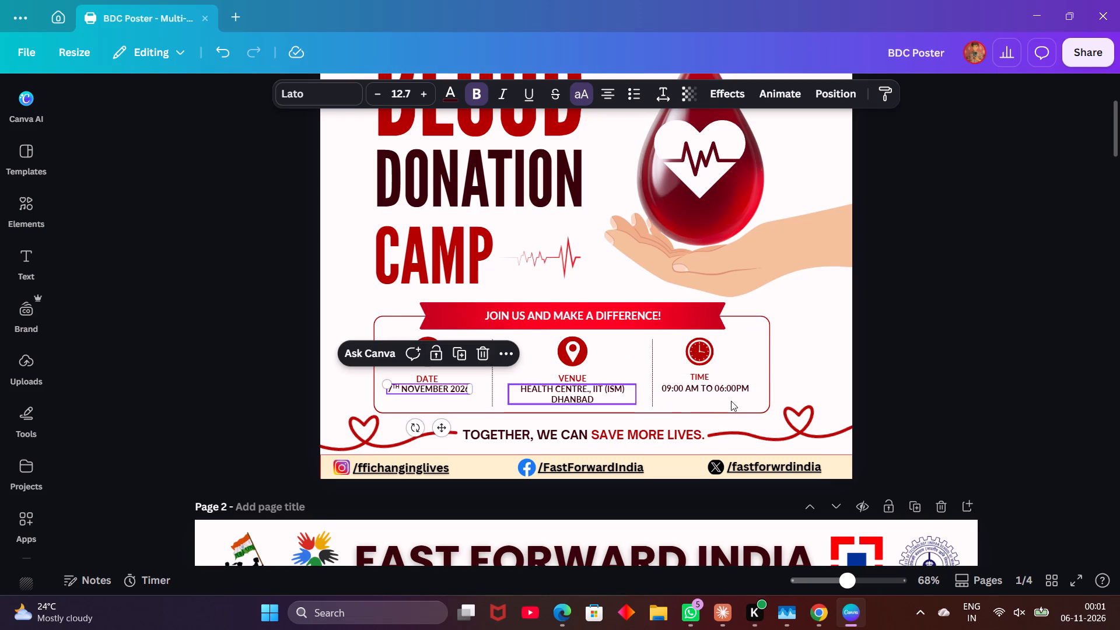
pyautogui.click(719, 386)
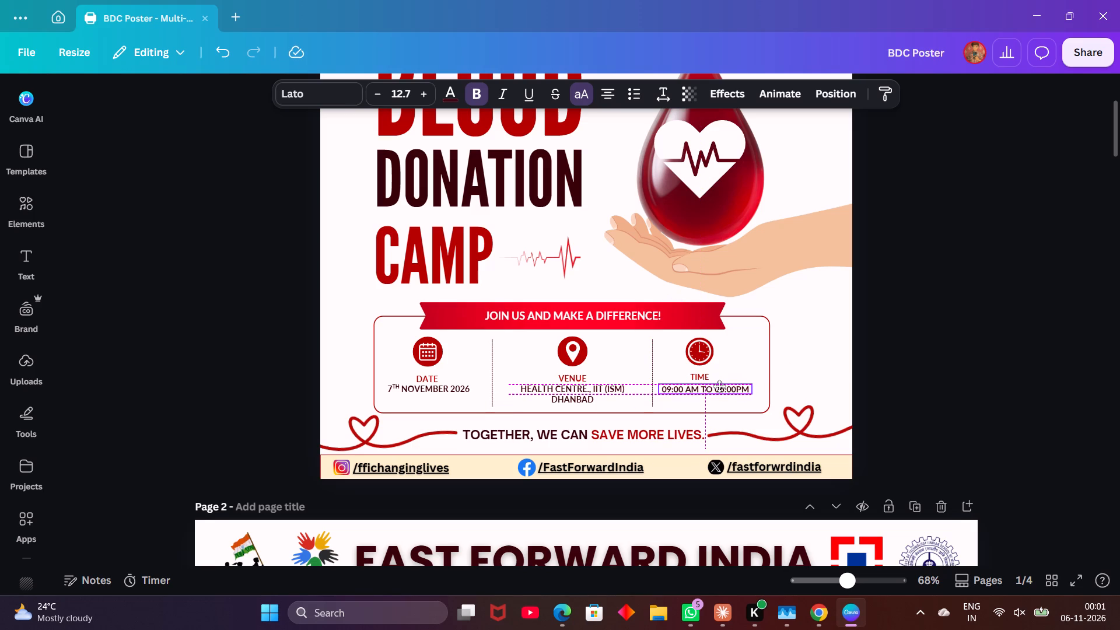
pyautogui.click(862, 360)
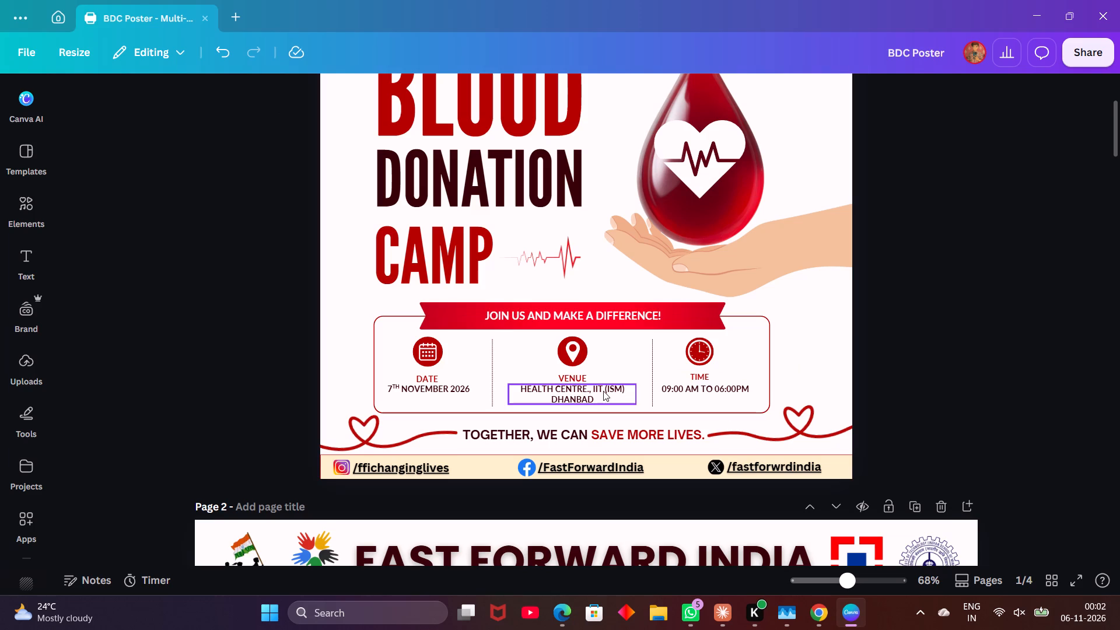
# Review the poster layouts on pages 1 and 2, checking how their event details are arranged.
pyautogui.click(695, 376)
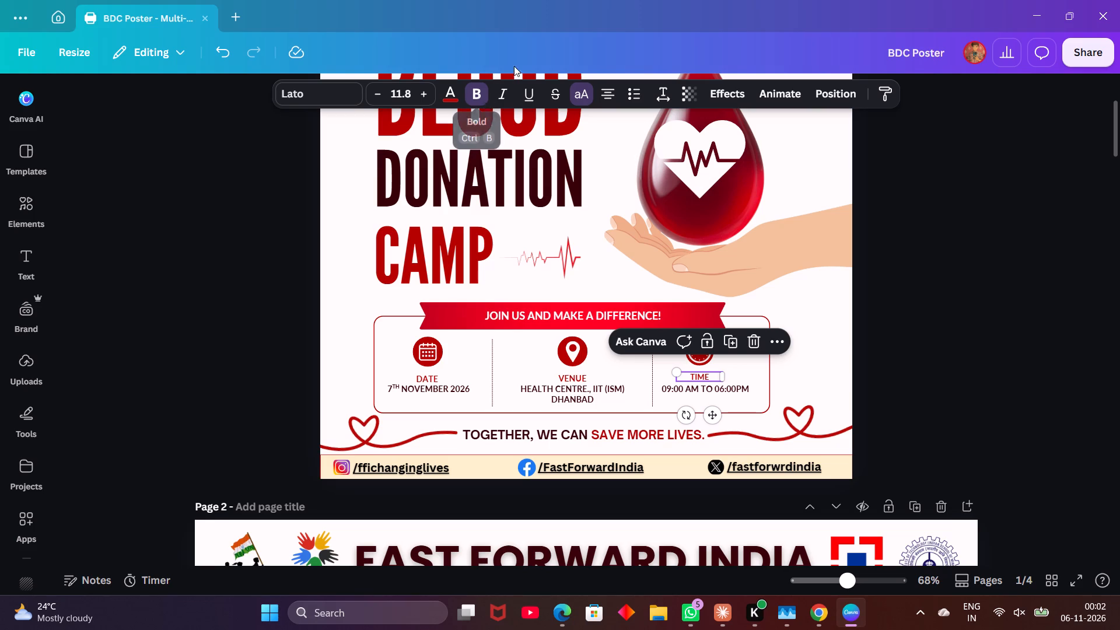
pyautogui.click(806, 259)
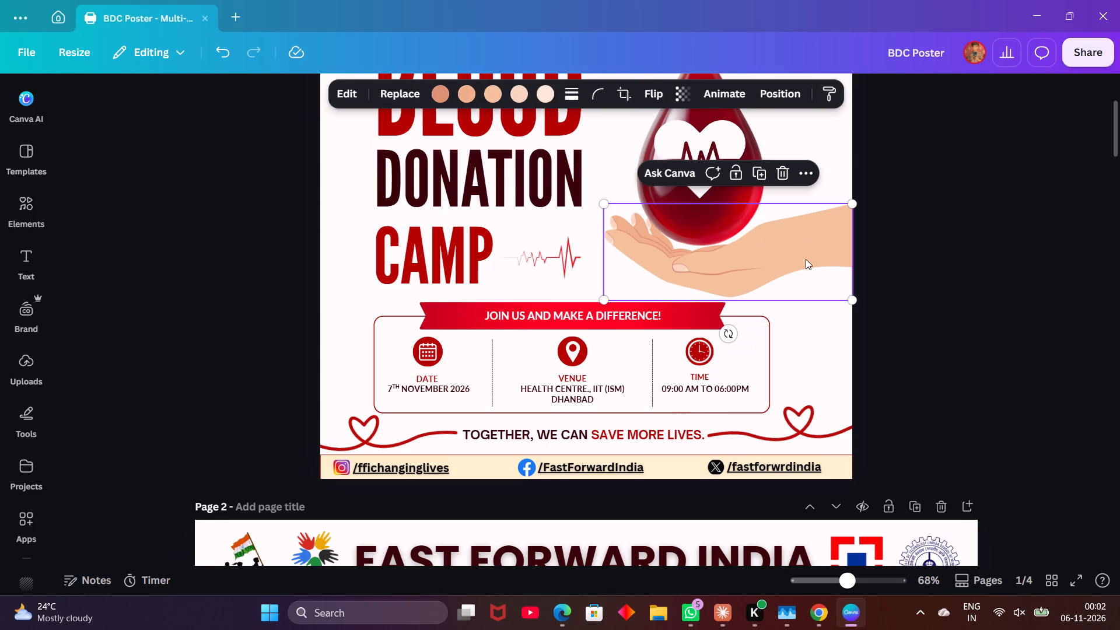
pyautogui.click(880, 345)
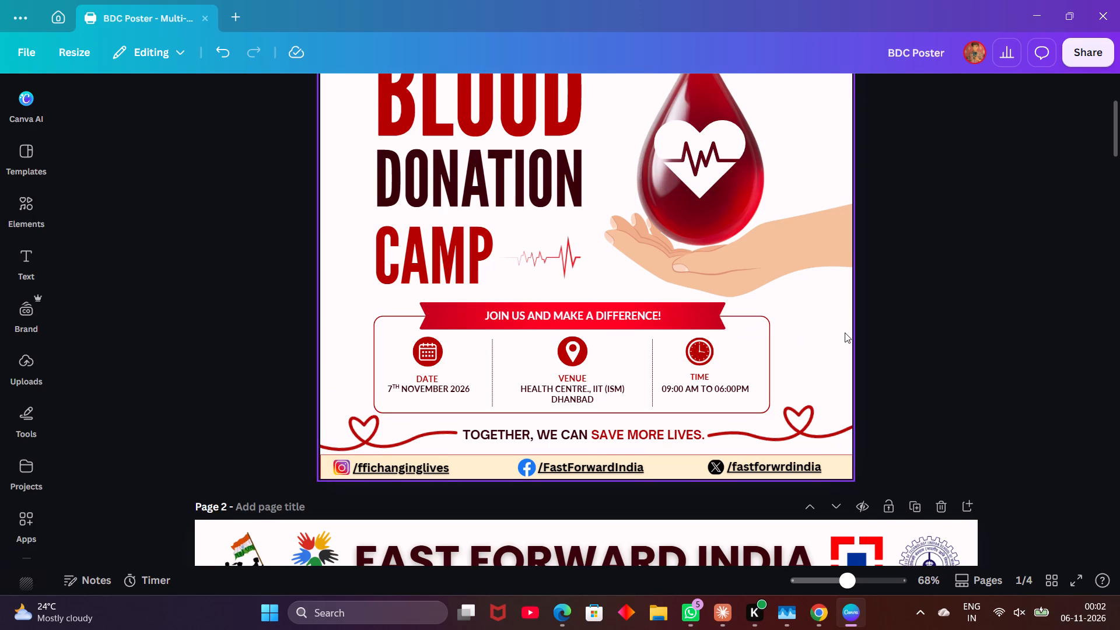
pyautogui.scroll(7, 845, 332)
pyautogui.scroll(-2, 845, 332)
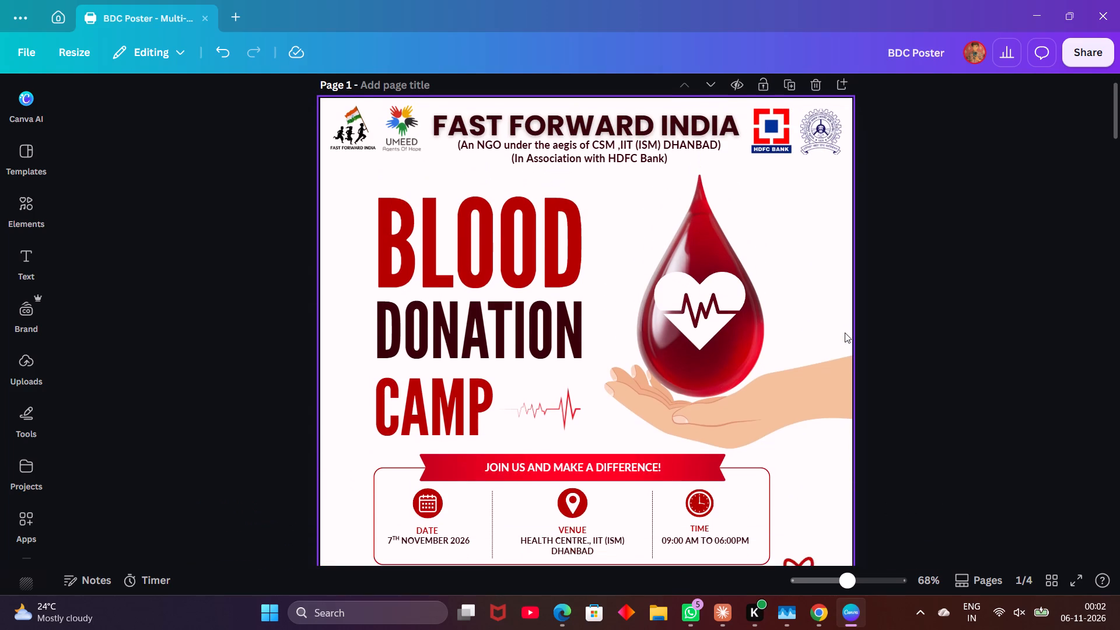
pyautogui.scroll(-7, 845, 332)
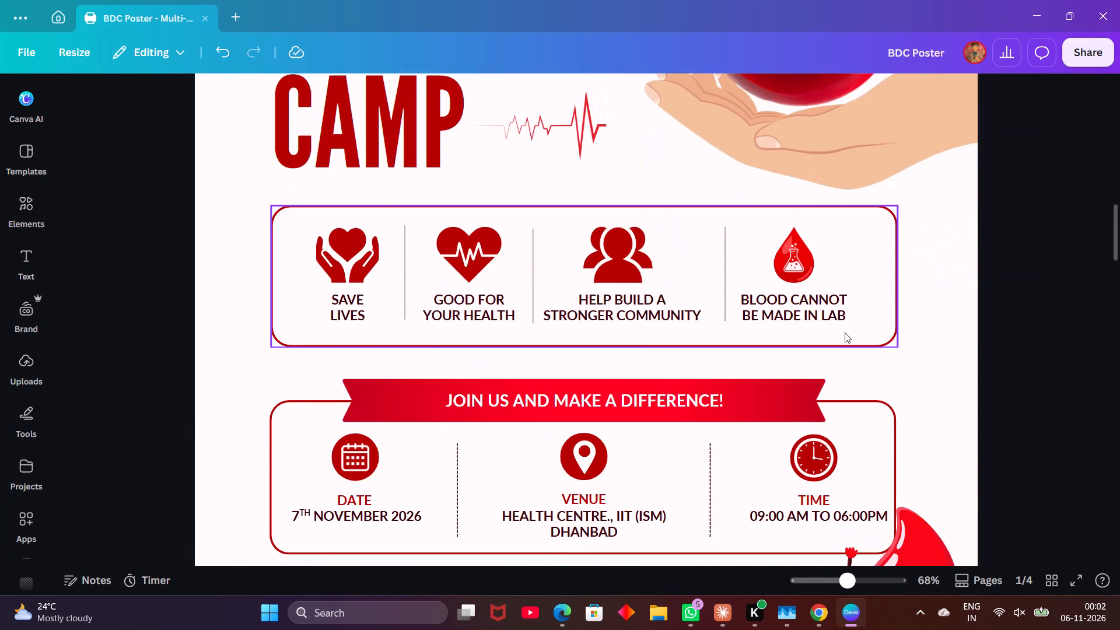
pyautogui.scroll(-1, 845, 332)
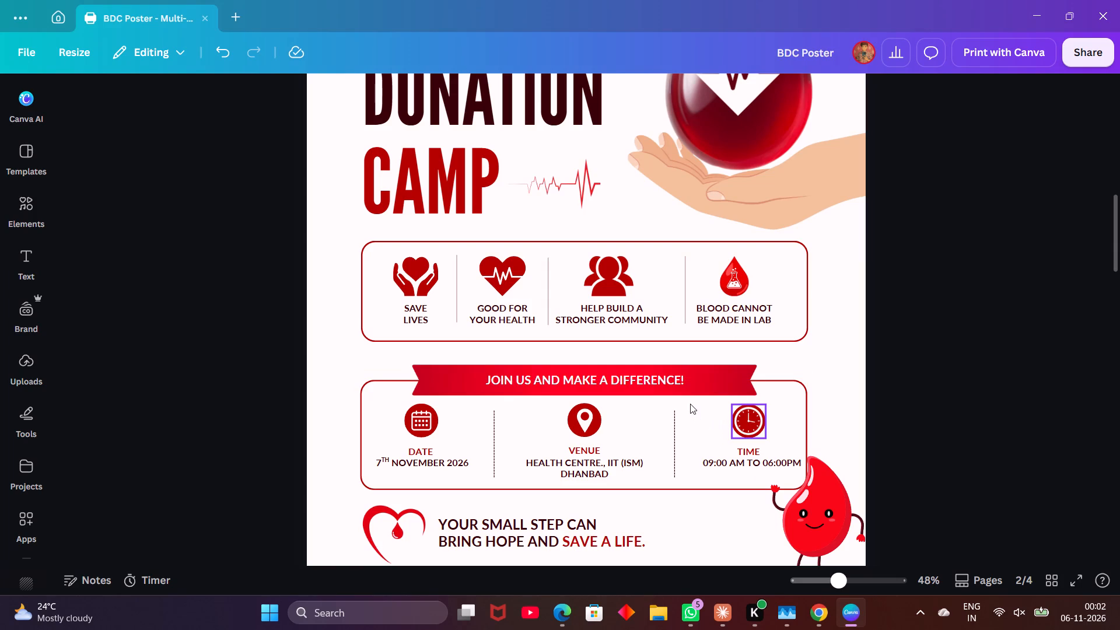
pyautogui.scroll(4, 694, 402)
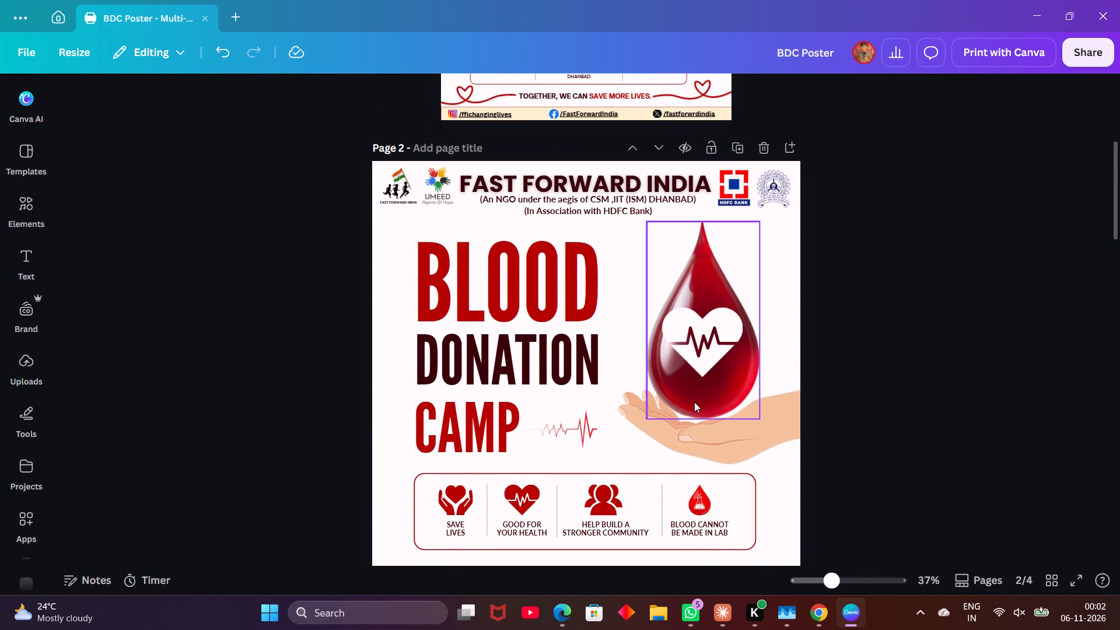
pyautogui.scroll(1, 694, 402)
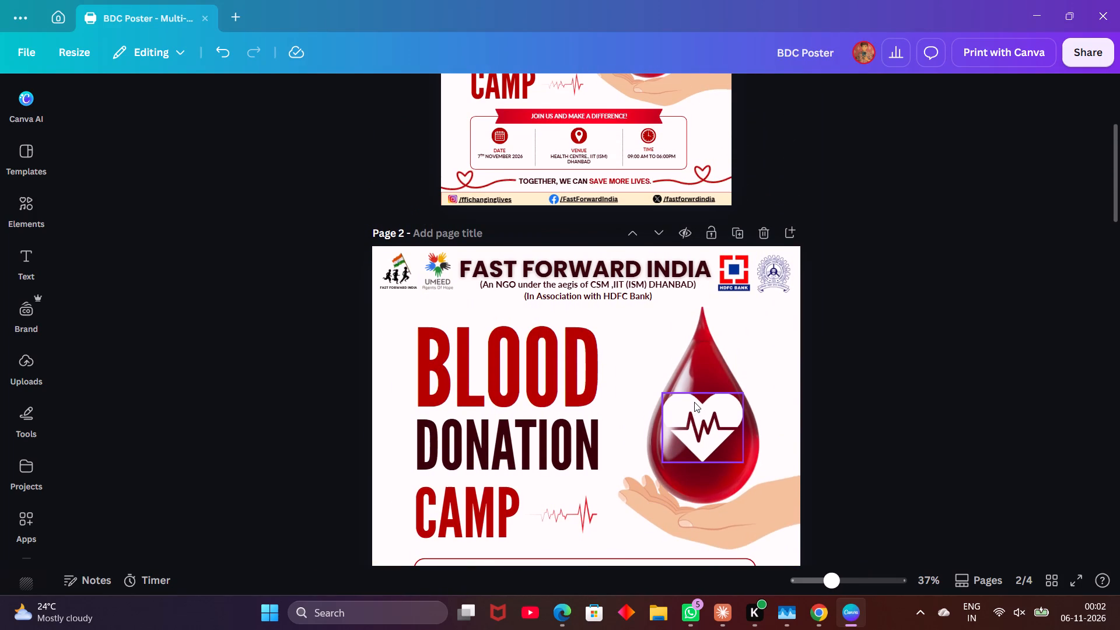
pyautogui.scroll(1, 694, 402)
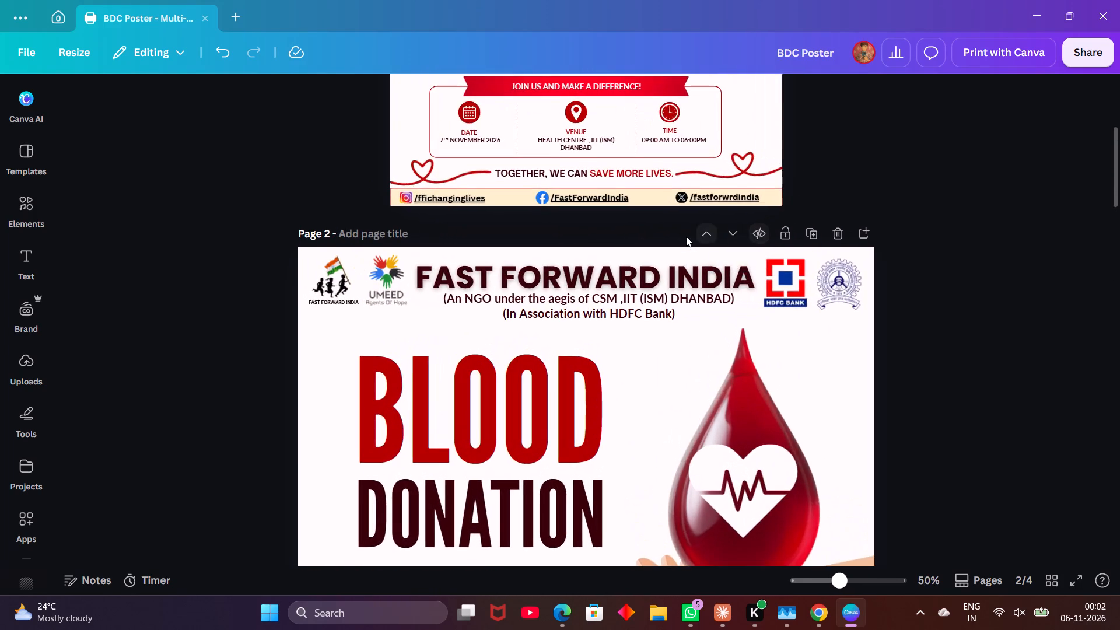
pyautogui.scroll(1, 686, 236)
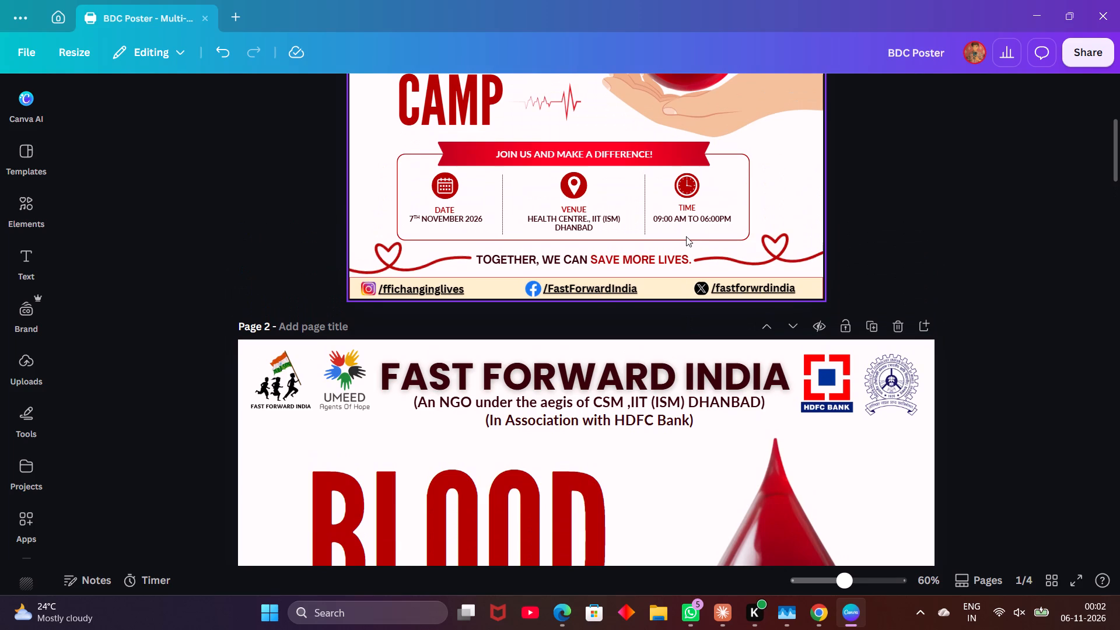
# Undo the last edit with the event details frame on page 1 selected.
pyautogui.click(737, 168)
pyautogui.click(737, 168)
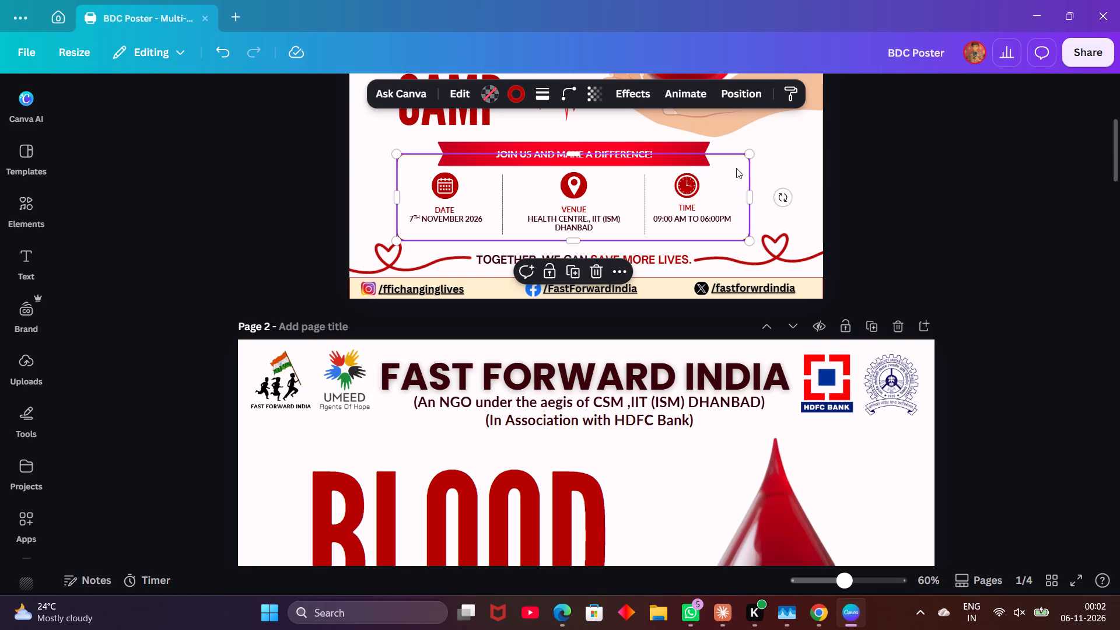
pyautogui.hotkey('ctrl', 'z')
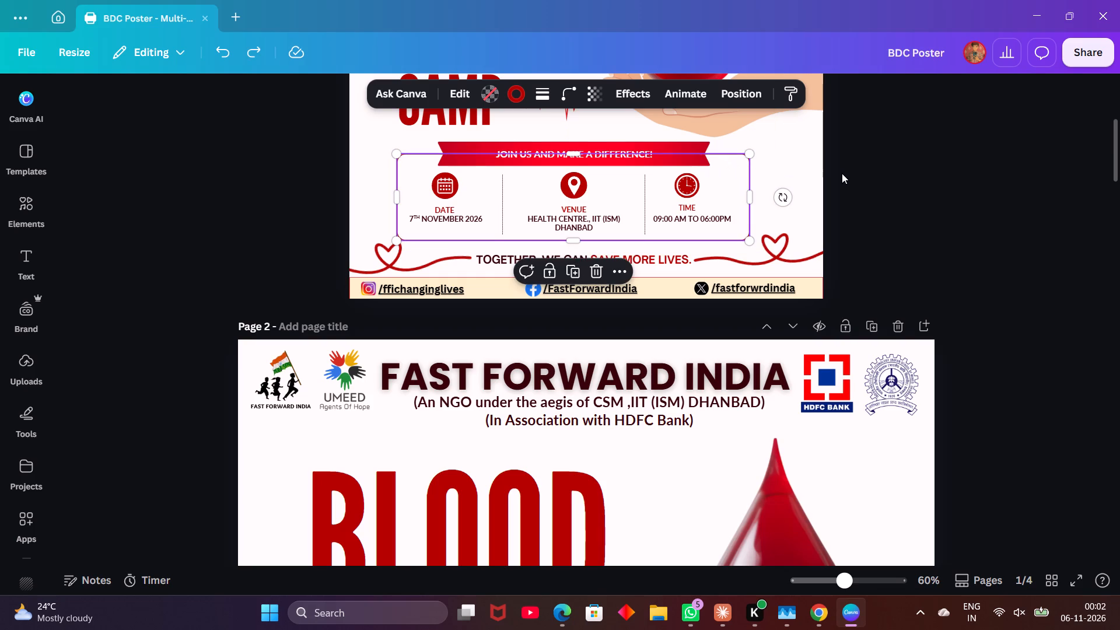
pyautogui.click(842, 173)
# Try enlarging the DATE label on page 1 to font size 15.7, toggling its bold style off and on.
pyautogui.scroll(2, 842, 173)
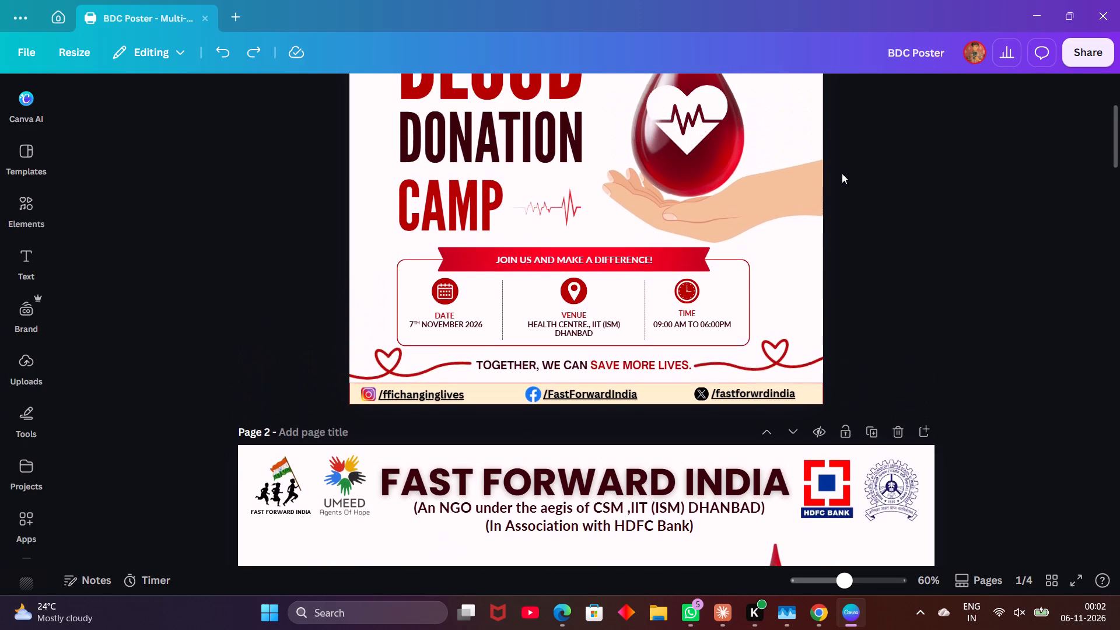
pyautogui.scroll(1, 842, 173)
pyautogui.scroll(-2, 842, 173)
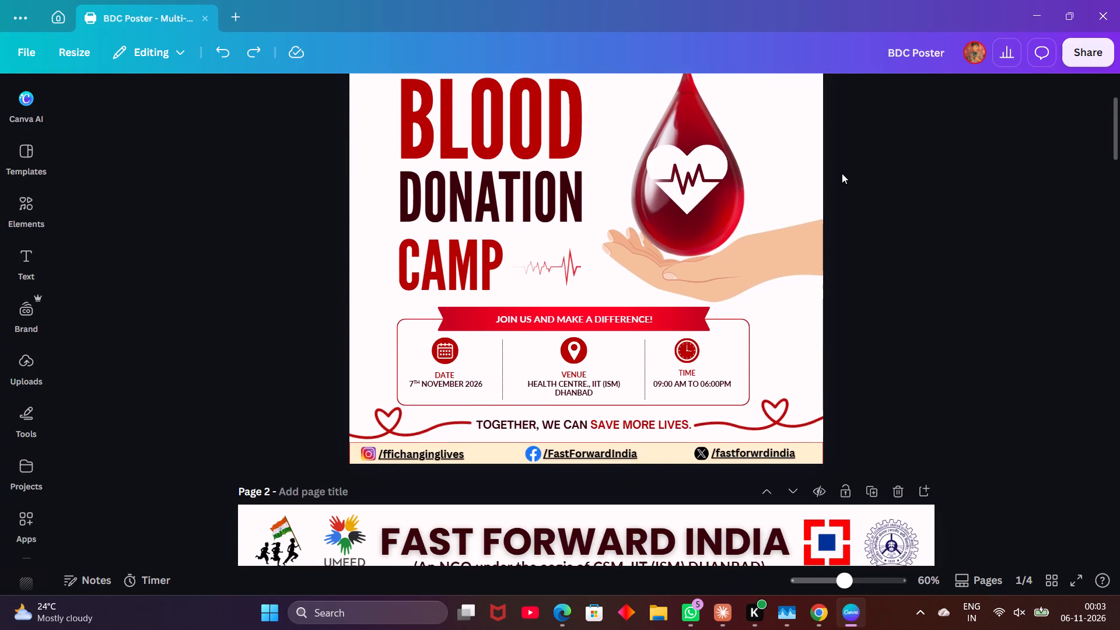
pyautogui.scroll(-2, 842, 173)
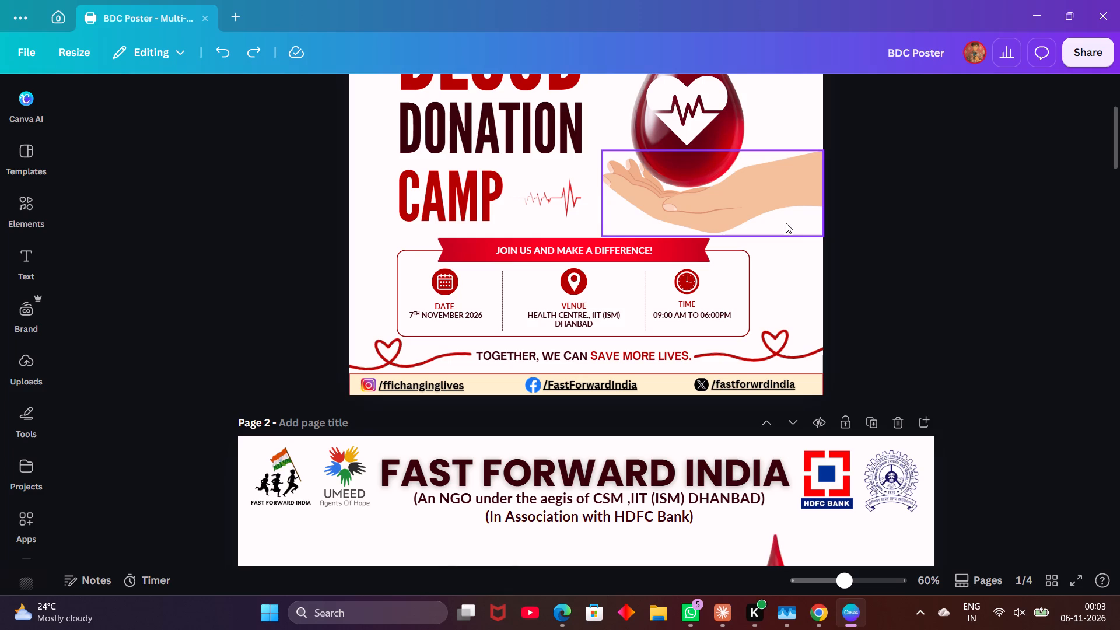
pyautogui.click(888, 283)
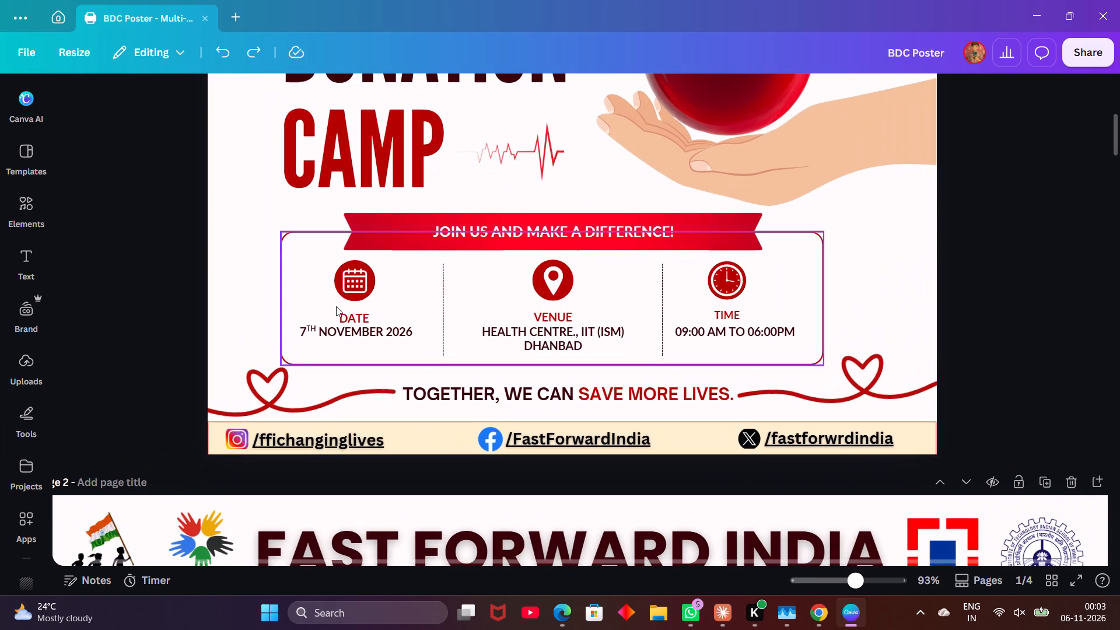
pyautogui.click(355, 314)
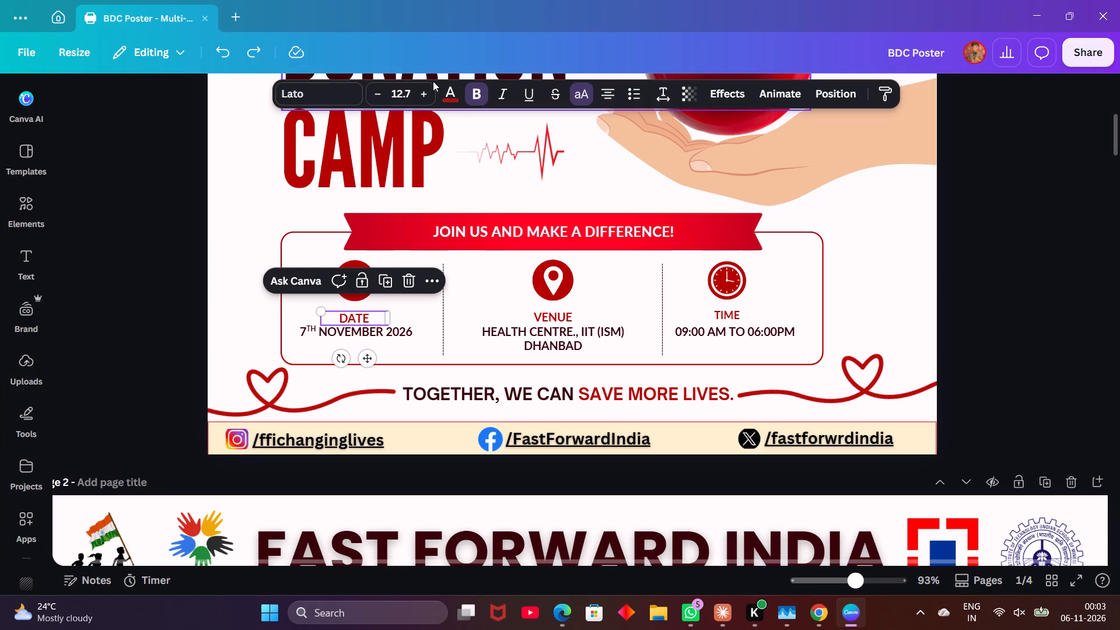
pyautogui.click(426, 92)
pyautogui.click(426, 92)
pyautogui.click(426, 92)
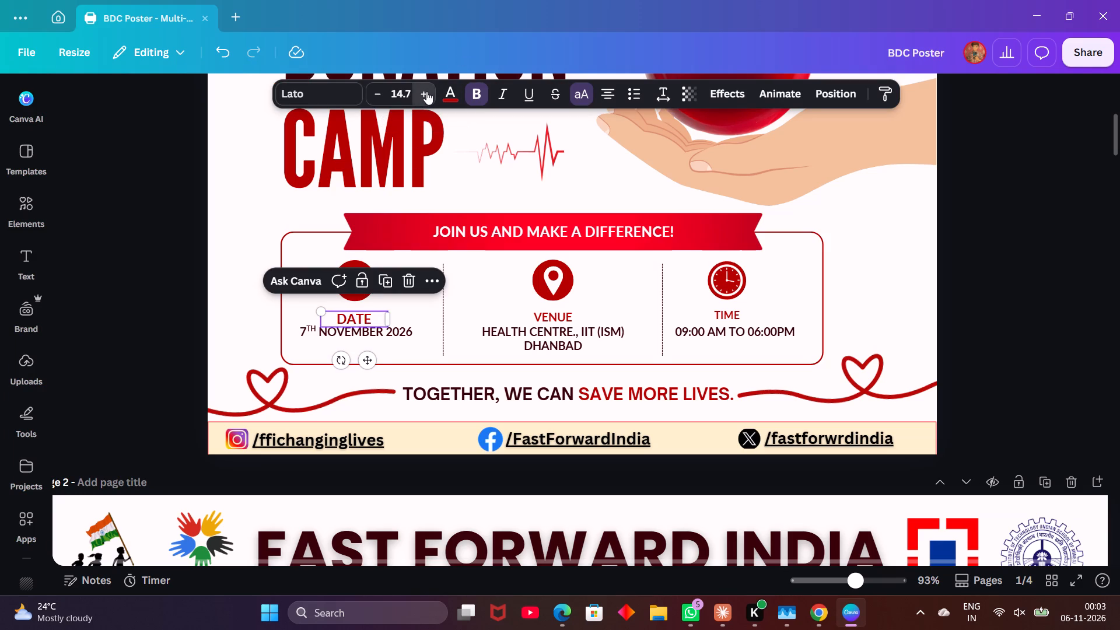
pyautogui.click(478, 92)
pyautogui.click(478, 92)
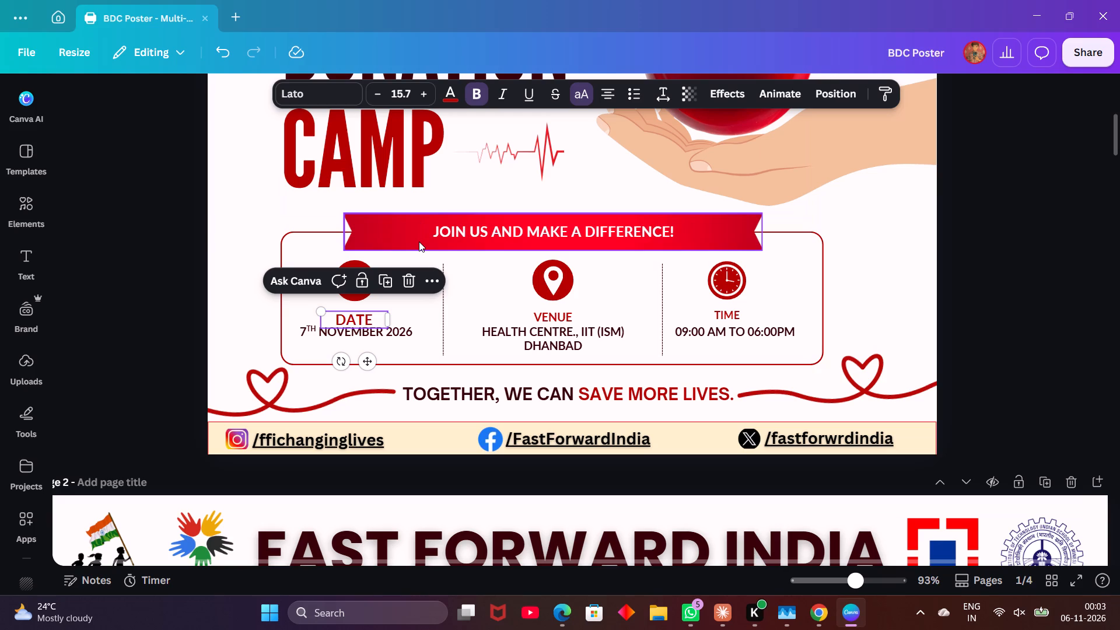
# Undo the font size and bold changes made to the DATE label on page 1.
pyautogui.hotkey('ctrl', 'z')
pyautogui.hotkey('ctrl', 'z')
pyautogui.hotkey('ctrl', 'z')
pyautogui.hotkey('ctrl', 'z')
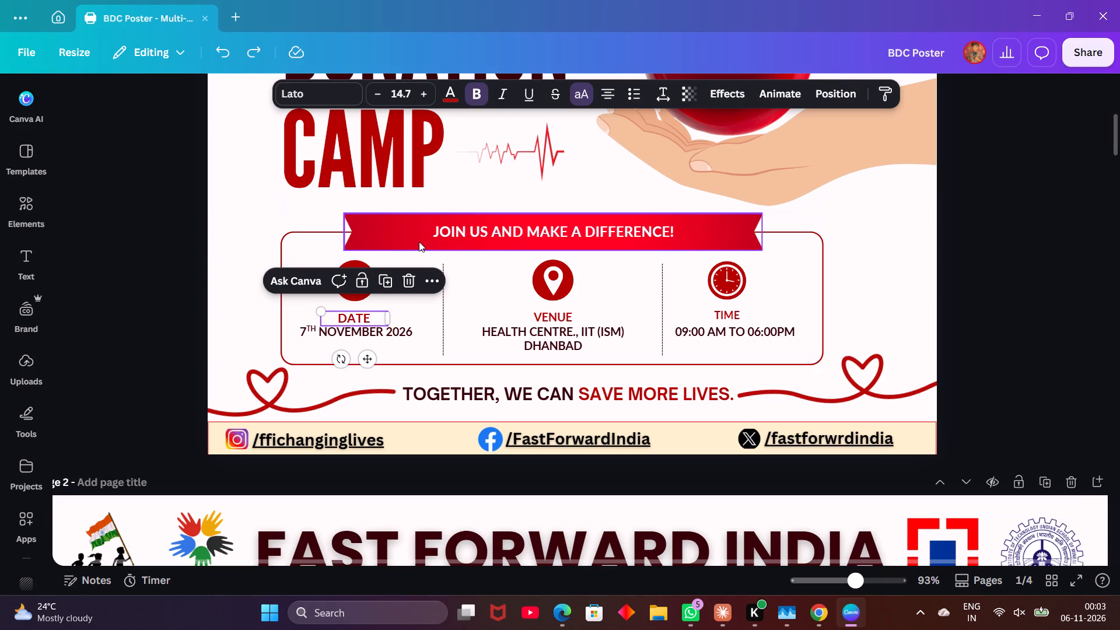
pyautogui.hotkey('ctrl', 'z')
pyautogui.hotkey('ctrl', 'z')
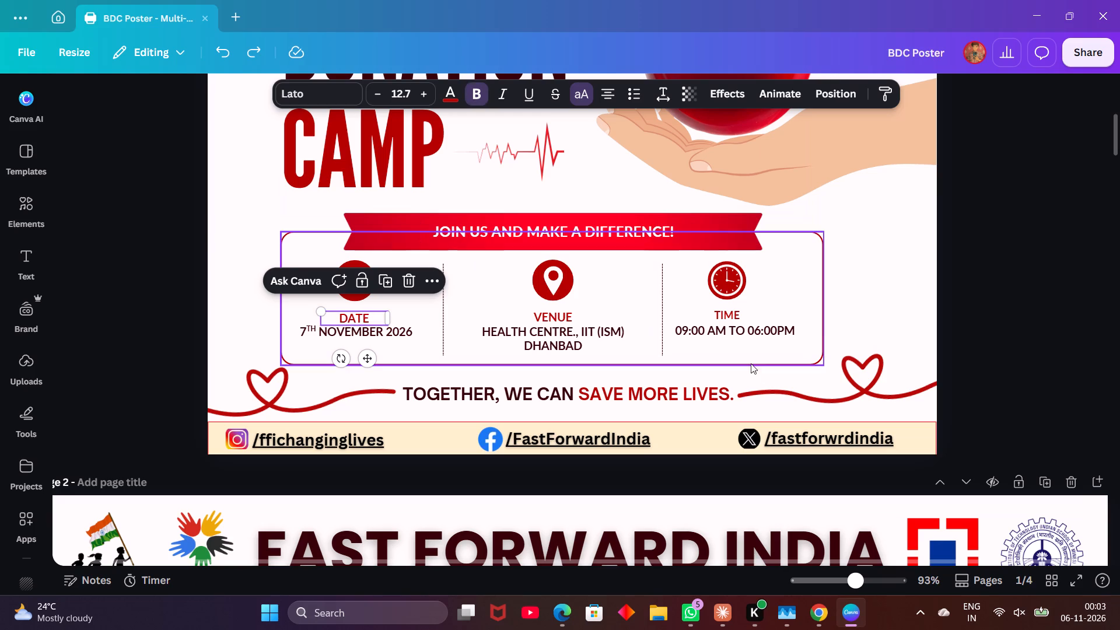
# Shift the "09:00 AM to 06:00PM" text on page 1 slightly right and down, level with the date and venue text.
pyautogui.click(731, 330)
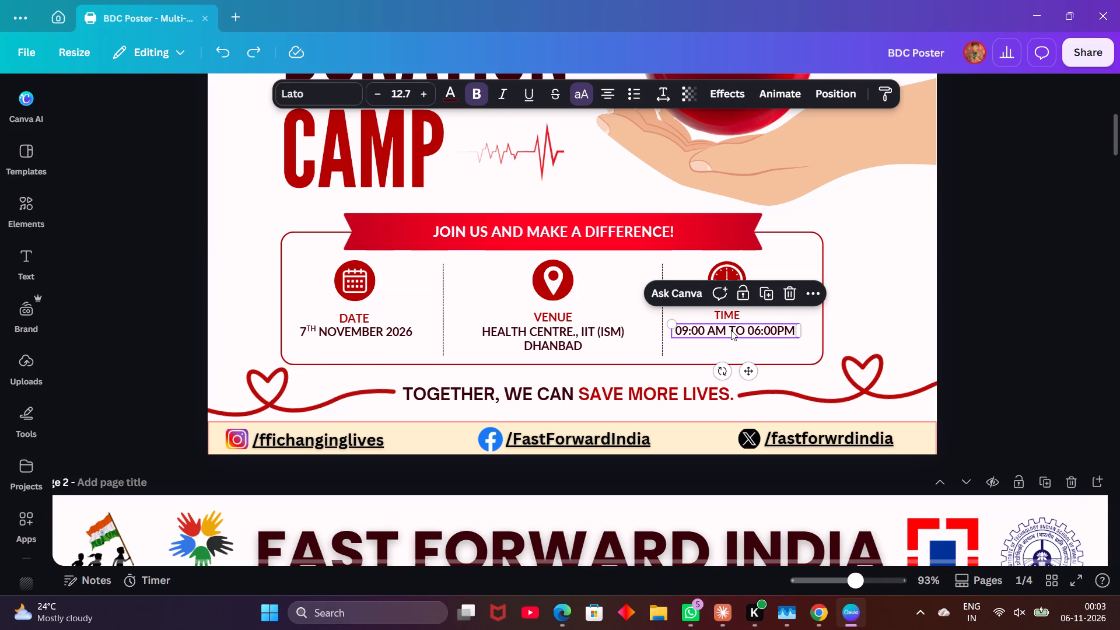
pyautogui.click(731, 330)
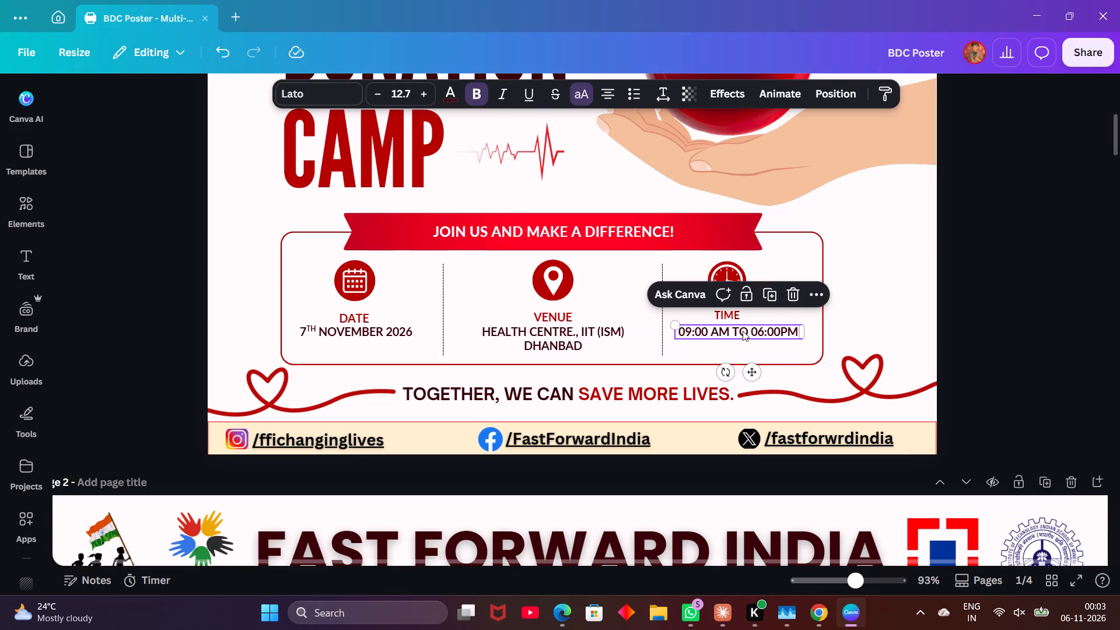
pyautogui.click(834, 327)
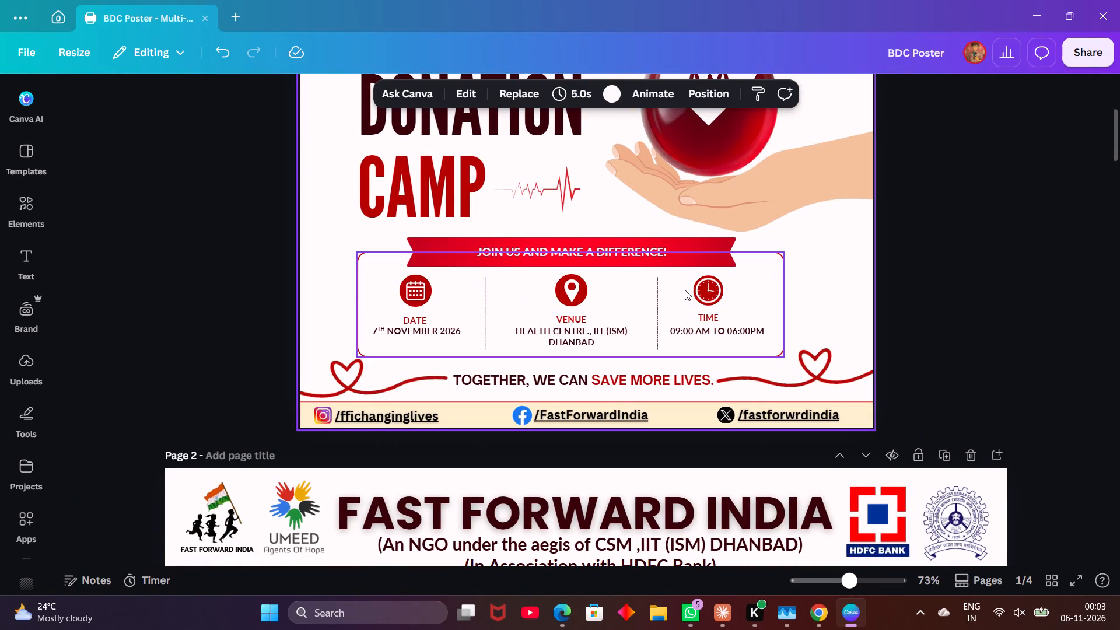
# Lock the red rounded frame around the event details on page 1 so it stays in place.
pyautogui.moveTo(681, 288); pyautogui.dragTo(690, 291)
pyautogui.hotkey('ctrl', 'z')
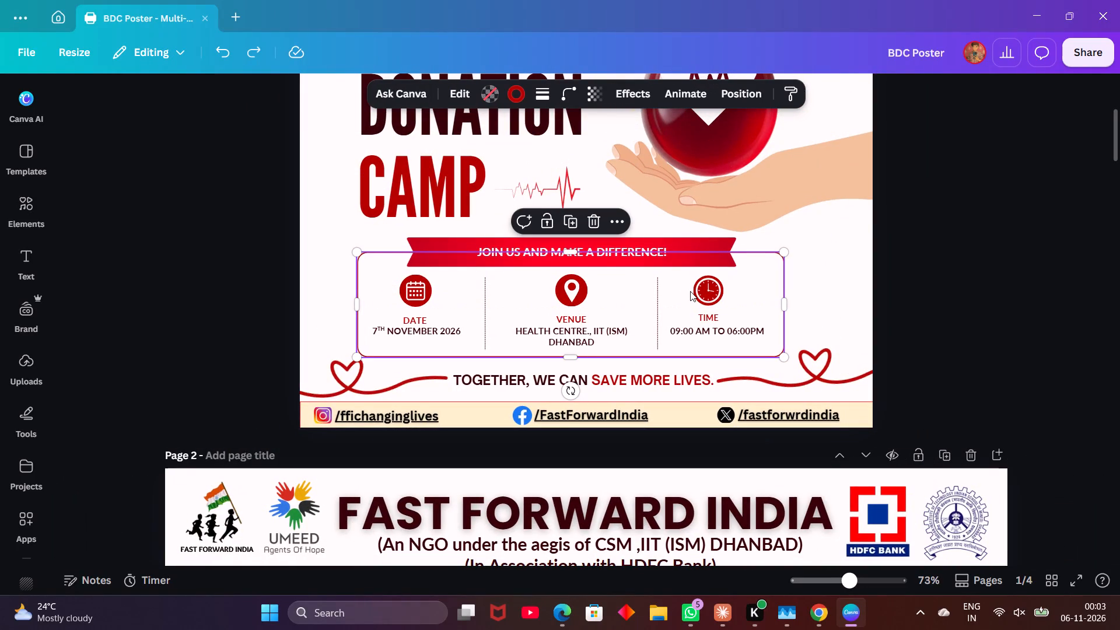
pyautogui.click(541, 227)
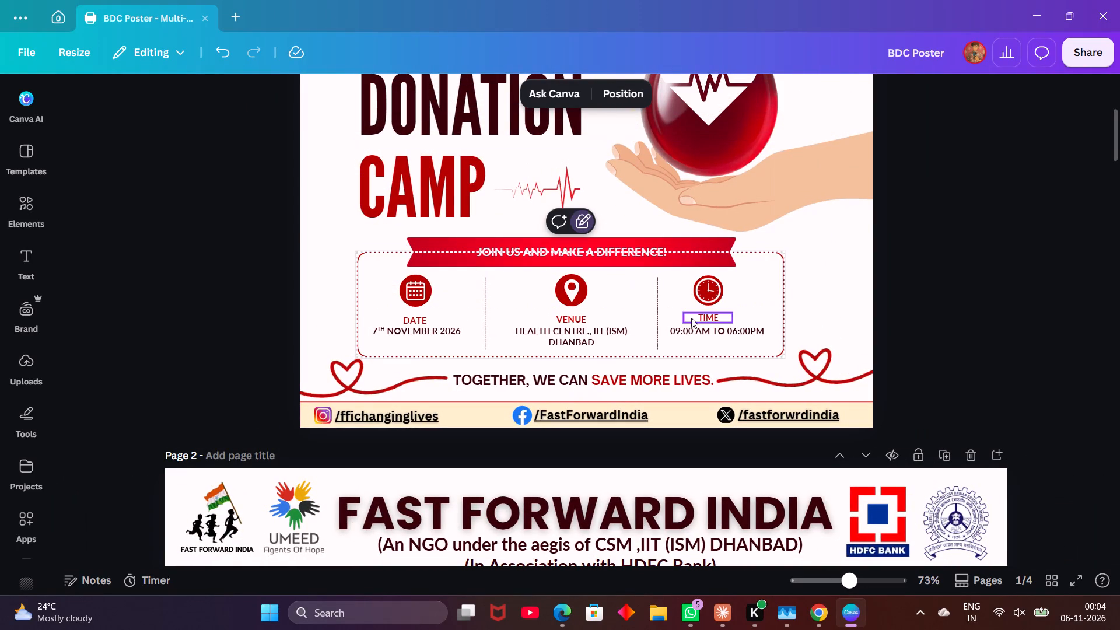
# Move the clock icon and TIME label together on page 1 so they sit centred above the "09:00 AM to 06:00PM" text.
pyautogui.rightClick(725, 285)
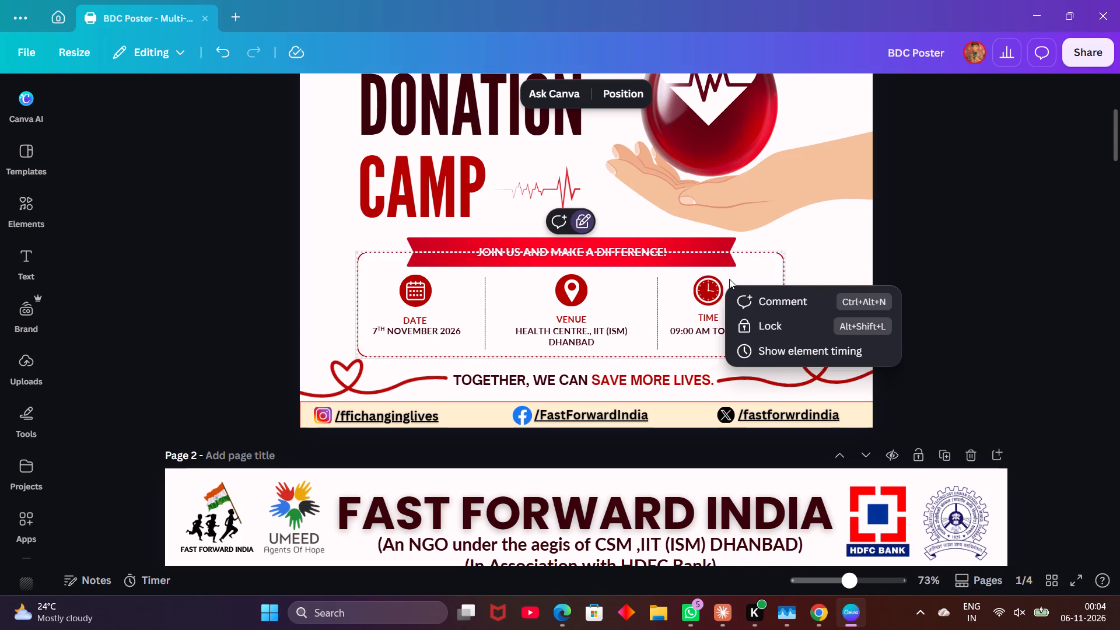
pyautogui.click(729, 279)
pyautogui.moveTo(729, 279); pyautogui.dragTo(700, 317)
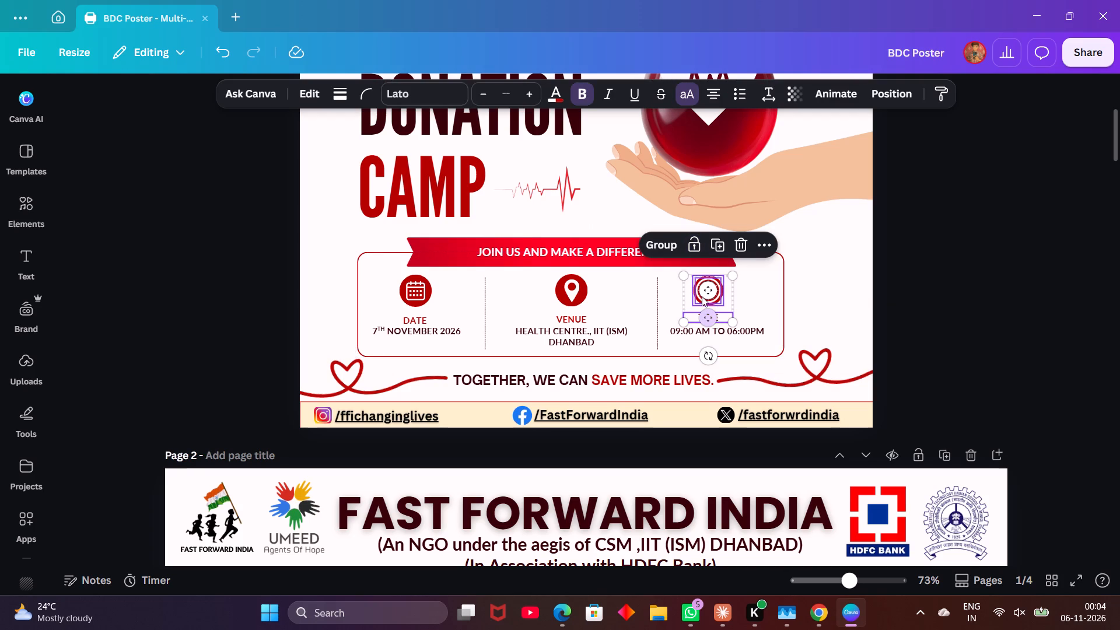
pyautogui.click(702, 295)
pyautogui.click(688, 318)
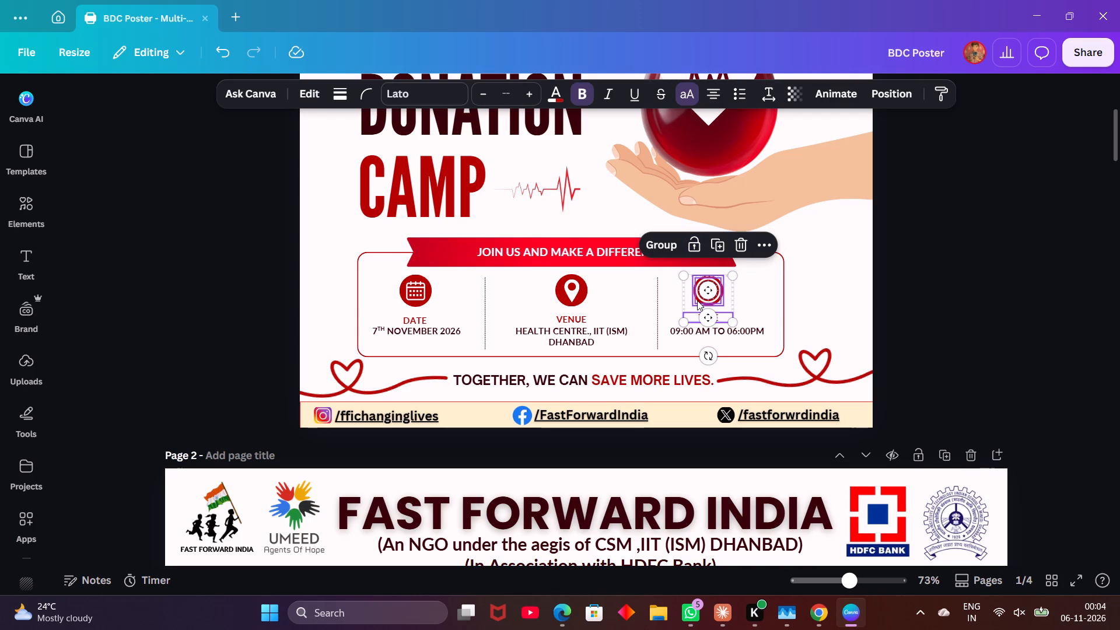
pyautogui.moveTo(695, 300); pyautogui.dragTo(699, 301)
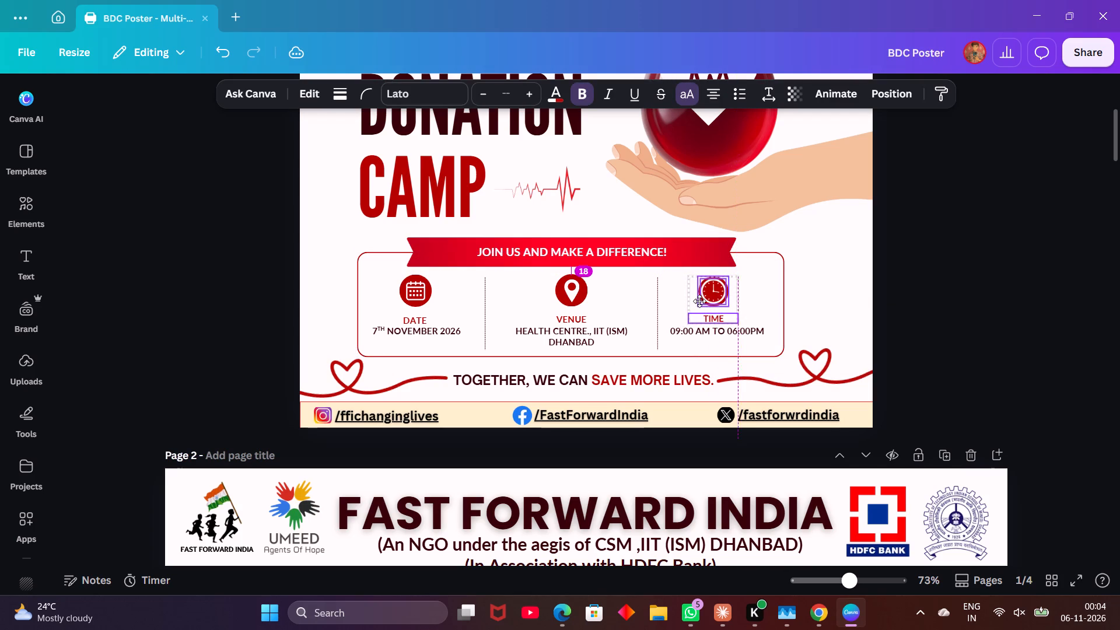
pyautogui.moveTo(699, 301); pyautogui.dragTo(705, 300)
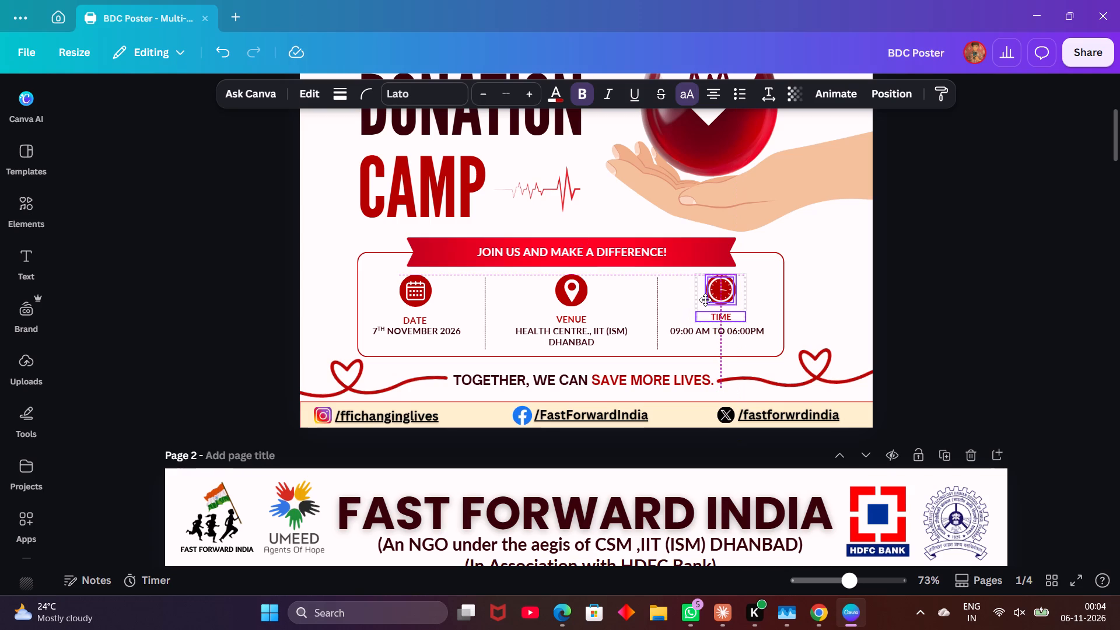
pyautogui.moveTo(705, 300); pyautogui.dragTo(704, 300)
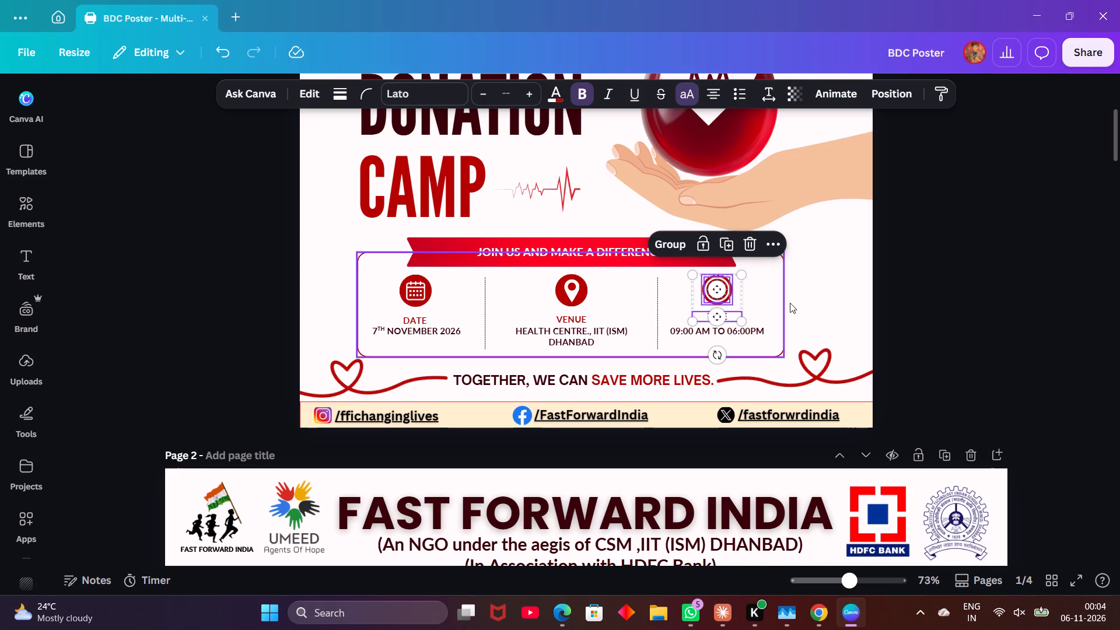
pyautogui.click(837, 297)
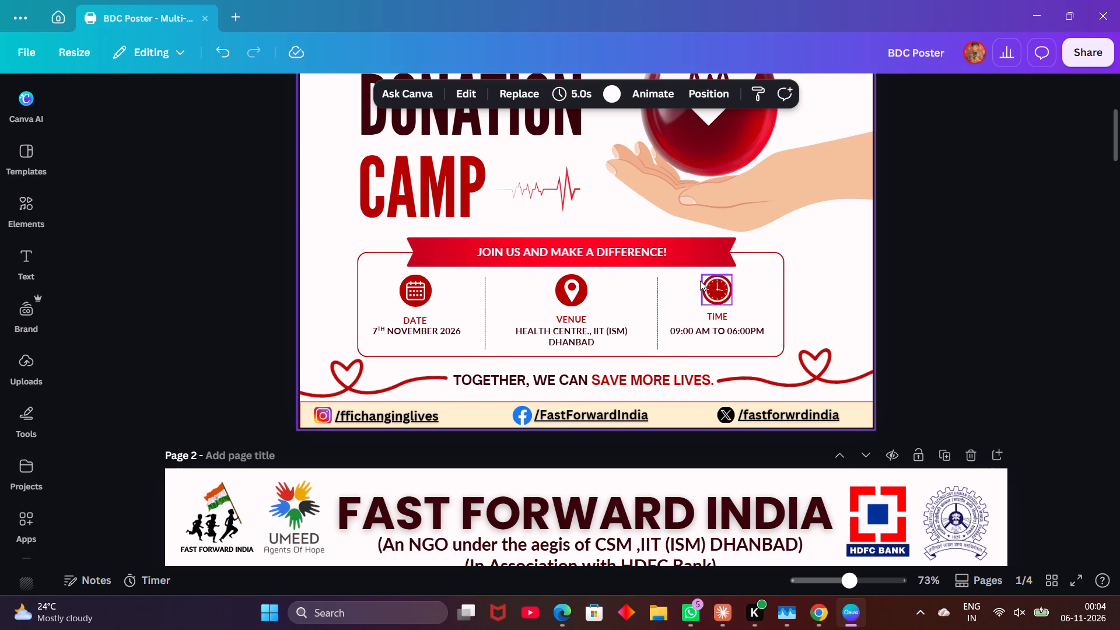
# Nudge the clock icon and TIME label on page 1 slightly down together and enlarge them a little.
pyautogui.moveTo(688, 282); pyautogui.dragTo(731, 316)
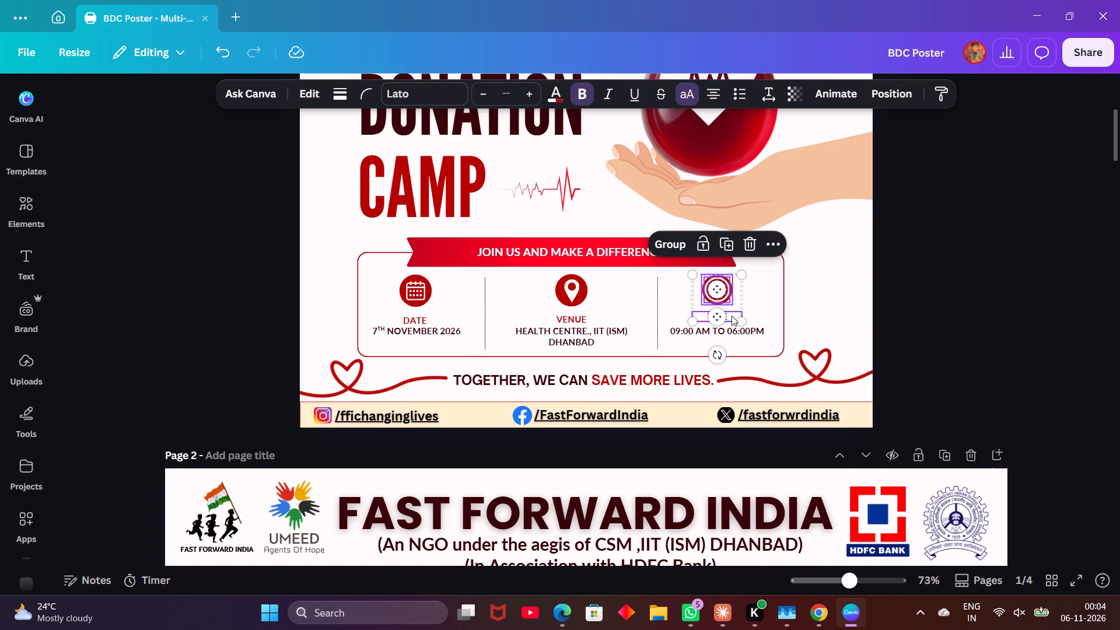
pyautogui.click(713, 289)
pyautogui.click(705, 298)
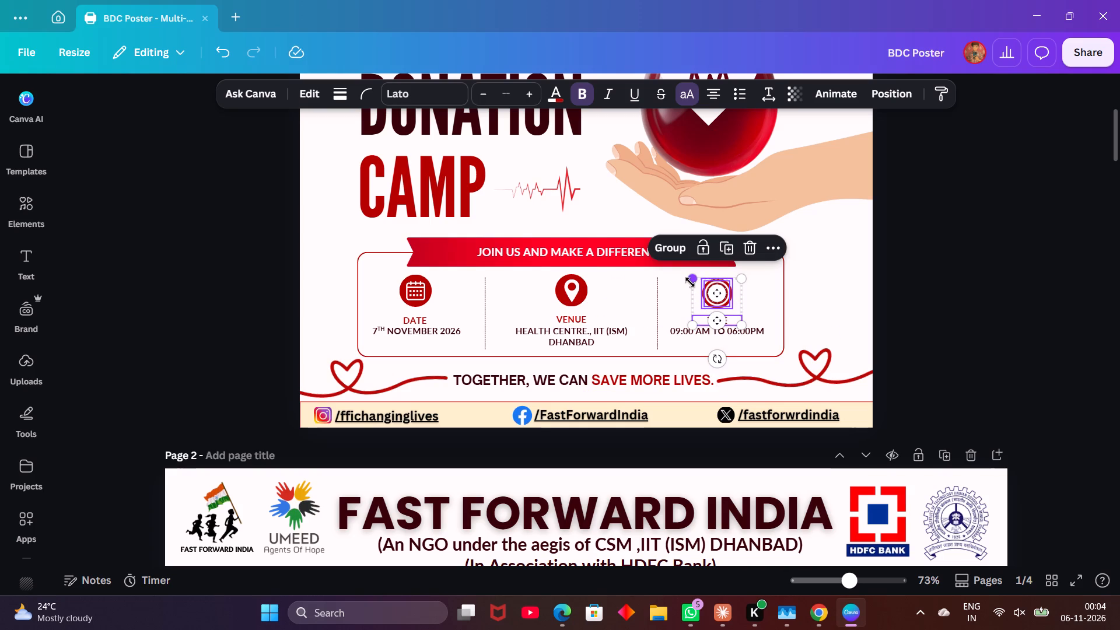
pyautogui.keyDown('alt'); pyautogui.click(690, 282); pyautogui.keyUp('alt')
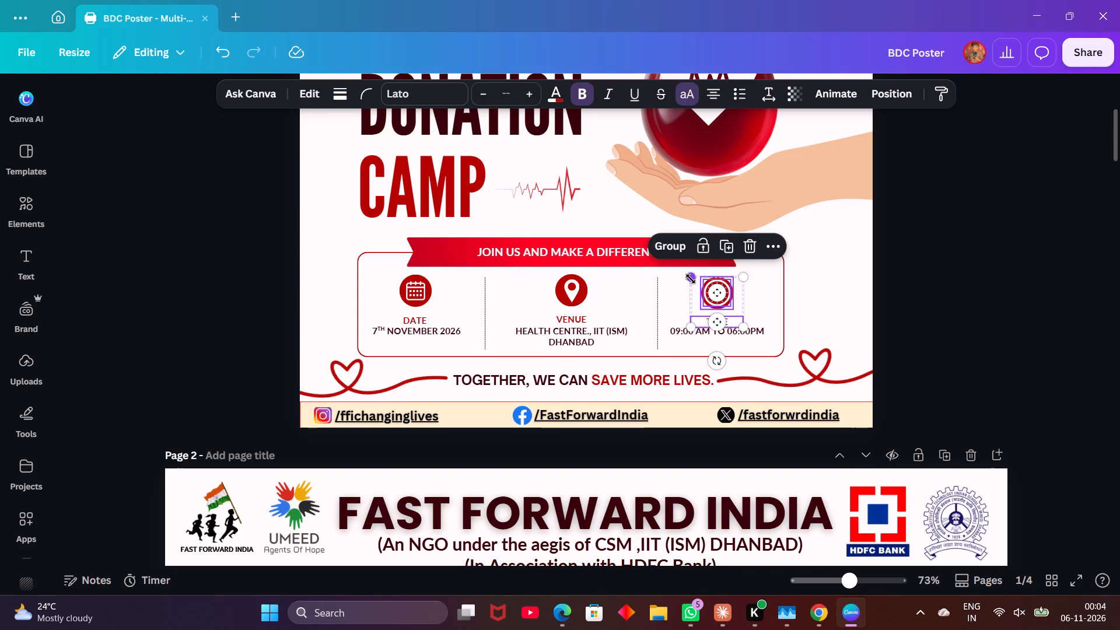
pyautogui.click(839, 296)
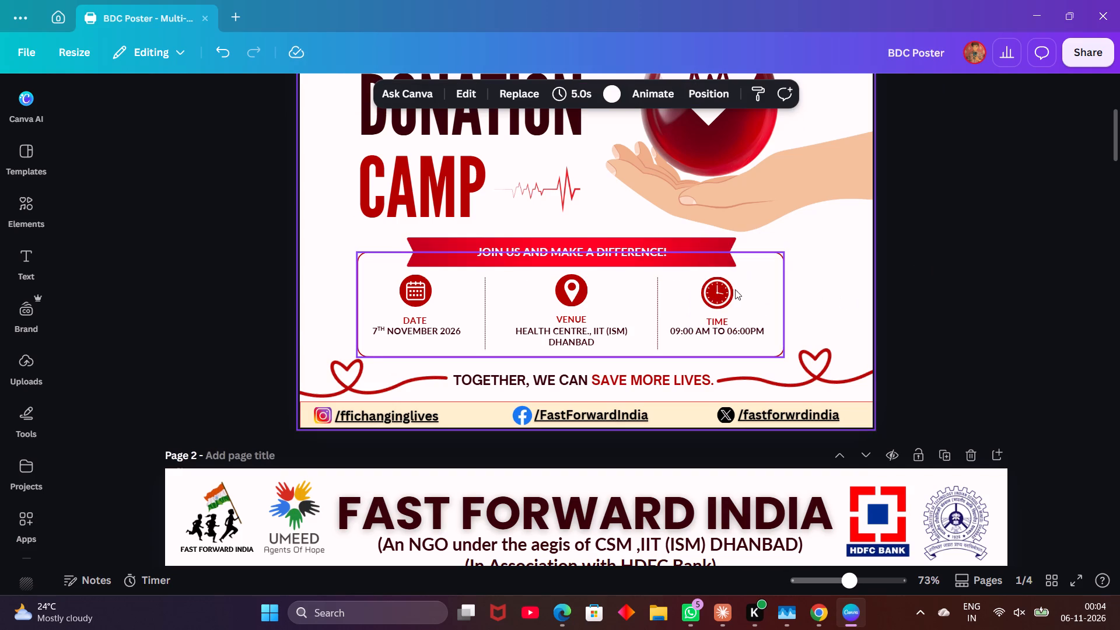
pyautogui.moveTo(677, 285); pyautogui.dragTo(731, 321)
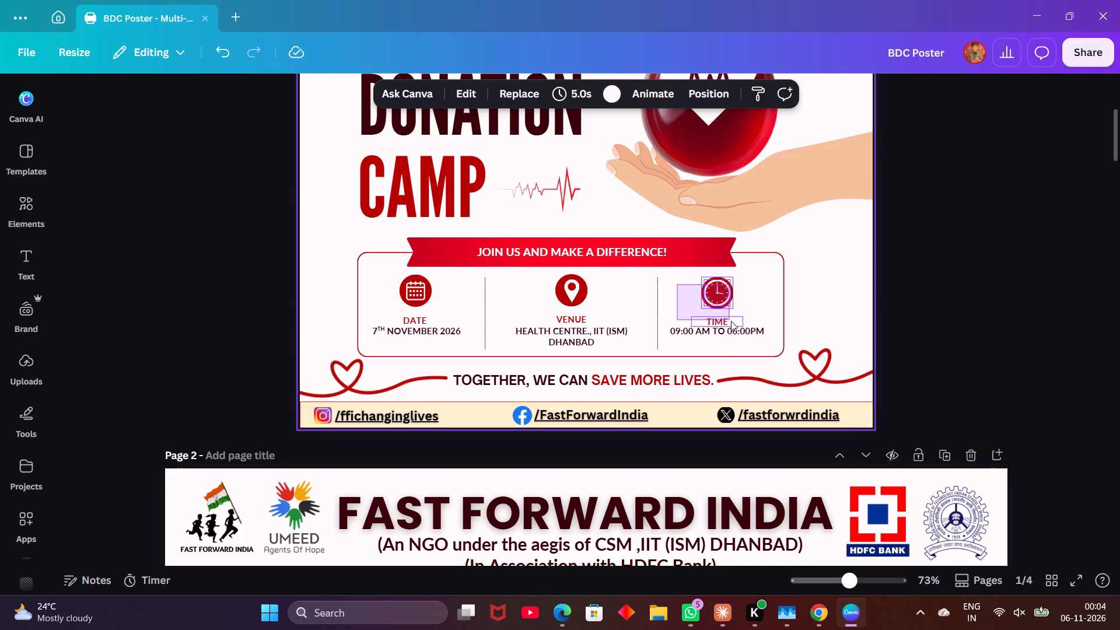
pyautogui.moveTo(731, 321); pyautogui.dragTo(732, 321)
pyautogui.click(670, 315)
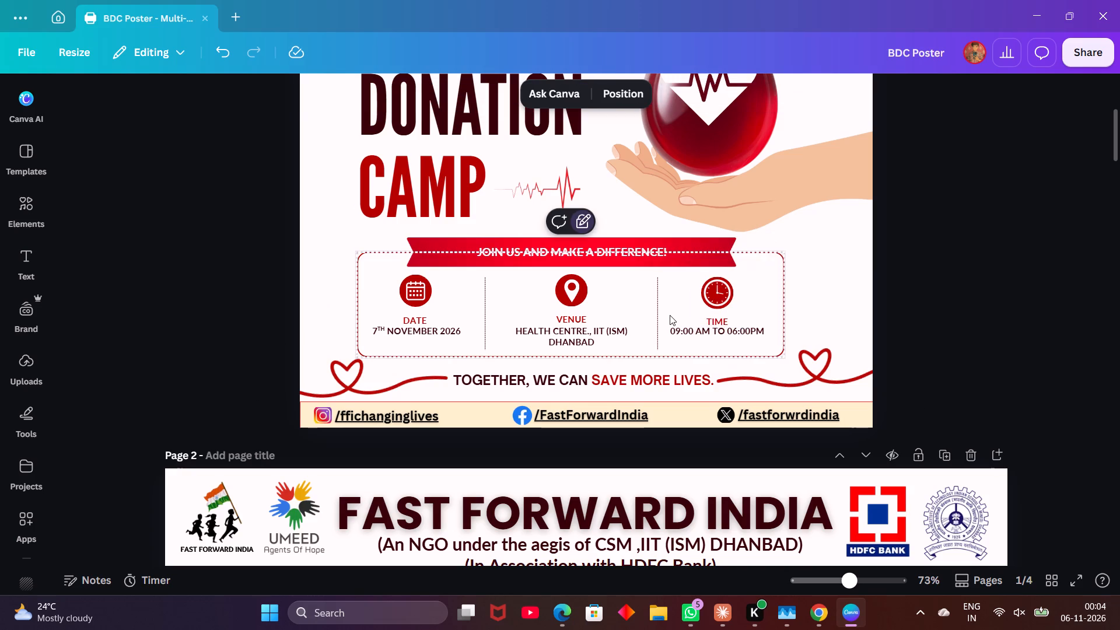
# Move the "09:00 AM to 06:00PM" text on page 1 slightly down, keeping it centred under the TIME label.
pyautogui.moveTo(695, 332); pyautogui.dragTo(695, 335)
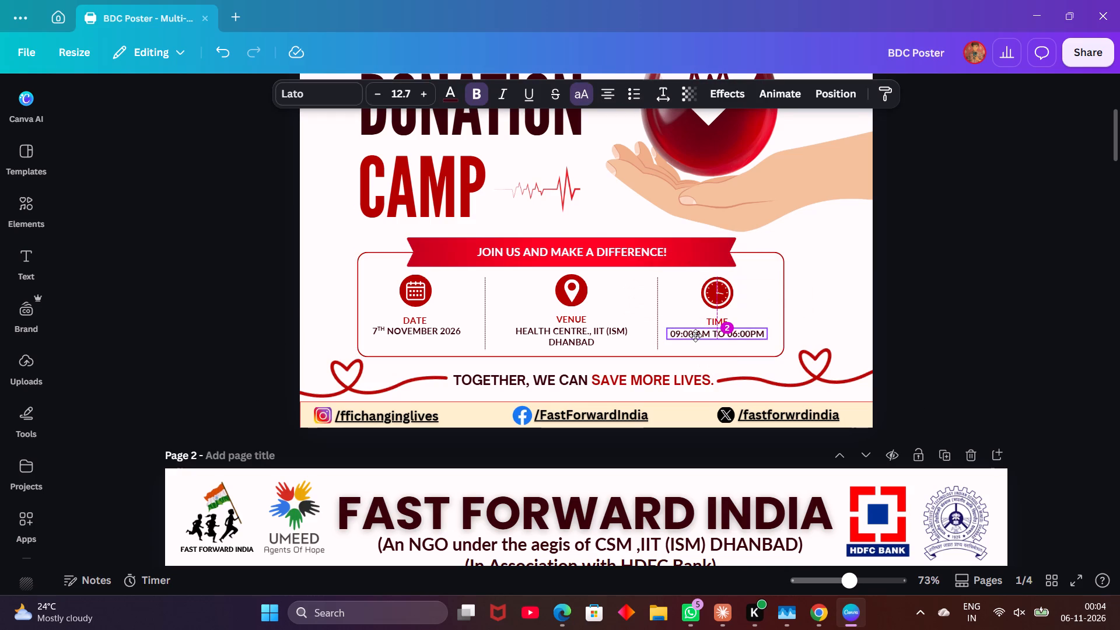
pyautogui.moveTo(695, 335); pyautogui.dragTo(696, 338)
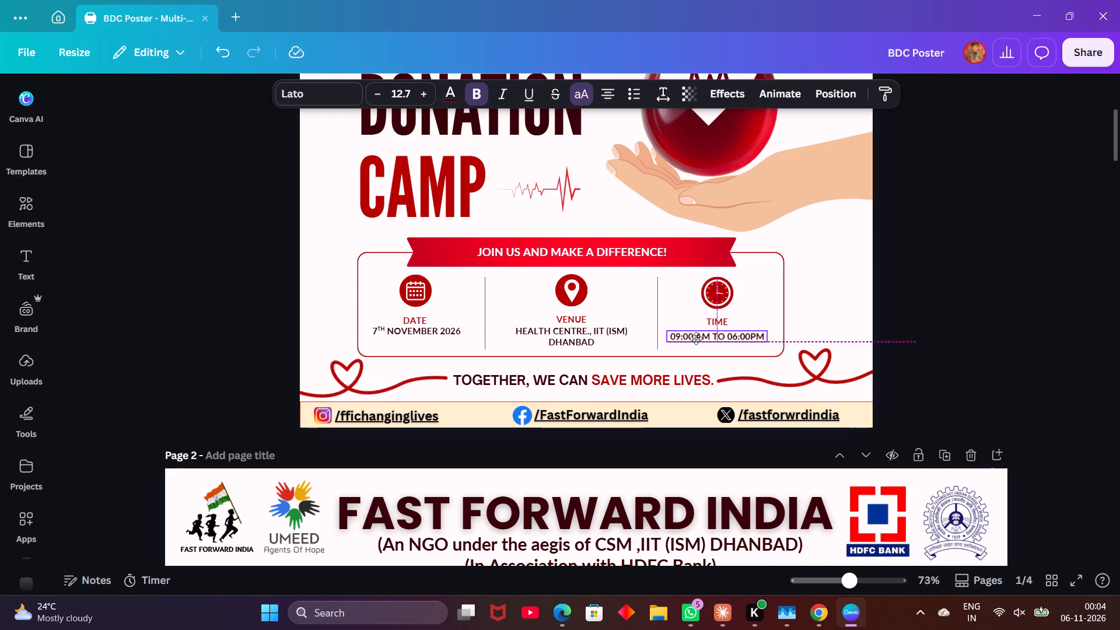
pyautogui.moveTo(696, 338); pyautogui.dragTo(696, 339)
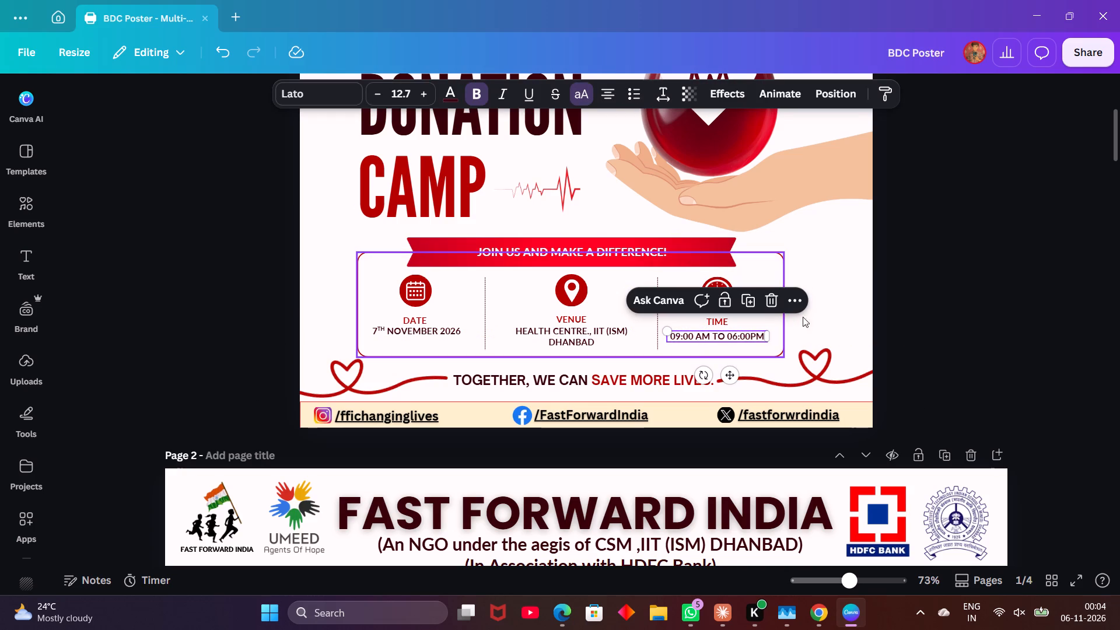
pyautogui.click(808, 316)
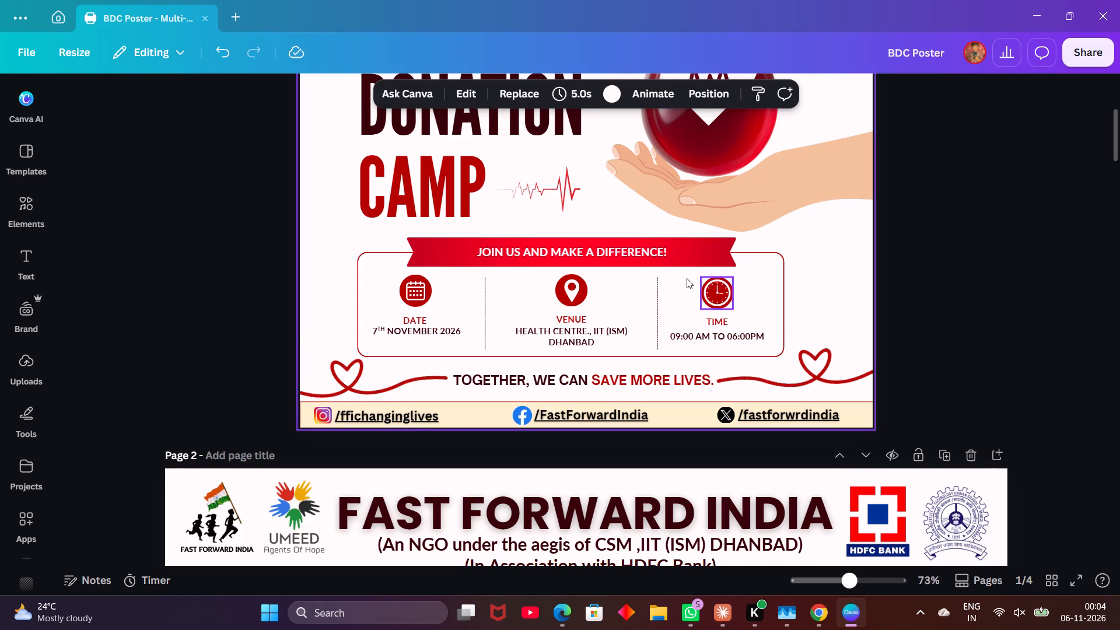
# Enlarge the clock icon and TIME label on page 1 slightly more and recentre them just above the "09:00 AM to 06:00PM" text.
pyautogui.moveTo(681, 286); pyautogui.dragTo(726, 324)
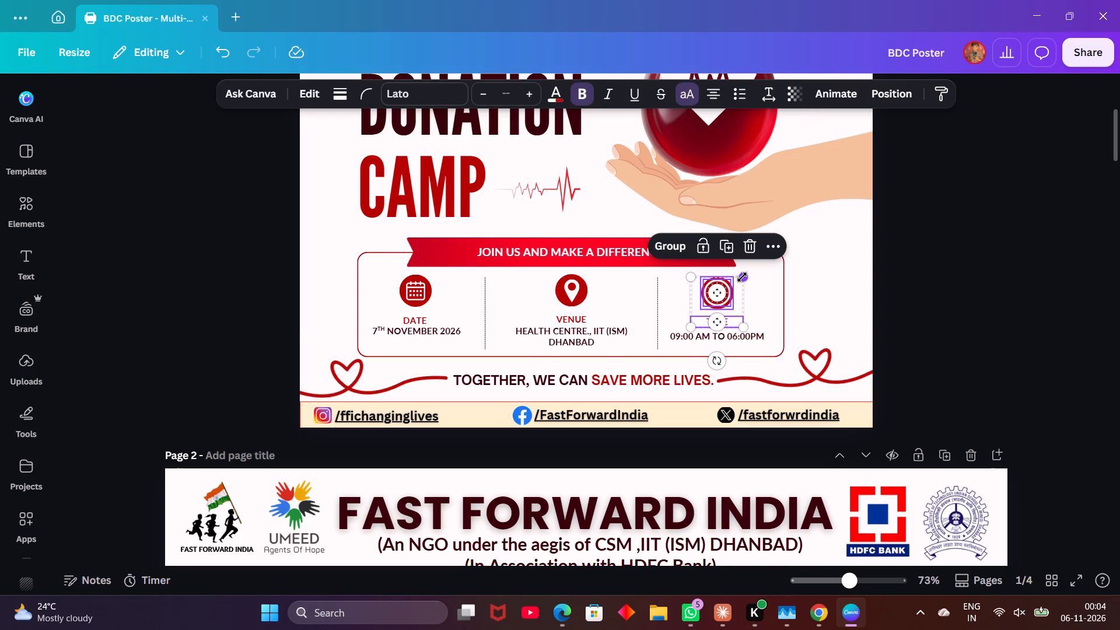
pyautogui.click(742, 277)
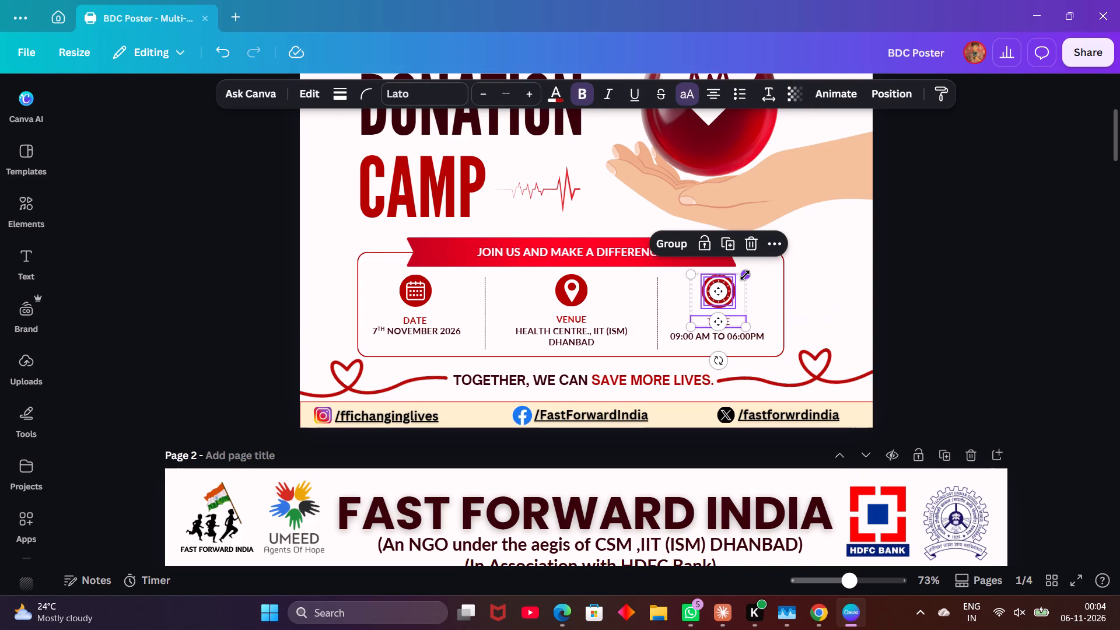
pyautogui.click(822, 279)
pyautogui.moveTo(743, 283); pyautogui.dragTo(716, 309)
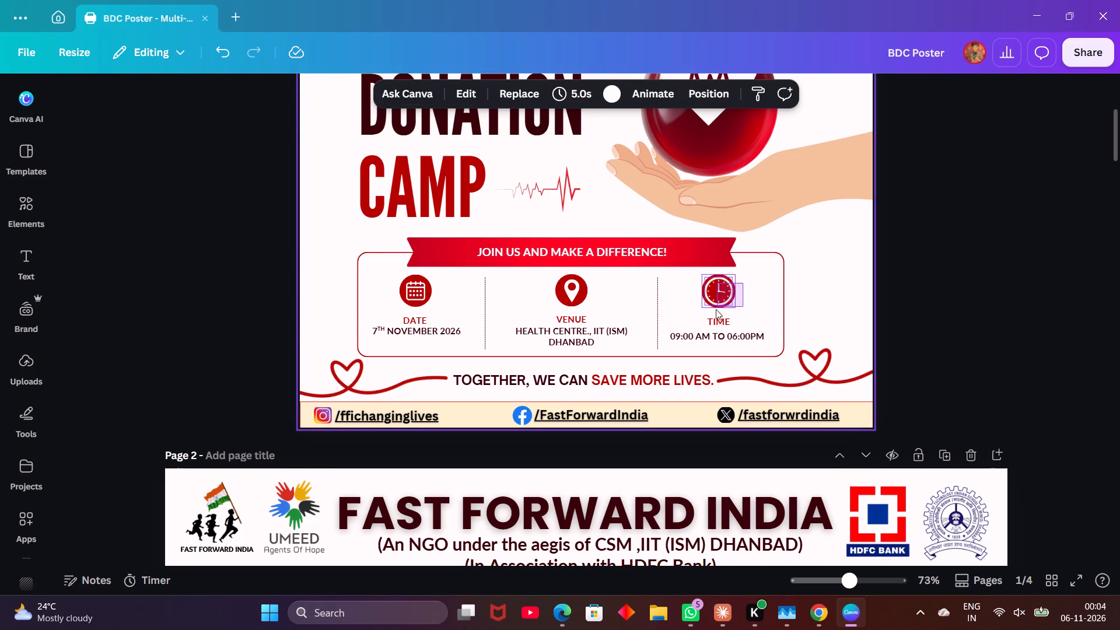
pyautogui.moveTo(716, 309); pyautogui.dragTo(712, 325)
pyautogui.click(712, 308)
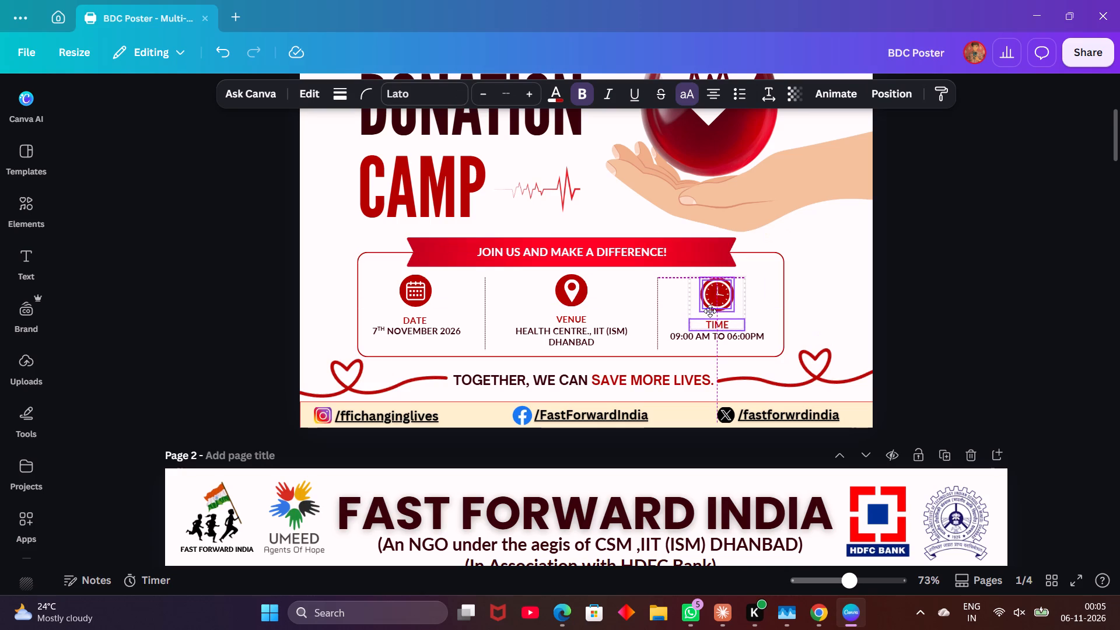
pyautogui.click(790, 306)
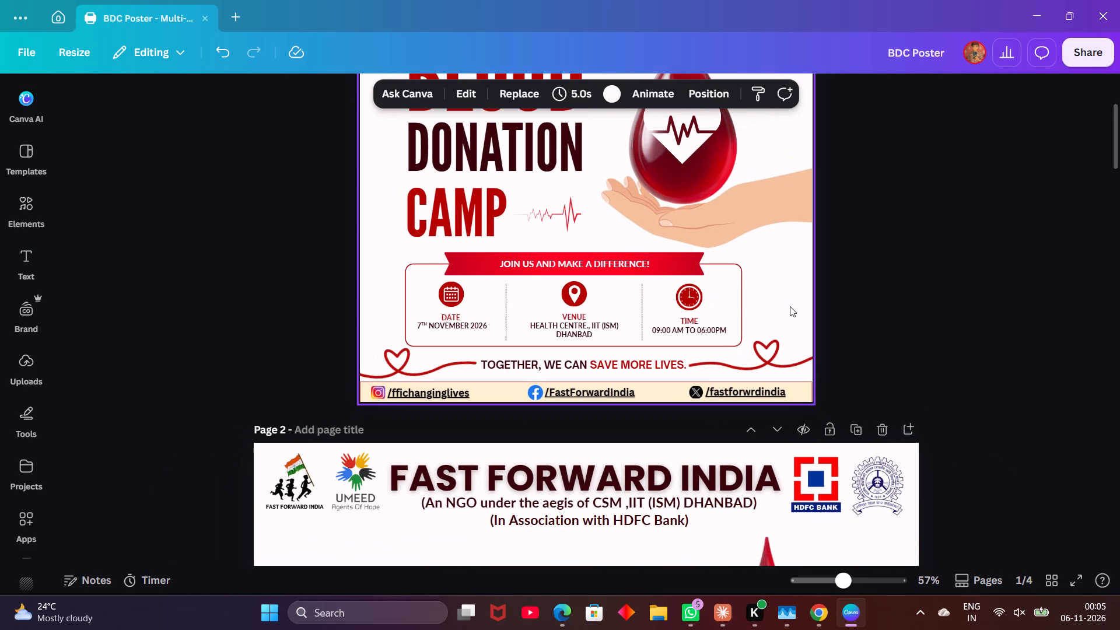
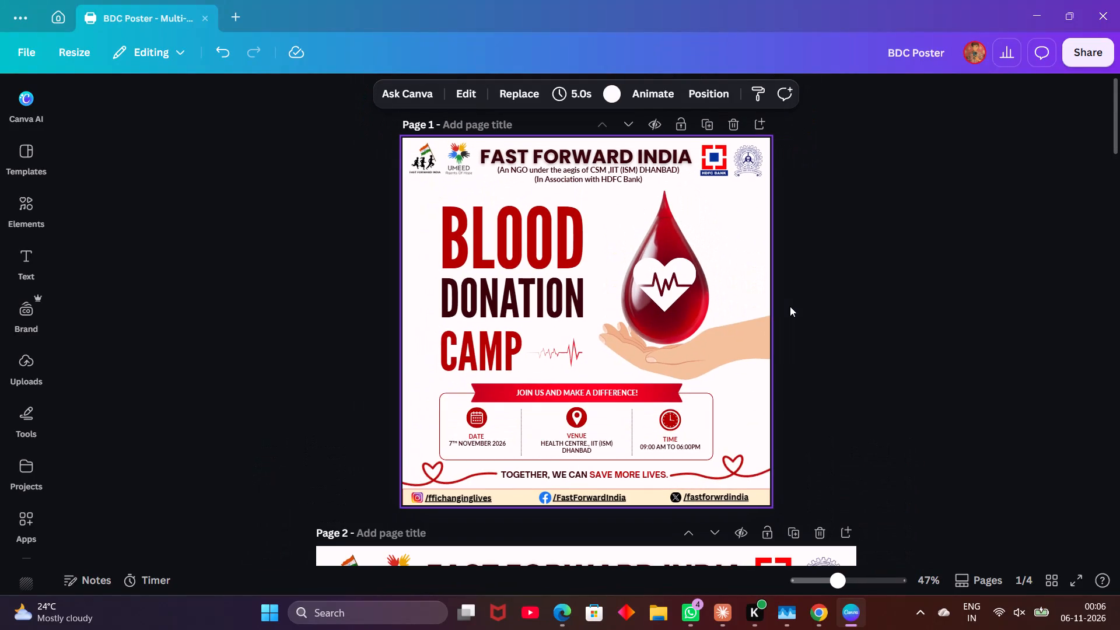
# Review the finished square poster on page 1 and compare it with the other blood donation camp posters through page 4.
pyautogui.click(853, 288)
pyautogui.scroll(-1, 853, 288)
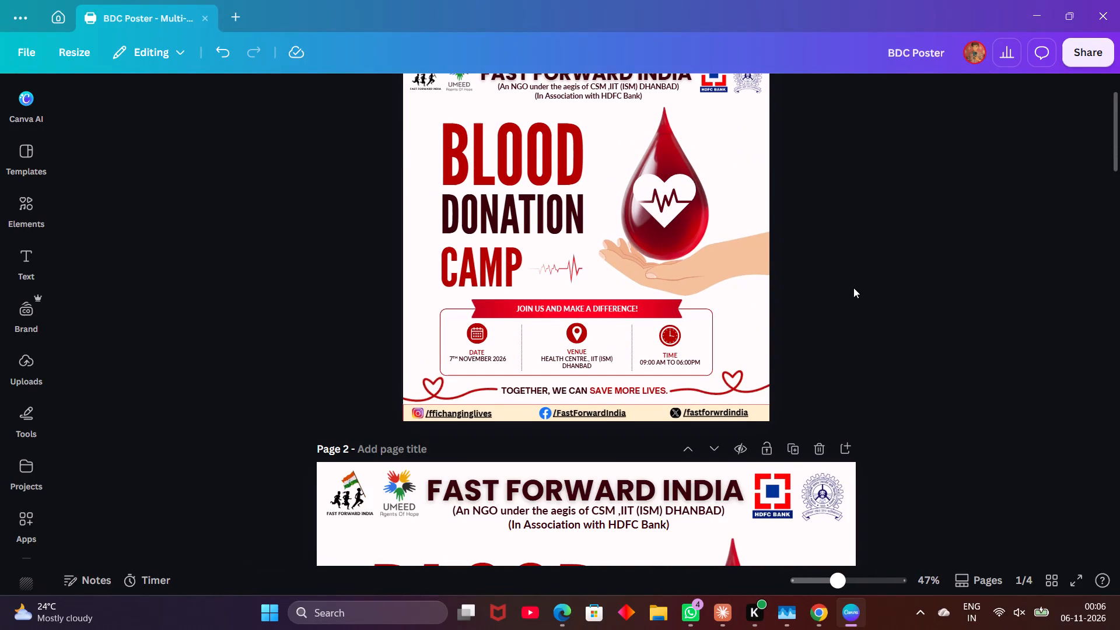
pyautogui.scroll(1, 853, 288)
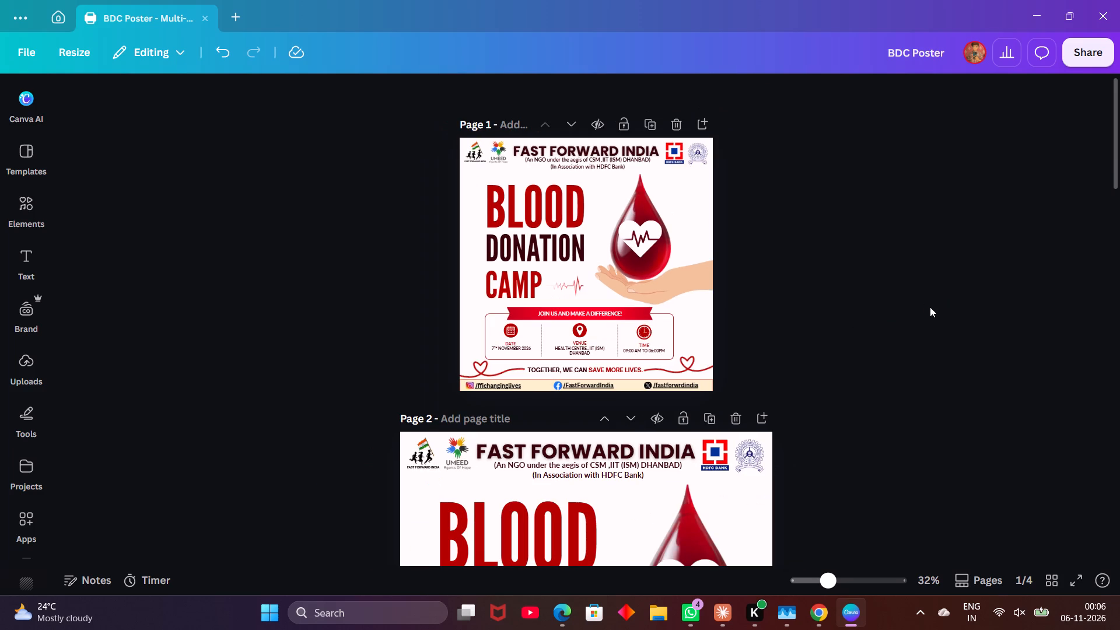
pyautogui.scroll(5, 790, 372)
pyautogui.scroll(2, 567, 298)
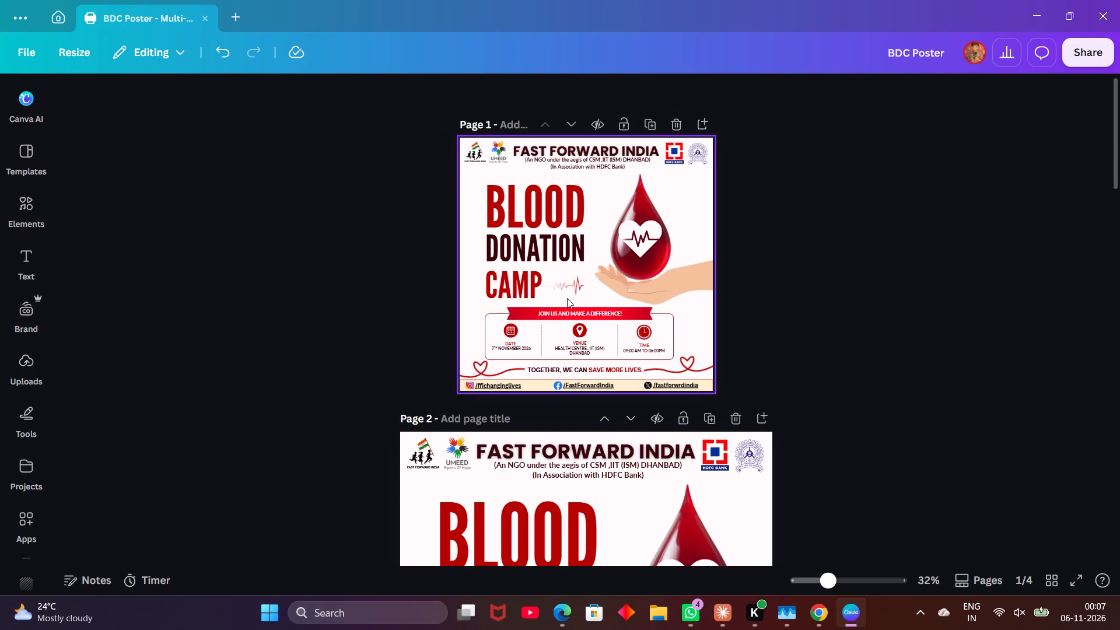
pyautogui.scroll(2, 567, 298)
pyautogui.scroll(4, 693, 250)
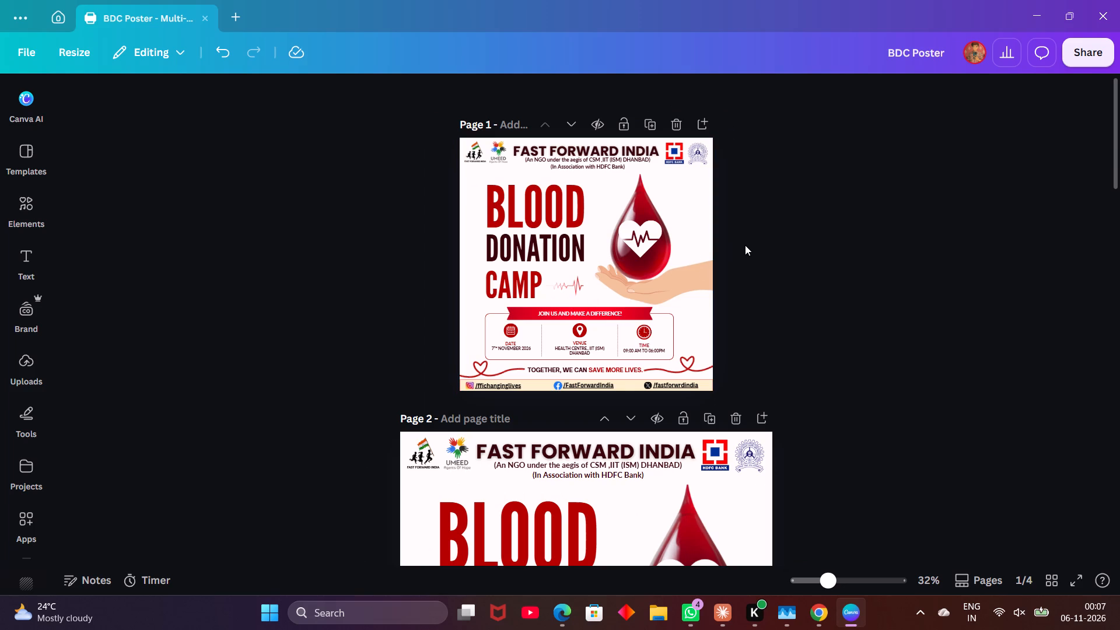
pyautogui.scroll(-5, 745, 245)
pyautogui.scroll(2, 745, 245)
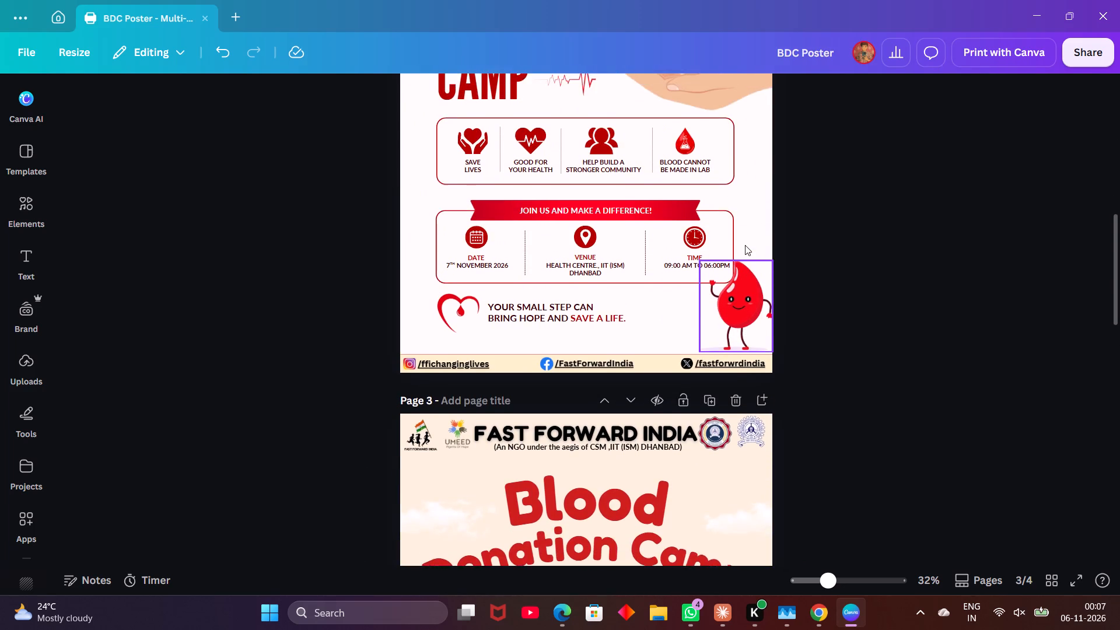
pyautogui.scroll(4, 745, 245)
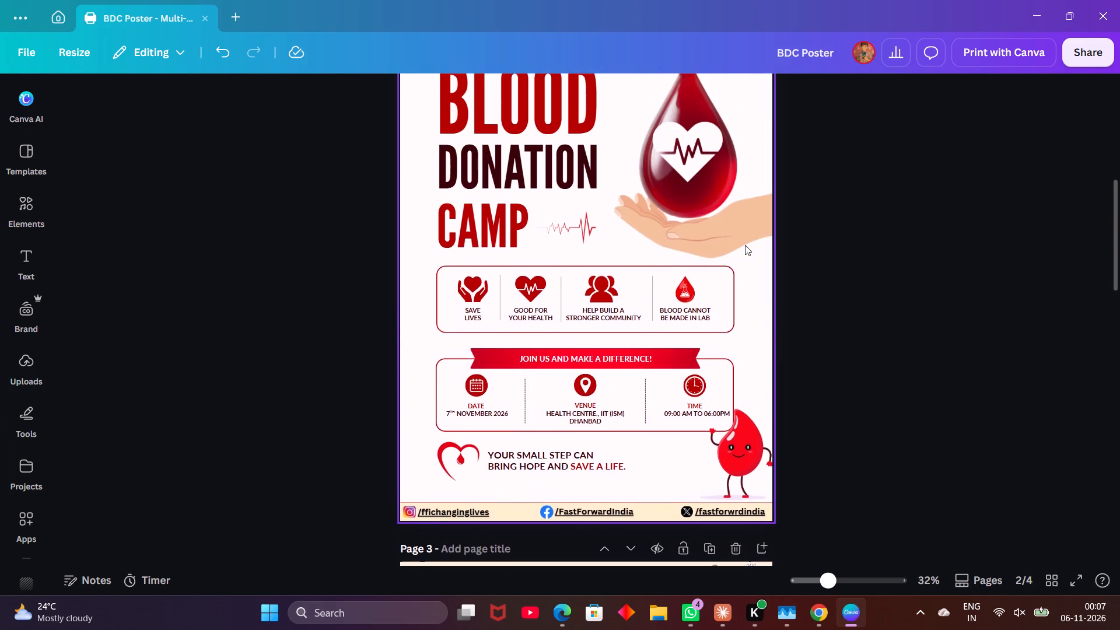
pyautogui.scroll(3, 745, 245)
pyautogui.scroll(-5, 745, 245)
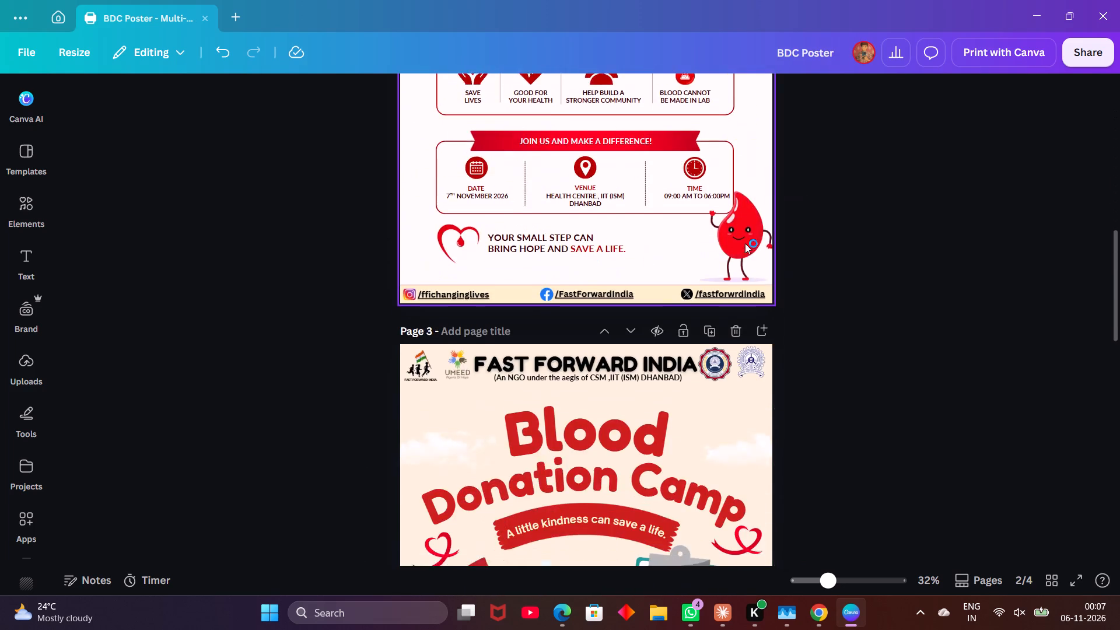
pyautogui.scroll(-2, 745, 243)
pyautogui.scroll(-1, 580, 402)
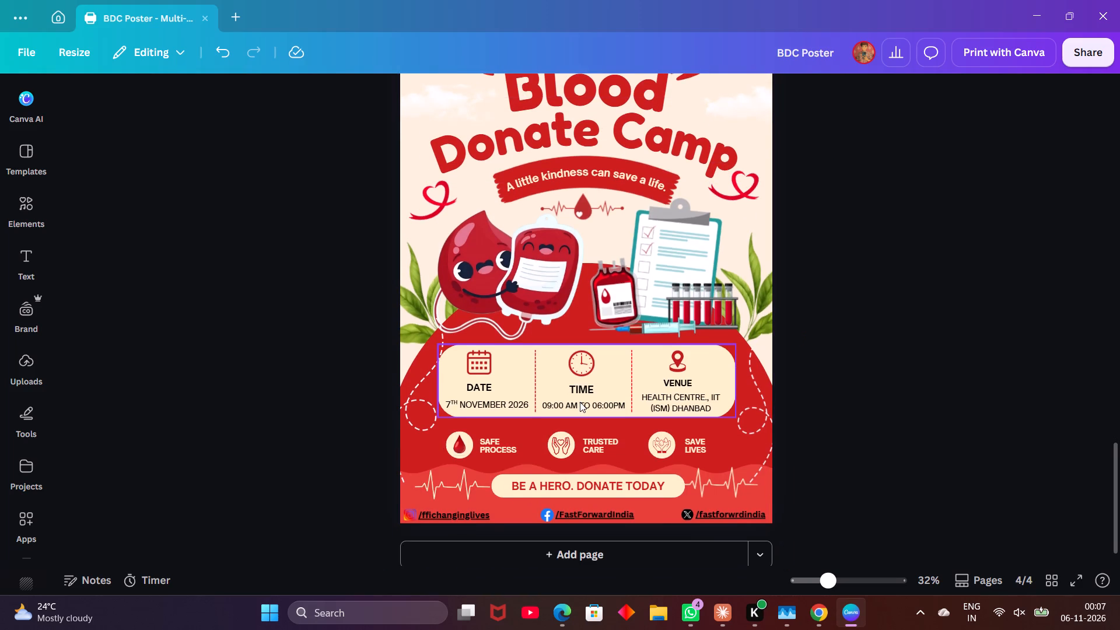
pyautogui.scroll(-1, 580, 402)
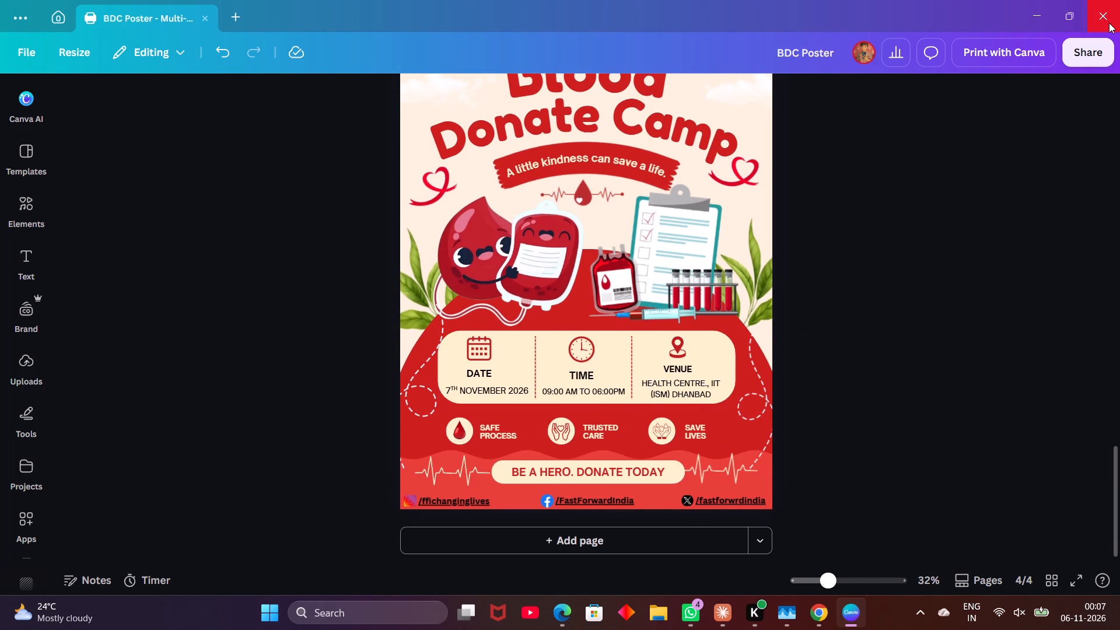
# Close the Canva desktop app with the BDC Poster design.
pyautogui.click(1109, 23)
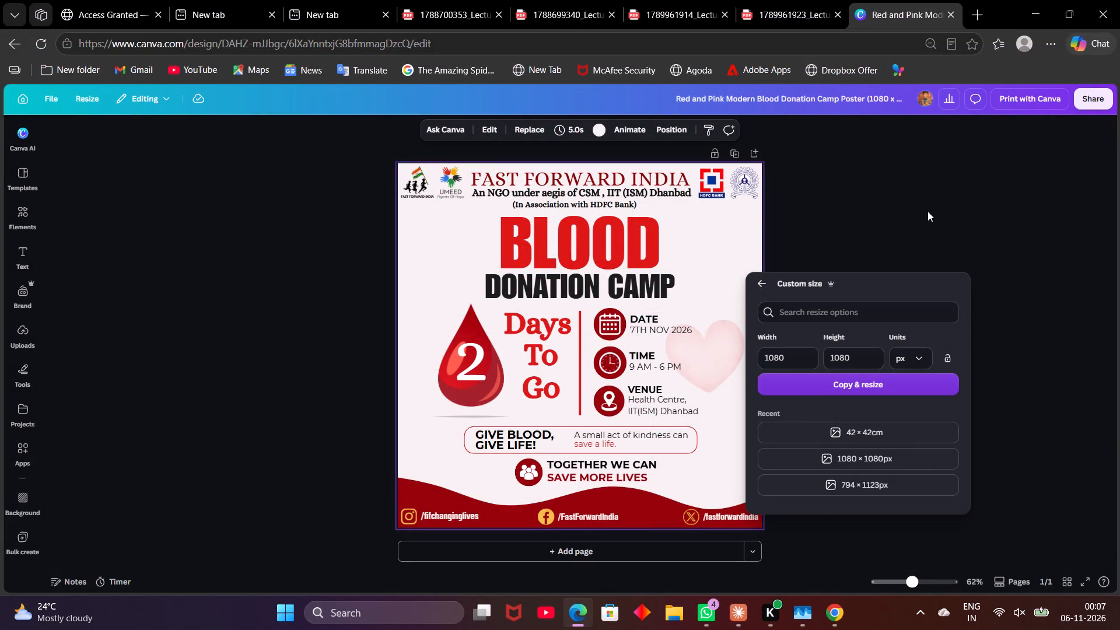
# In Microsoft Edge, dismiss the custom resize options and close the Red and Pink Modern Blood Donation Camp Poster design.
pyautogui.click(928, 211)
pyautogui.click(949, 15)
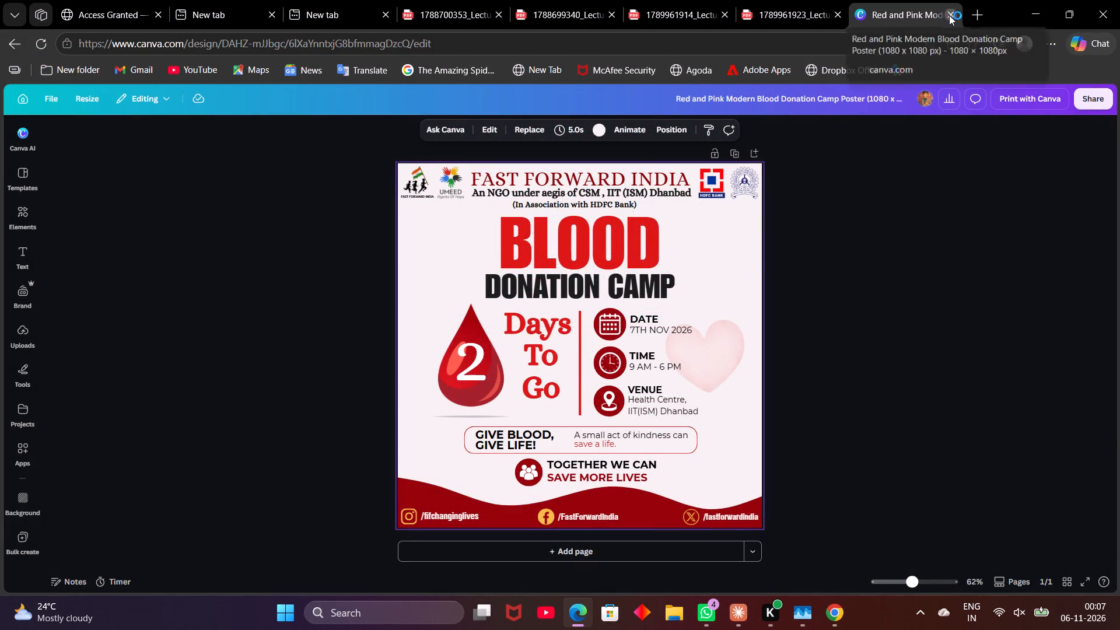
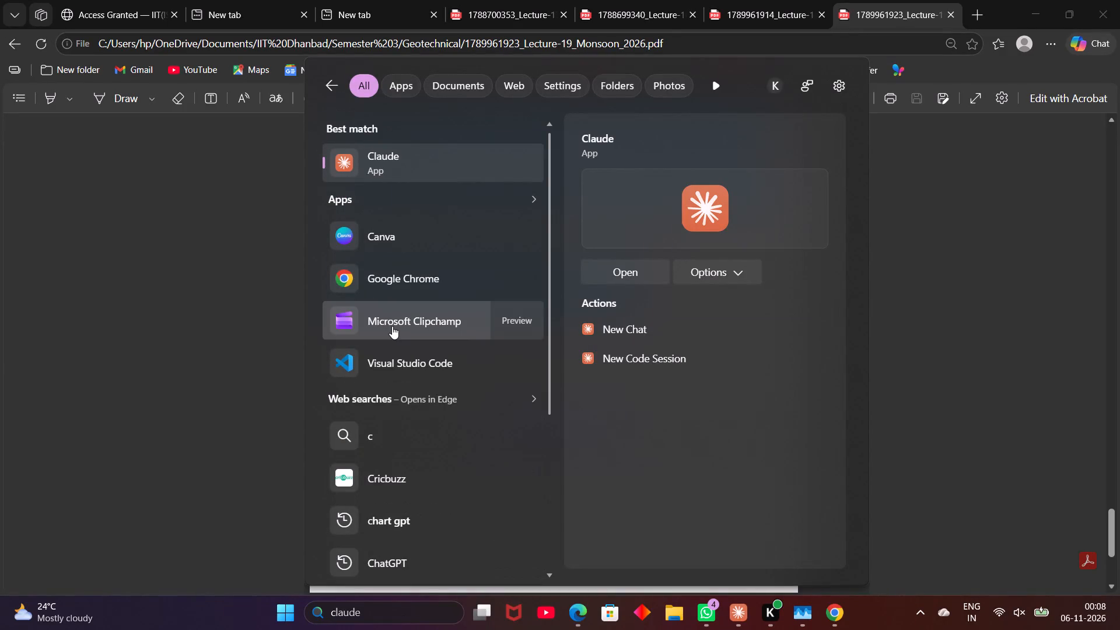
pyautogui.click(401, 243)
pyautogui.press('Return')
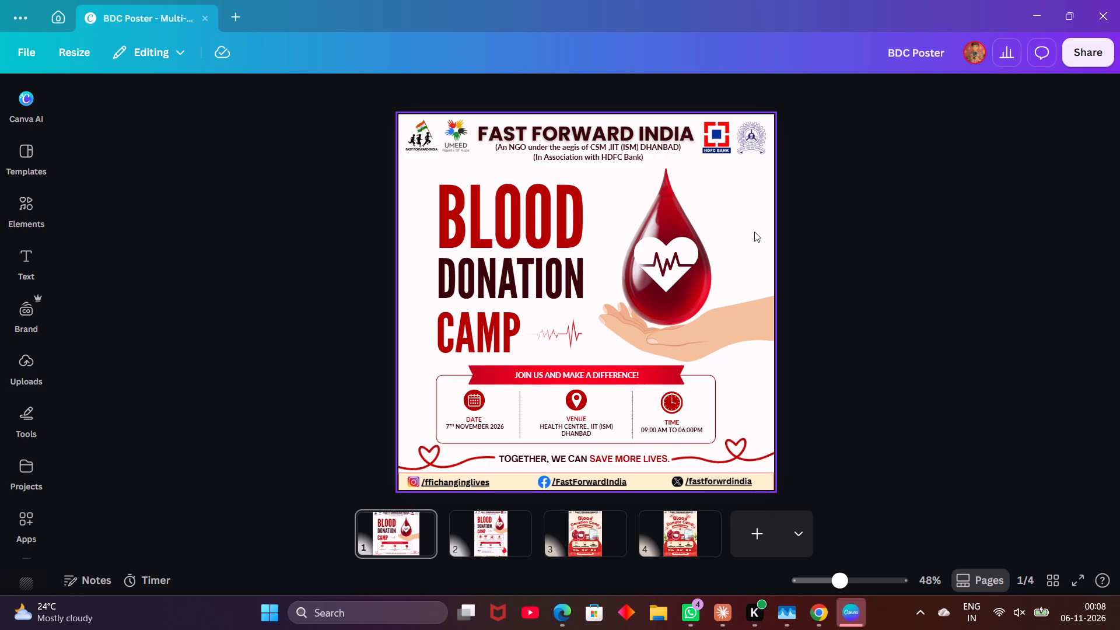
pyautogui.click(1083, 44)
pyautogui.click(862, 391)
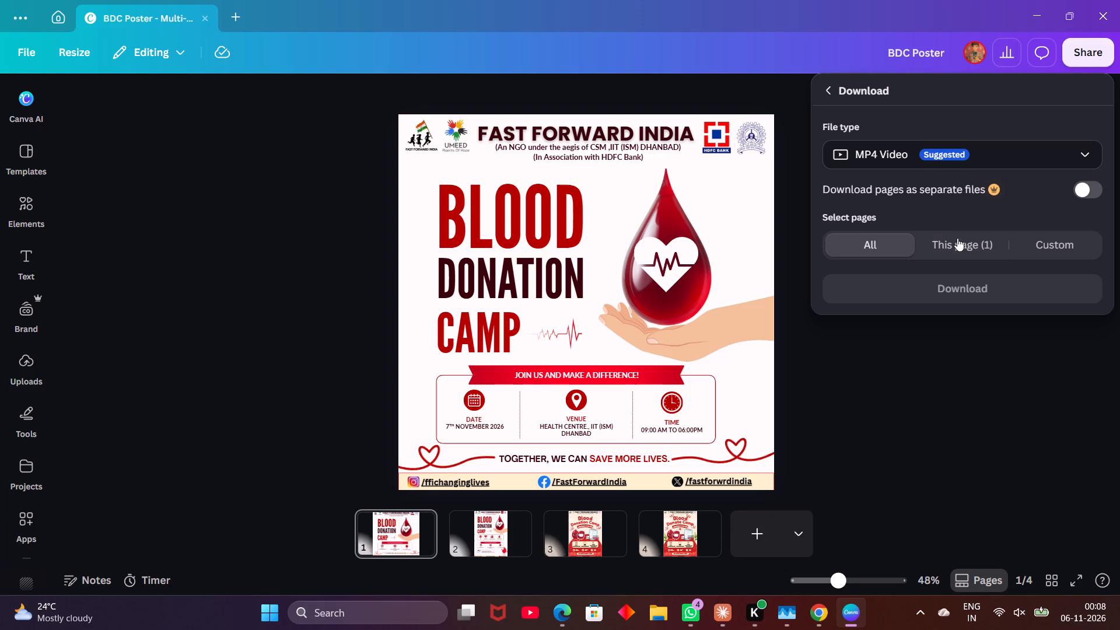
pyautogui.click(957, 238)
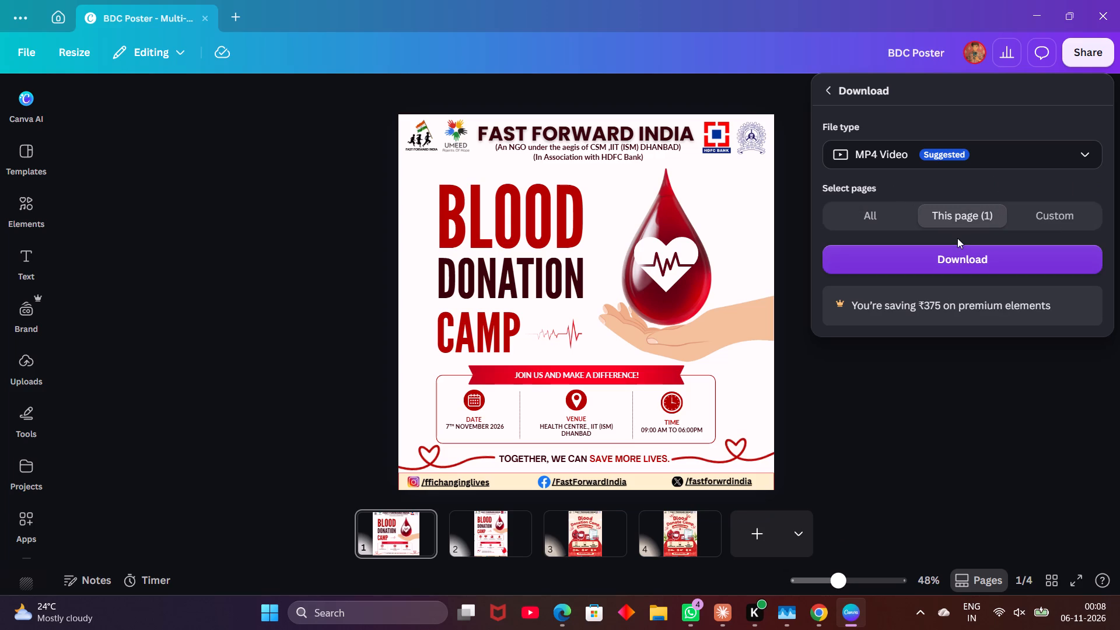
pyautogui.click(991, 159)
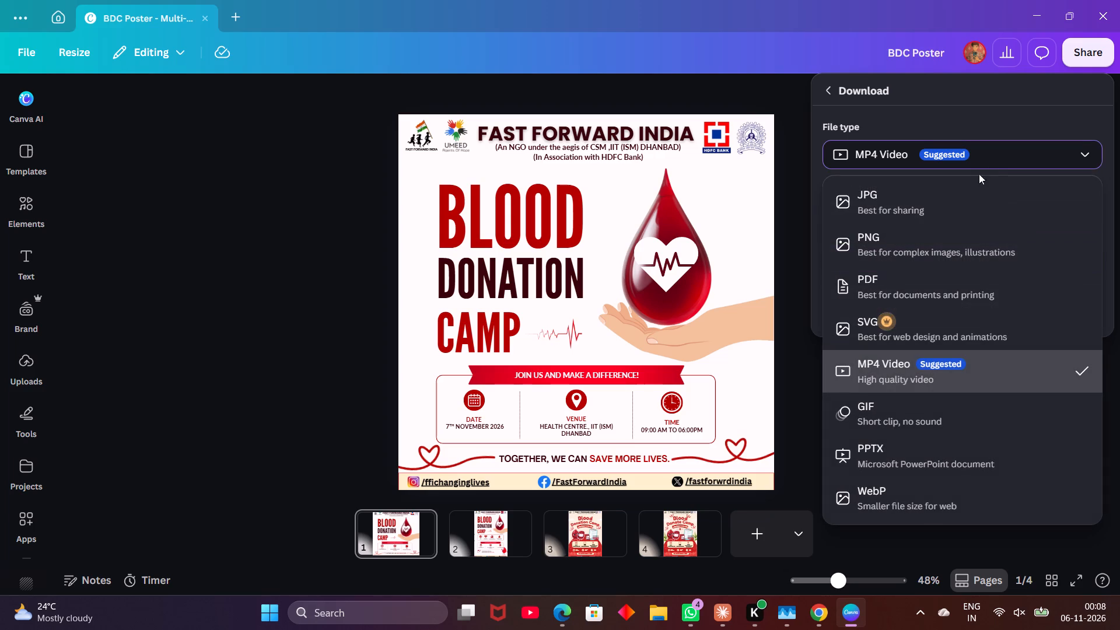
pyautogui.click(944, 213)
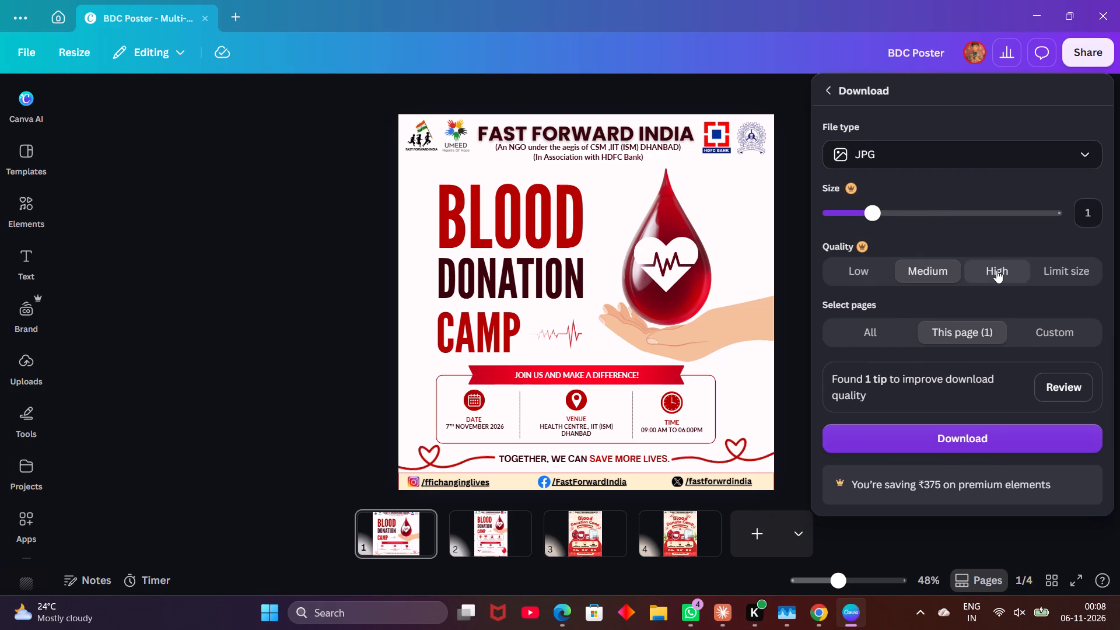
pyautogui.click(996, 270)
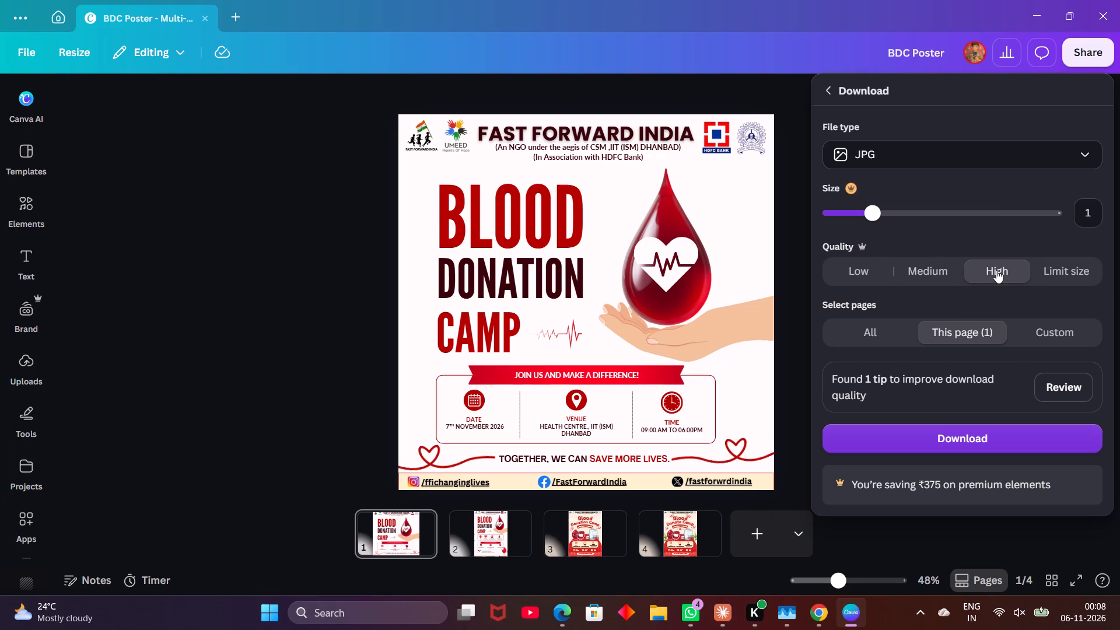